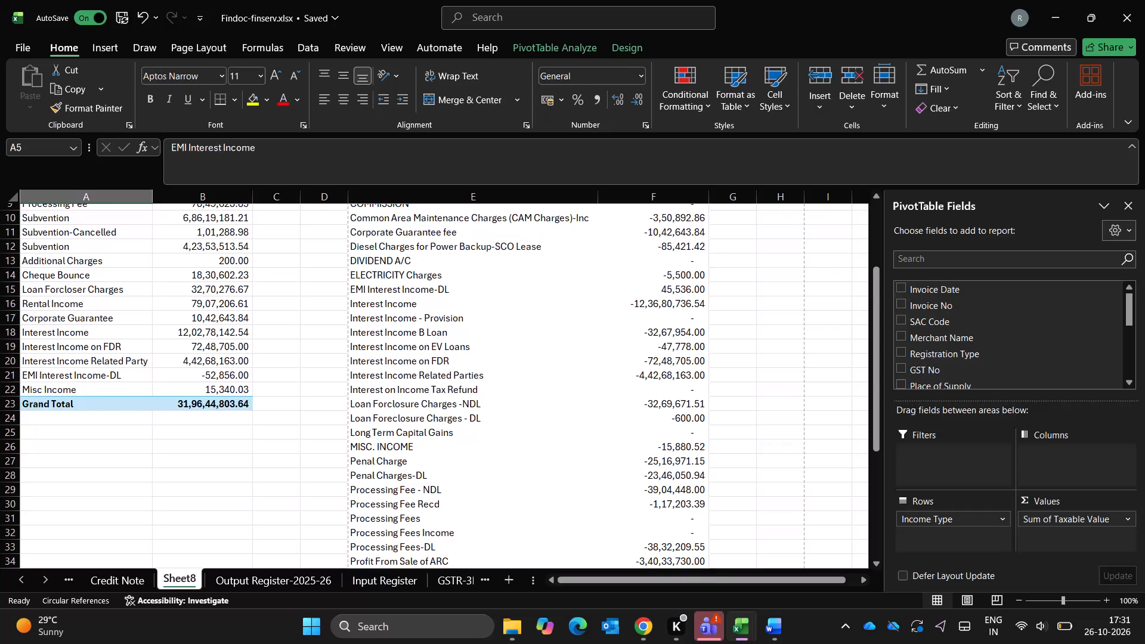
Add the Final field to the values of the trial balance pivot table on Sheet8.
key(ctrl+Up)
key(ctrl+Up)
key(Right)
key(Down)
key(Down)
key(Right)
key(Down)
key(Right)
key(Down)
key(Down)
key(Right)
key(Down)
key(Right)
key(Down)
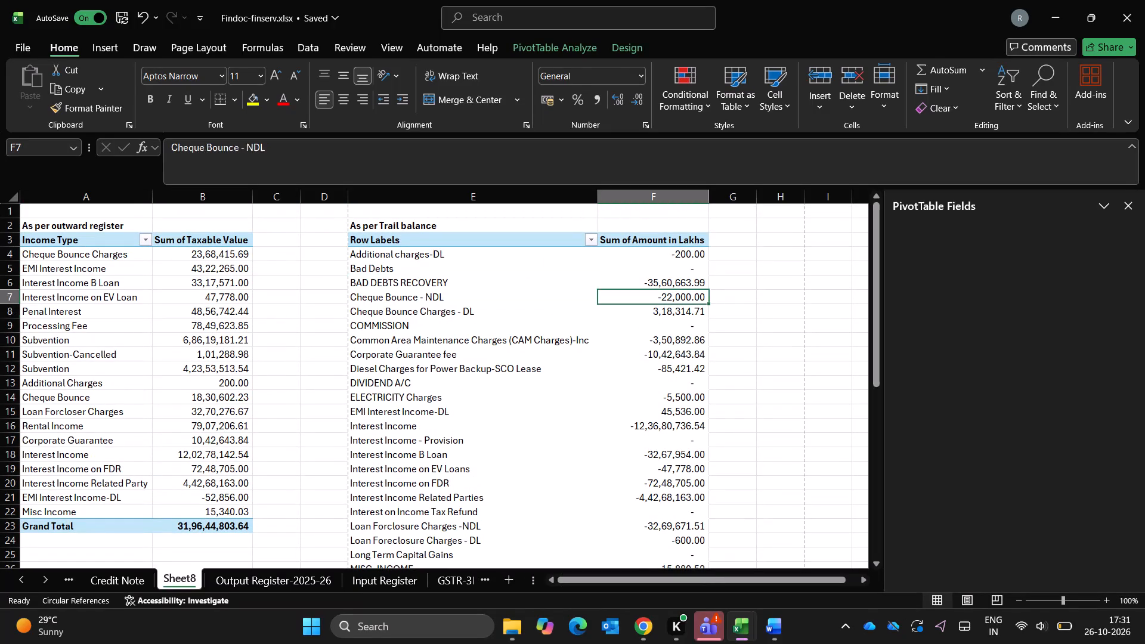
click(927, 255)
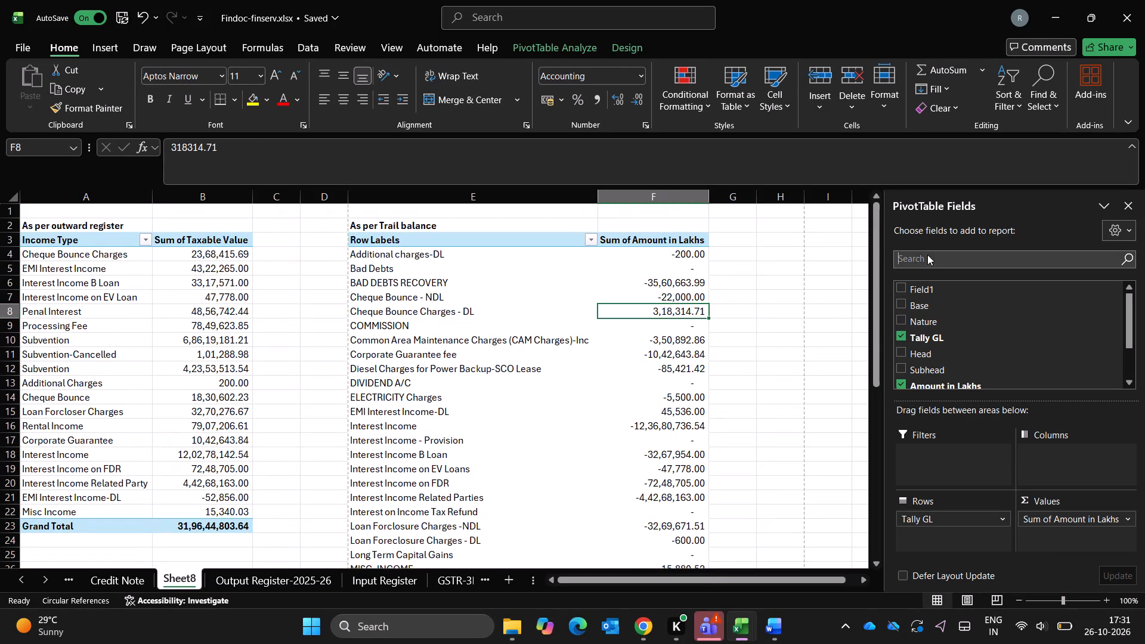
text(final)
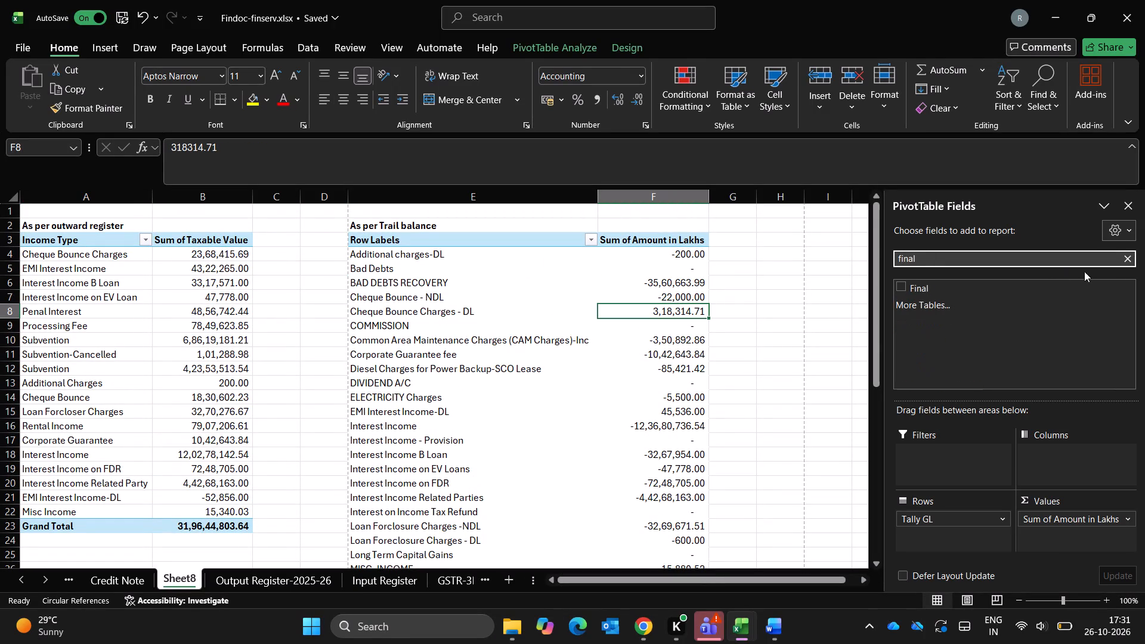
click(902, 287)
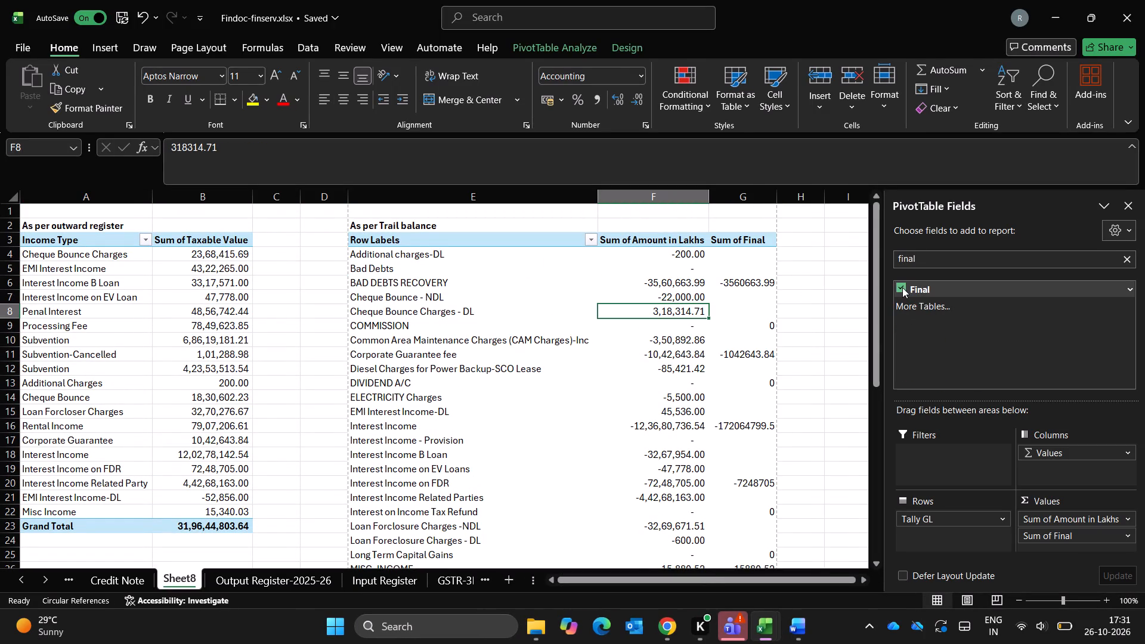
Review the trial balance pivot's amounts against the Sum of Final column and the outward register pivot.
scroll(733, 399, down, 2)
scroll(733, 399, left, 1)
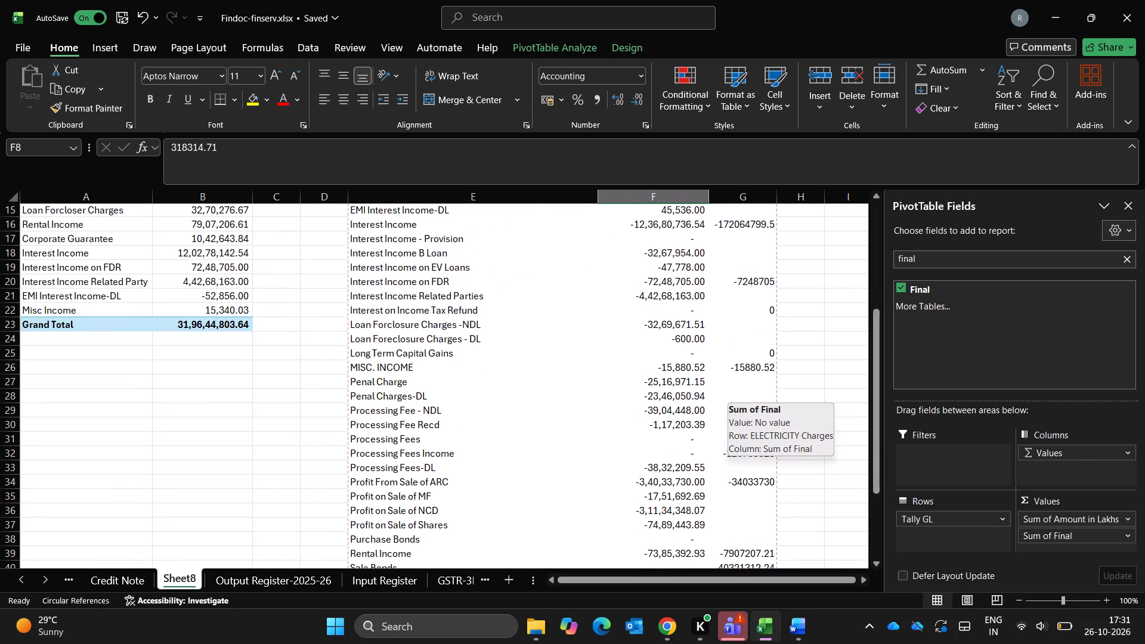
click(595, 438)
scroll(476, 472, down, 1)
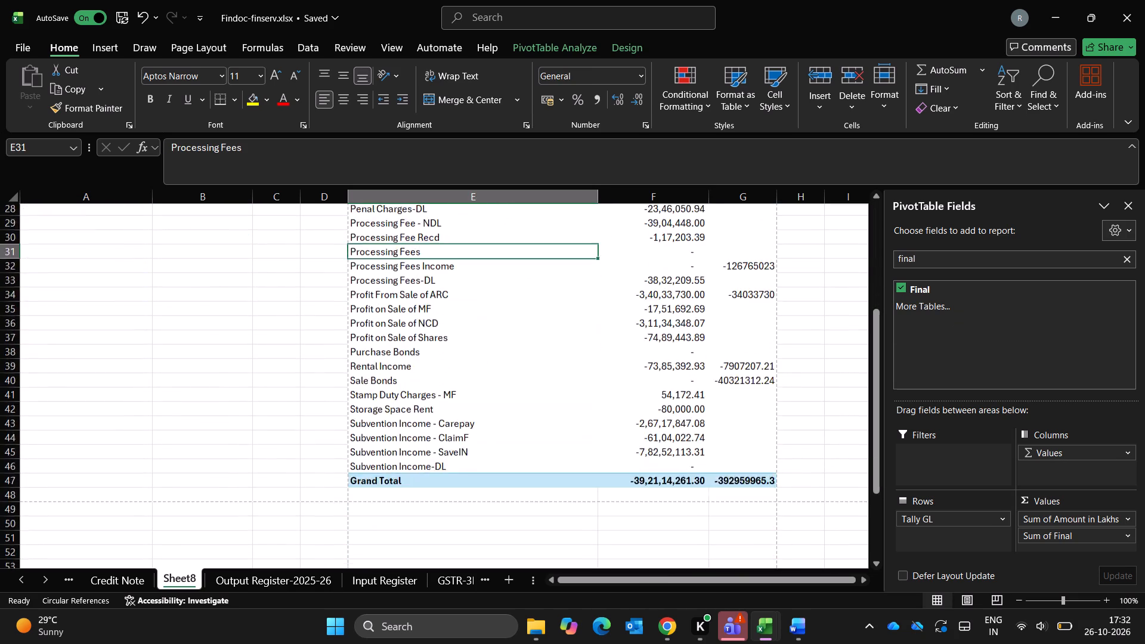
scroll(476, 472, up, 1)
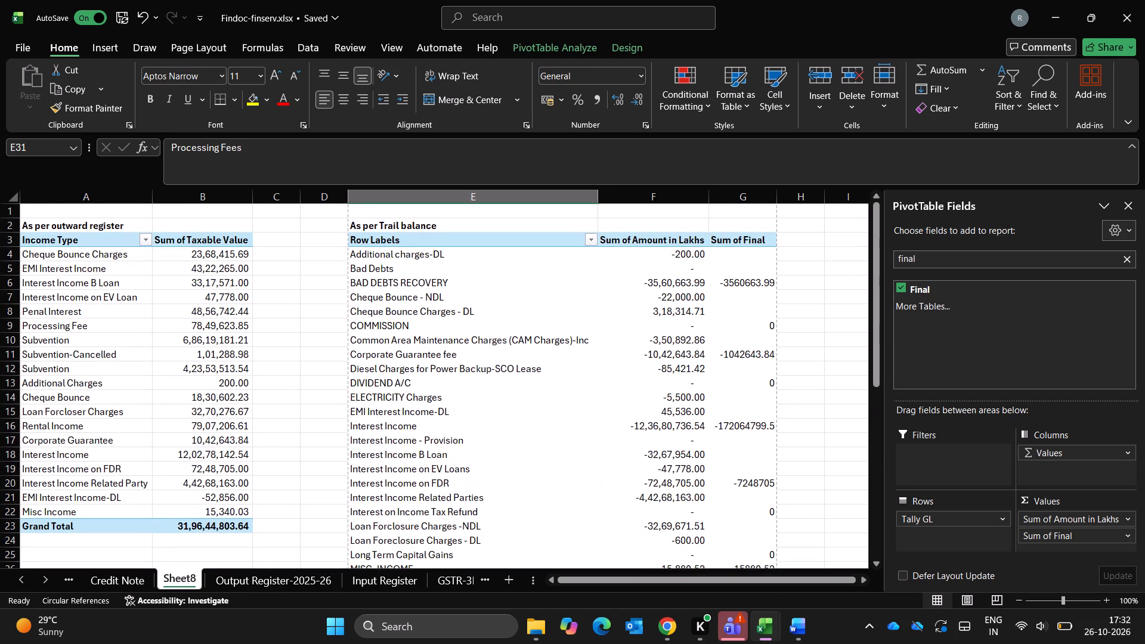
click(156, 389)
click(137, 390)
click(120, 388)
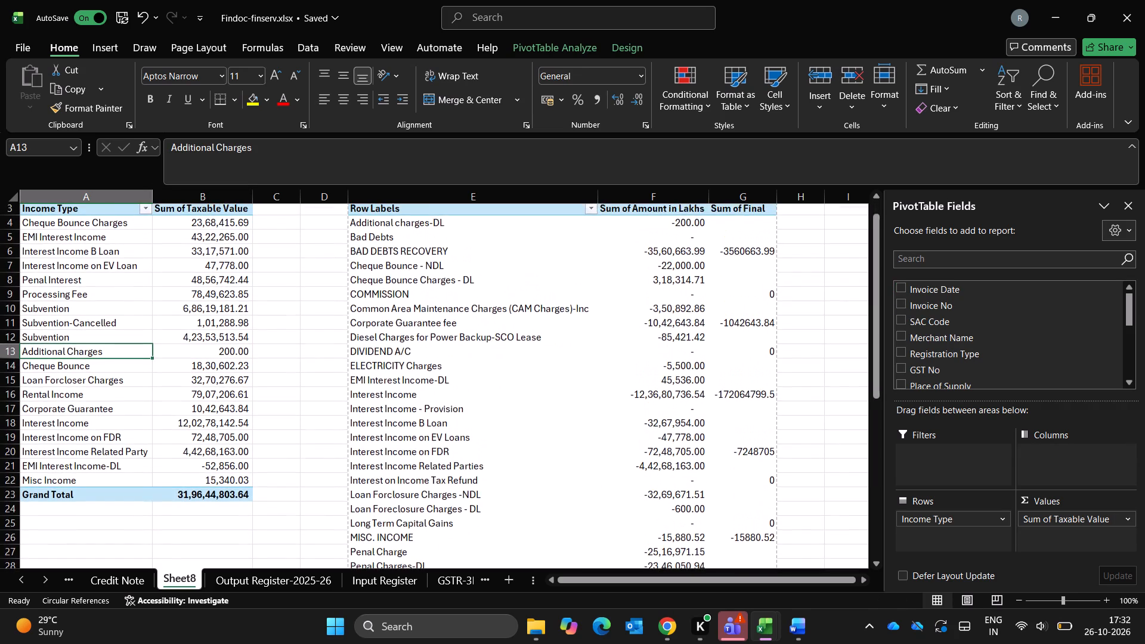
scroll(203, 424, up, 1)
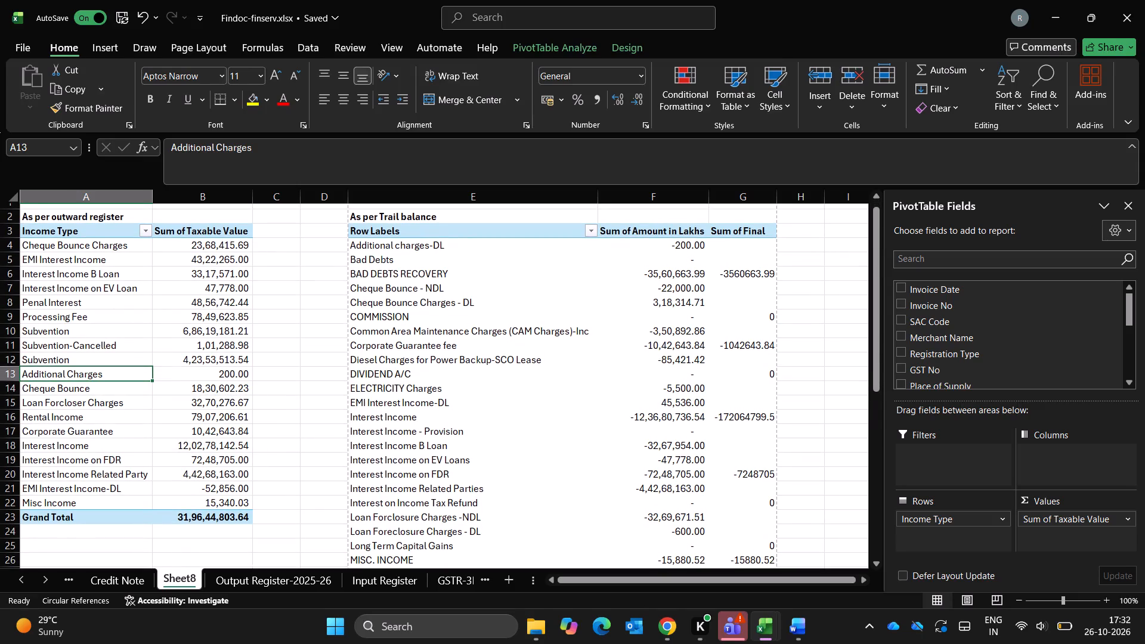
On the Tb Working sheet, filter the Tally GL column by the search text "corpo" to isolate the Corporate Guarantee fee.
key(ctrl+Page_Down)
key(ctrl+Page_Down)
key(ctrl+Page_Down)
key(ctrl+Page_Down)
key(ctrl+Page_Down)
key(ctrl+Page_Down)
key(ctrl+Page_Down)
key(ctrl+Page_Down)
key(ctrl+Page_Down)
key(ctrl+Page_Down)
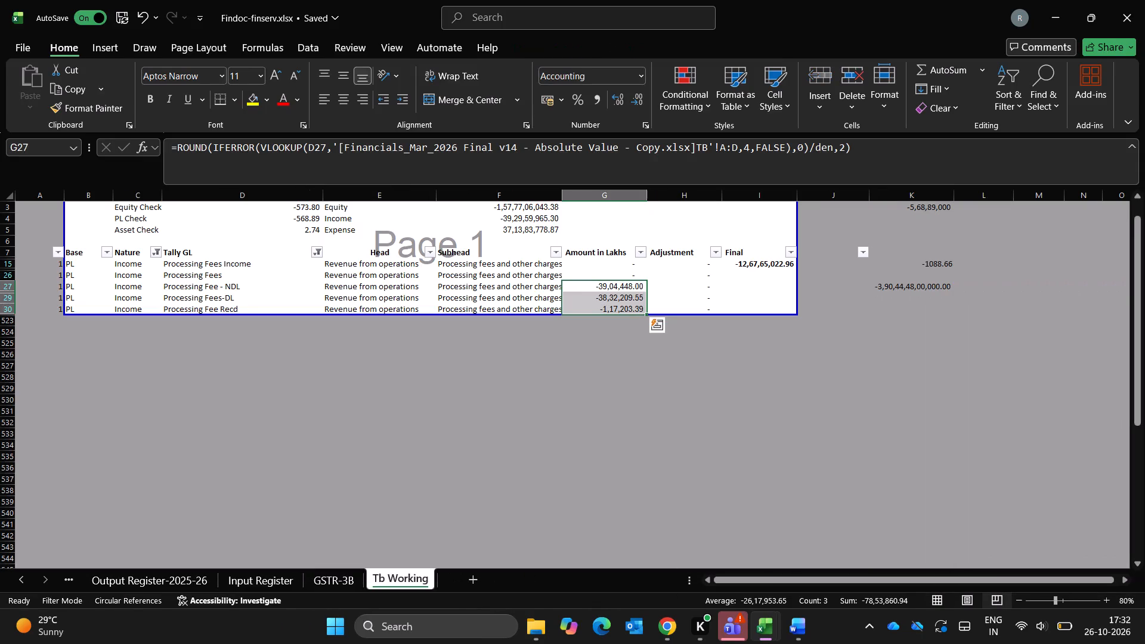
key(Up)
key(Up)
key(Up)
key(Left)
key(Left)
key(Left)
key(alt+Down)
key(alt+Down)
key(alt+Down)
key(alt+Down)
key(alt+Down)
key(alt+Down)
key(alt+Down)
key(alt+Down)
key(alt+Down)
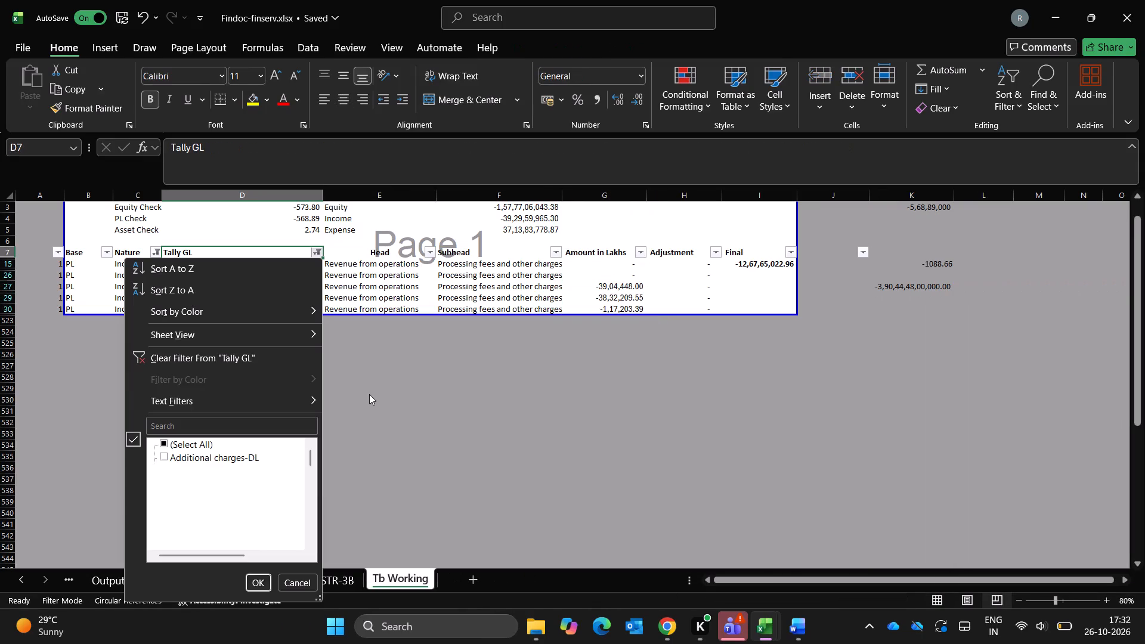
text(corporta)
key(BackSpace)
key(BackSpace)
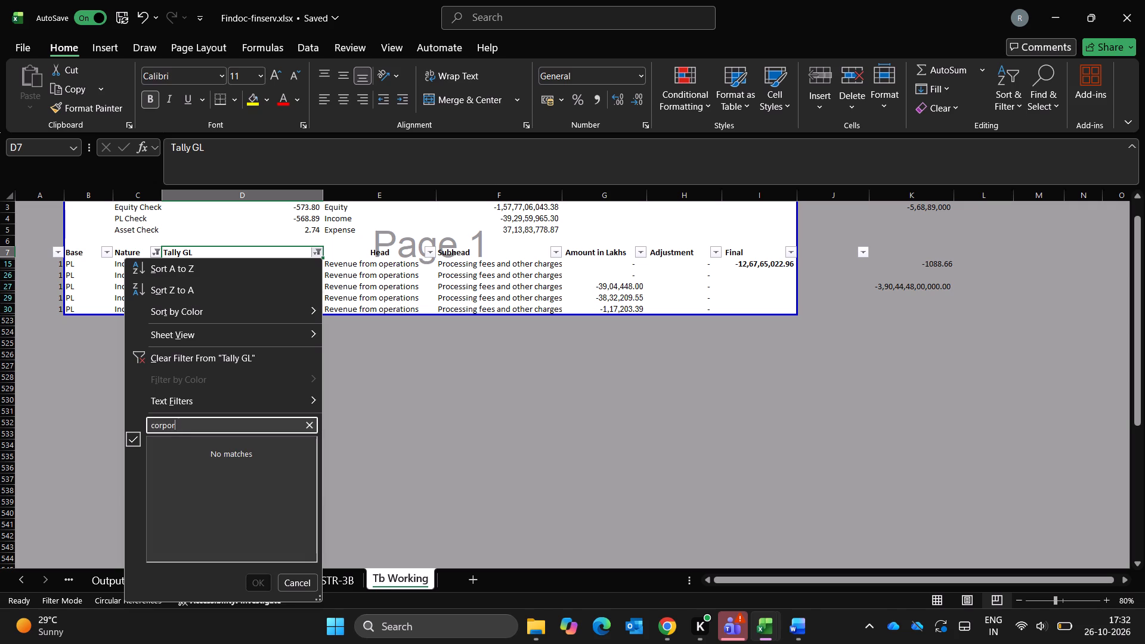
key(BackSpace)
key(Return)
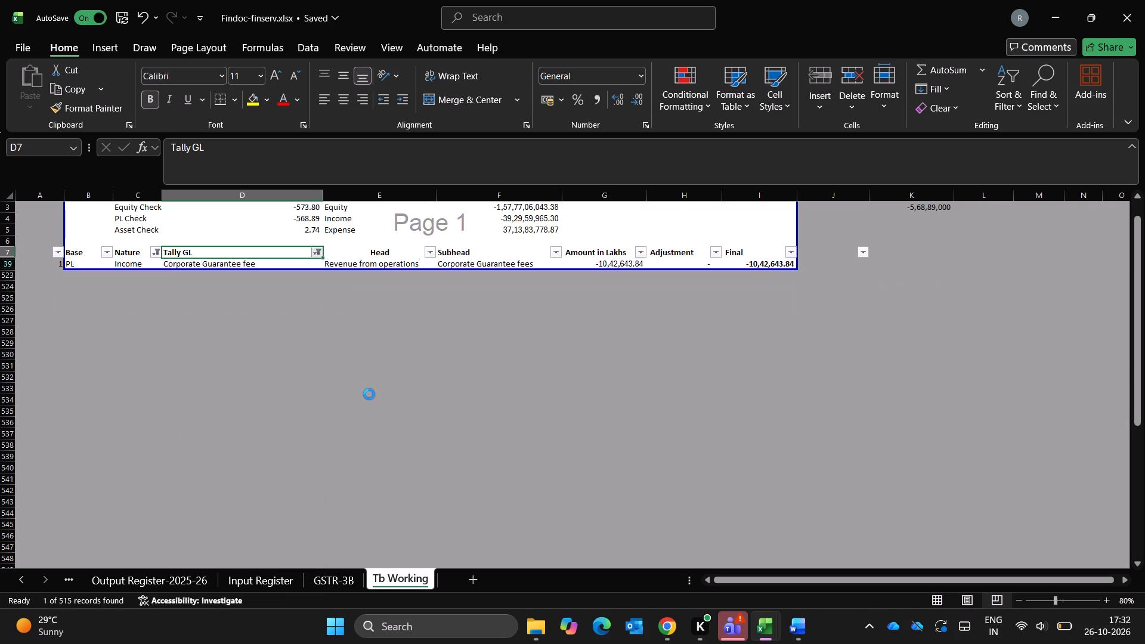
Inspect the Final column cell of the filtered Corporate Guarantee fee row.
key(Right)
key(Right)
key(Right)
key(Right)
key(Right)
key(Down)
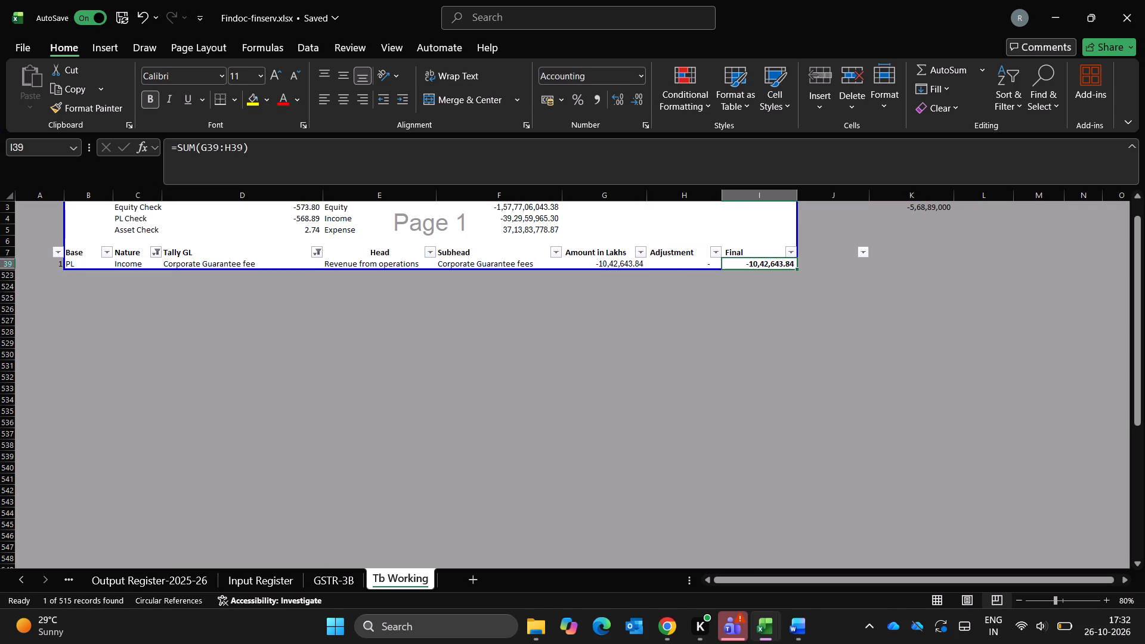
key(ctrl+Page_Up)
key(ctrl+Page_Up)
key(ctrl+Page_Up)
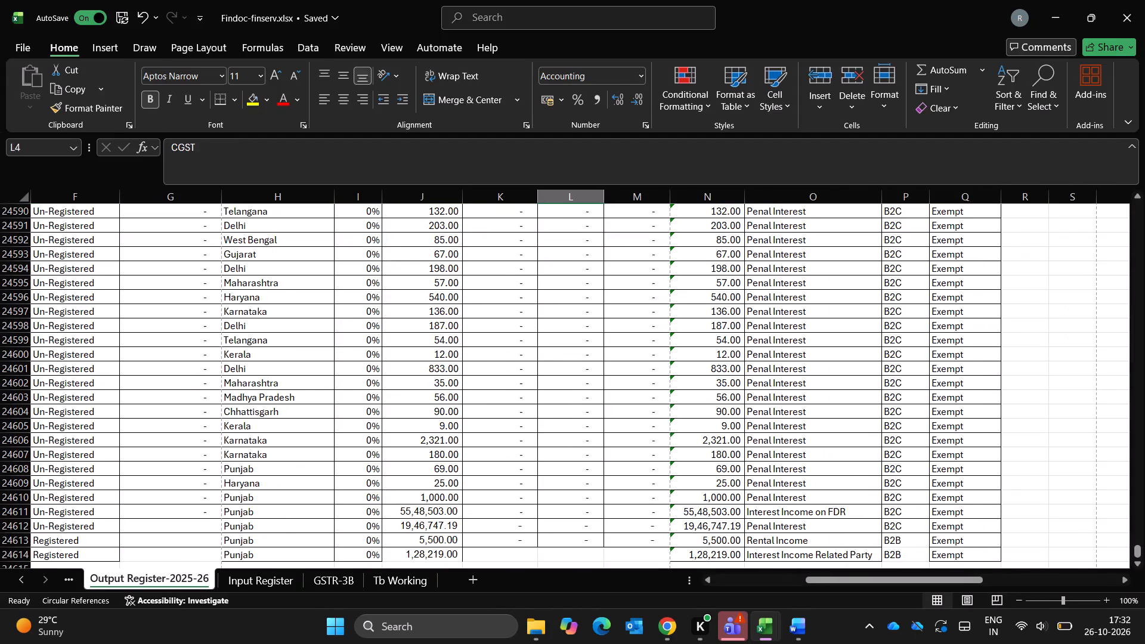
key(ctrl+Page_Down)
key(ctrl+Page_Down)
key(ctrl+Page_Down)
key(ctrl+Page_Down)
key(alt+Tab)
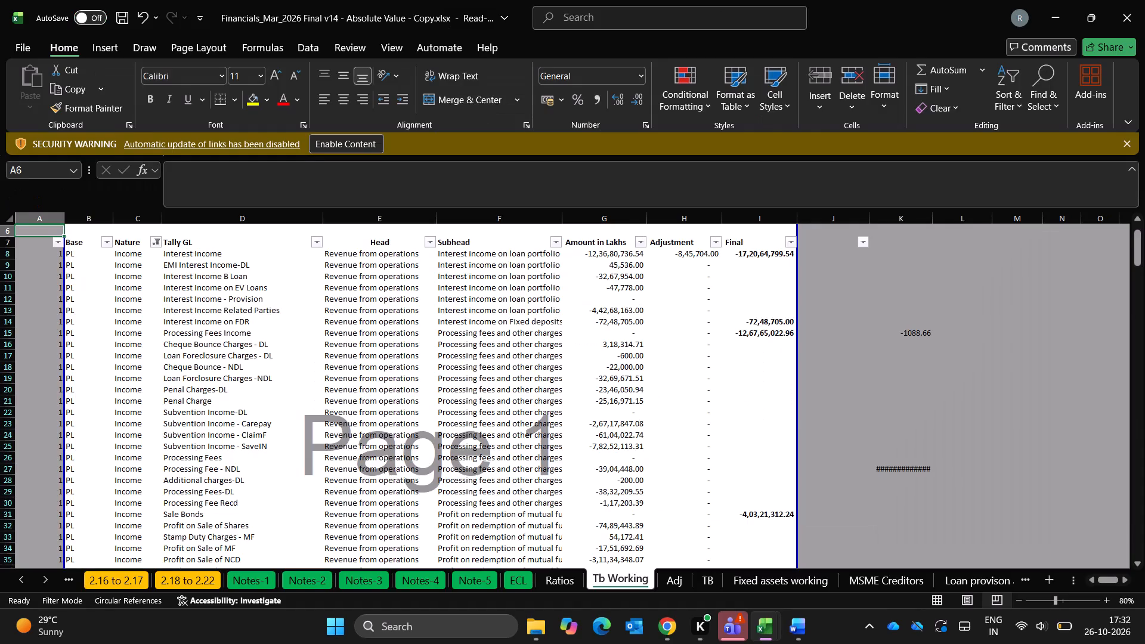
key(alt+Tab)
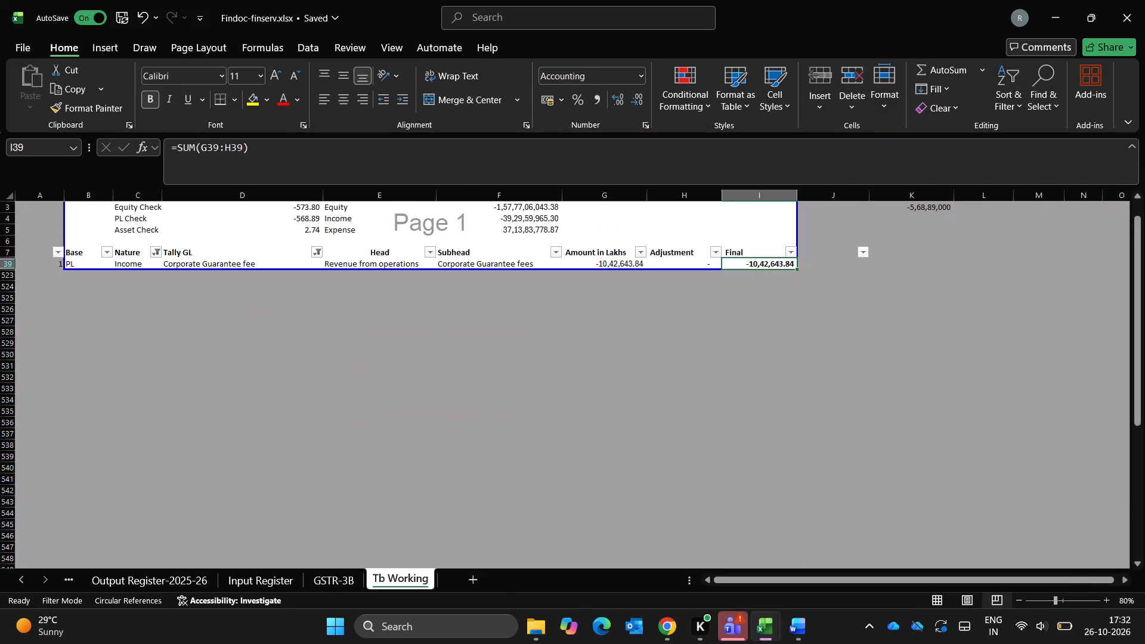
Go back to Sheet8 and check the Corporate Guarantee taxable value in the outward register pivot.
key(Up)
key(Left)
key(Left)
key(Left)
key(ctrl+Page_Up)
key(ctrl+Page_Up)
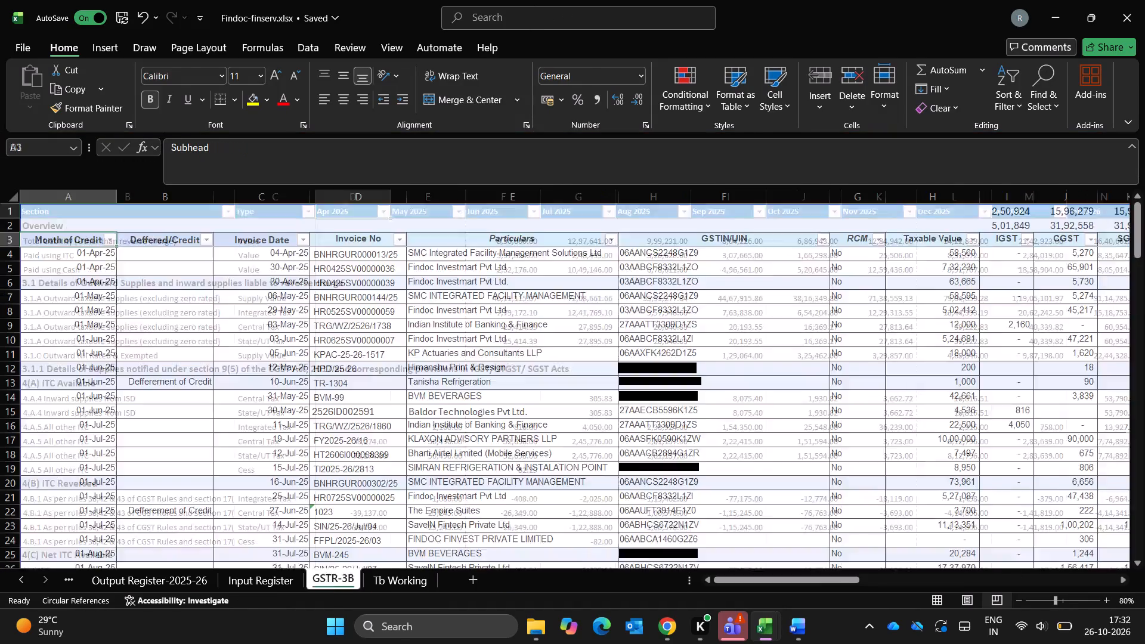
key(ctrl+Page_Up)
key(ctrl+Page_Up)
key(ctrl+Page_Up)
key(ctrl+Page_Down)
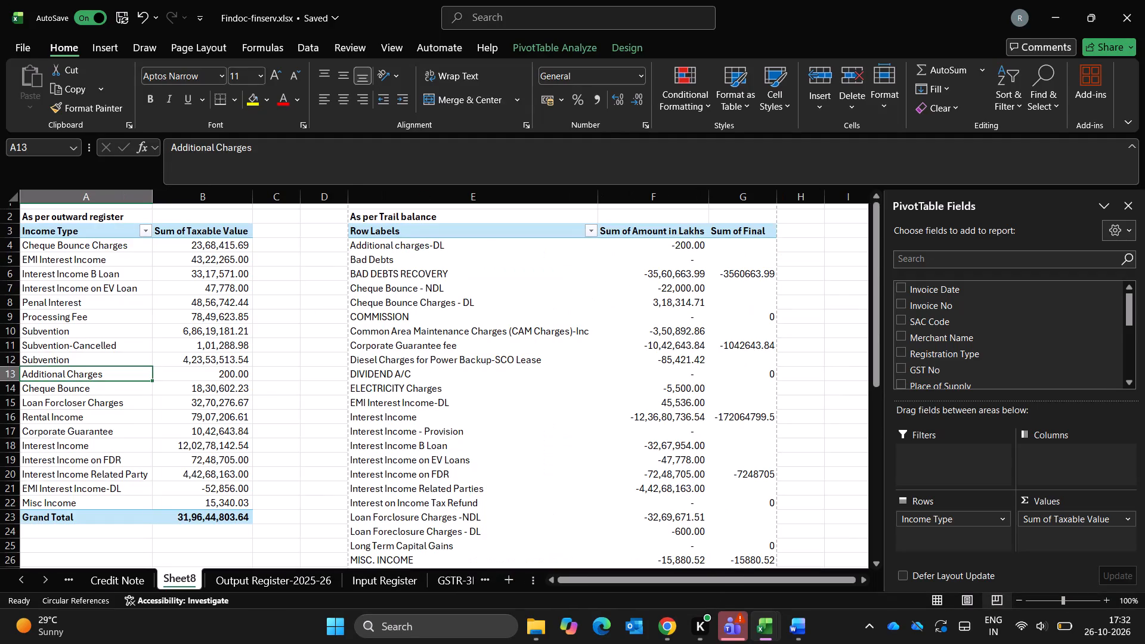
key(Left)
key(Down)
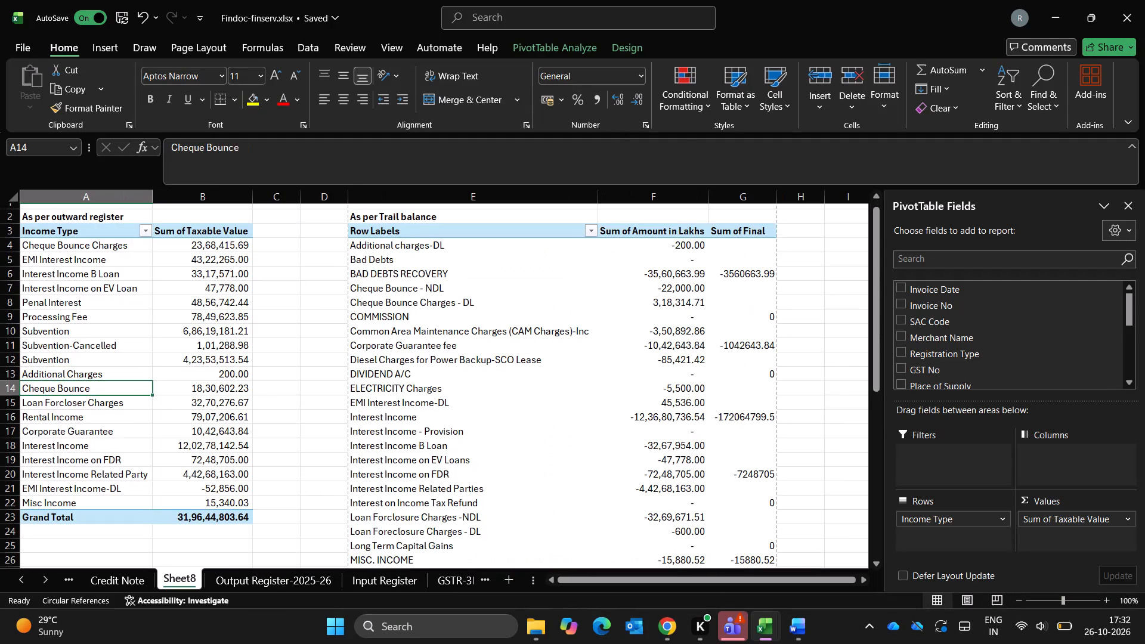
key(Down)
key(Down)
key(Down)
key(Down)
key(Right)
key(Up)
key(Left)
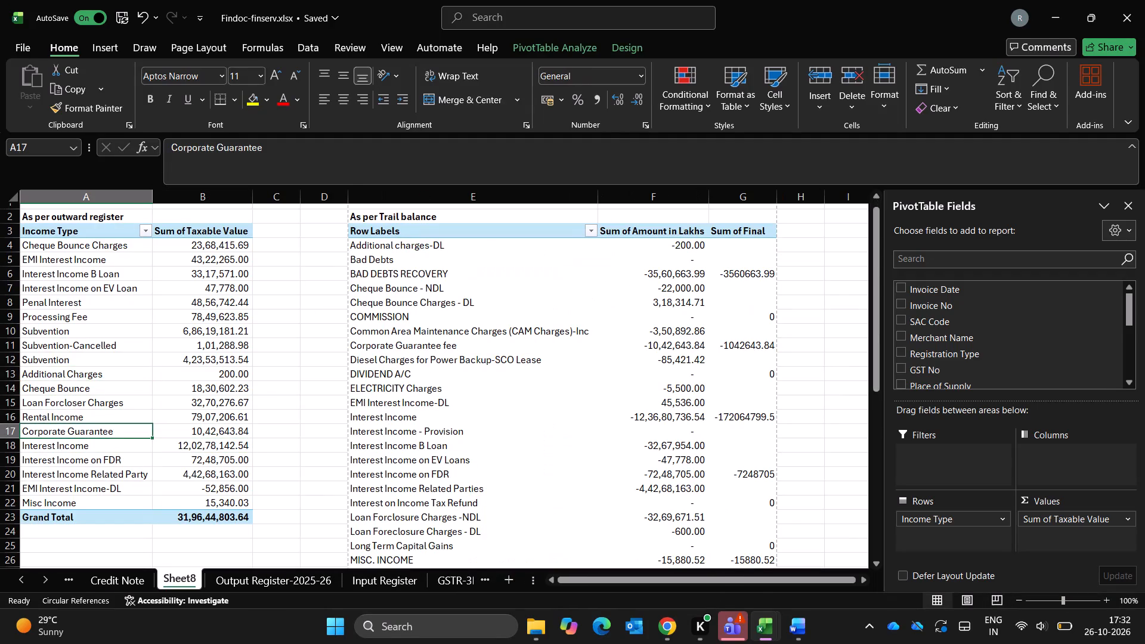
key(Right)
Compare with the Final amount of the Corporate Guarantee fee row on the Tb Working sheet.
key(ctrl+Page_Down)
key(ctrl+Page_Down)
key(ctrl+Page_Down)
key(ctrl+Page_Down)
key(ctrl+Page_Down)
key(ctrl+Page_Down)
key(ctrl+Page_Down)
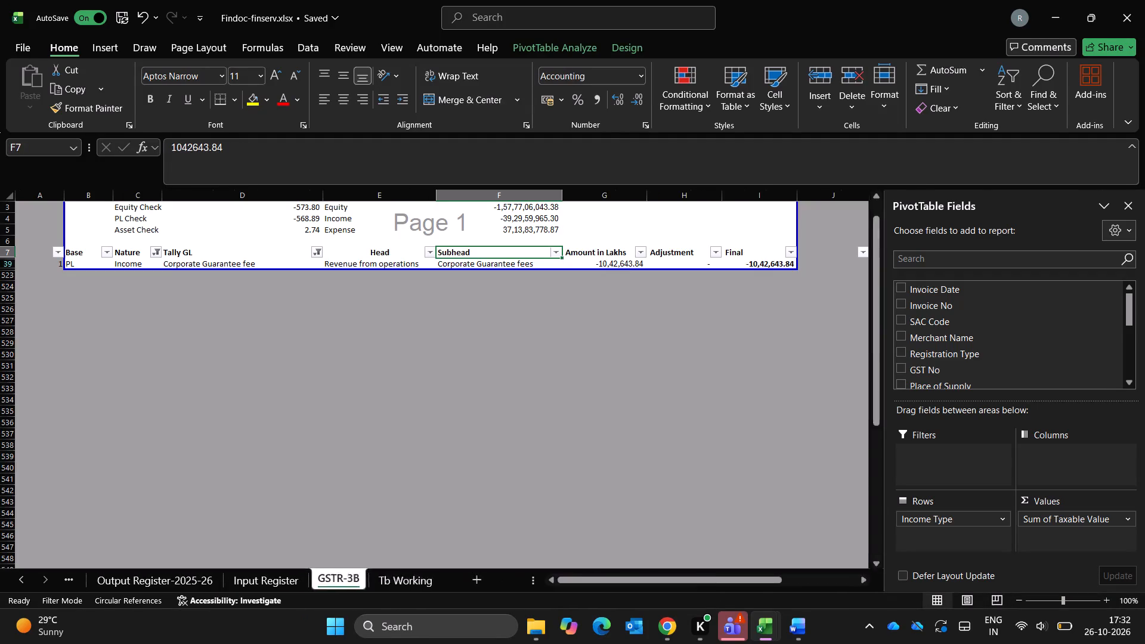
key(Right)
key(Right)
key(Right)
key(Down)
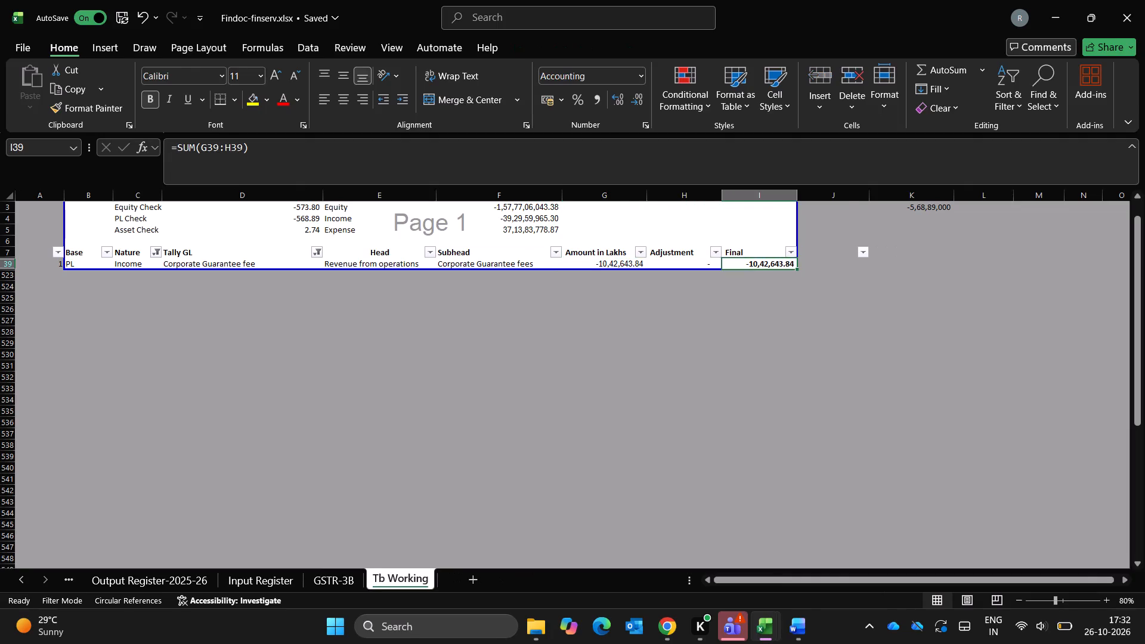
Return to Sheet8 and recheck the Corporate Guarantee row of the outward register pivot.
key(ctrl+Page_Up)
key(ctrl+Page_Up)
key(ctrl+Page_Up)
key(ctrl+Page_Up)
key(ctrl+Page_Up)
key(ctrl+Page_Up)
key(ctrl+Page_Up)
key(ctrl+Page_Up)
key(ctrl+Page_Down)
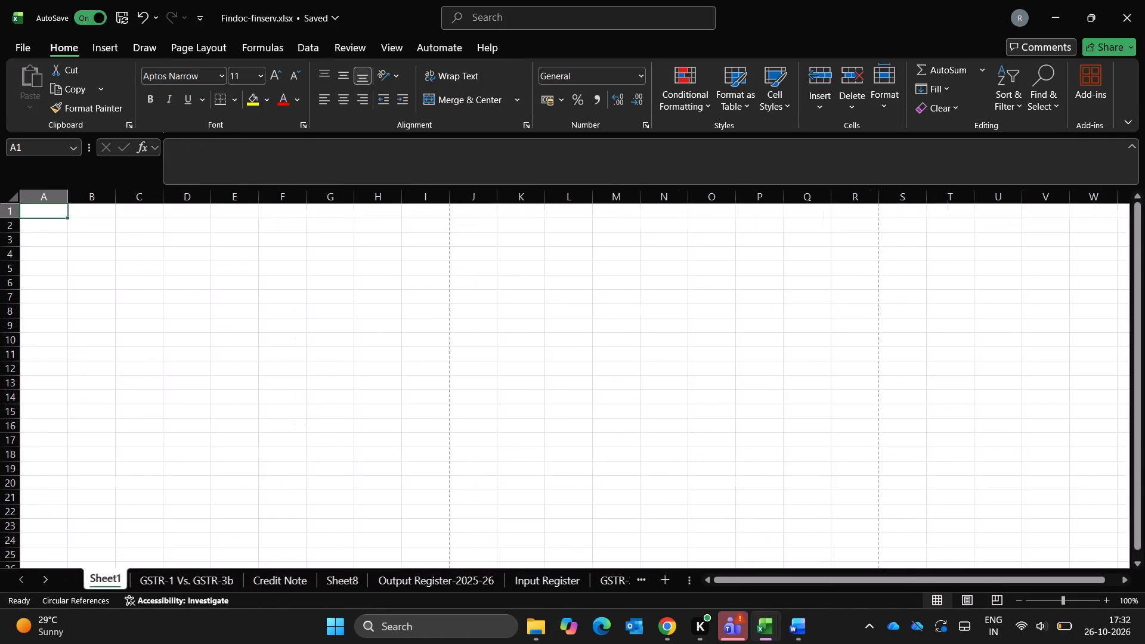
key(ctrl+Page_Down)
key(ctrl+Page_Down)
key(ctrl+Page_Down)
key(ctrl+Page_Up)
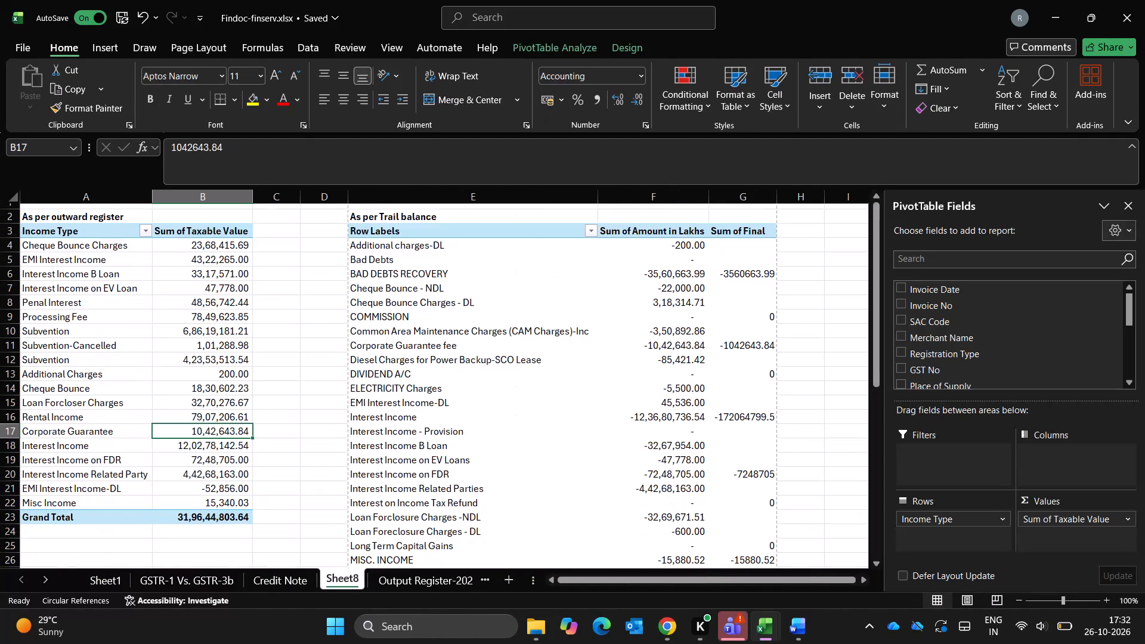
key(Left)
key(Left)
key(Right)
key(ctrl+Left)
key(ctrl+Left)
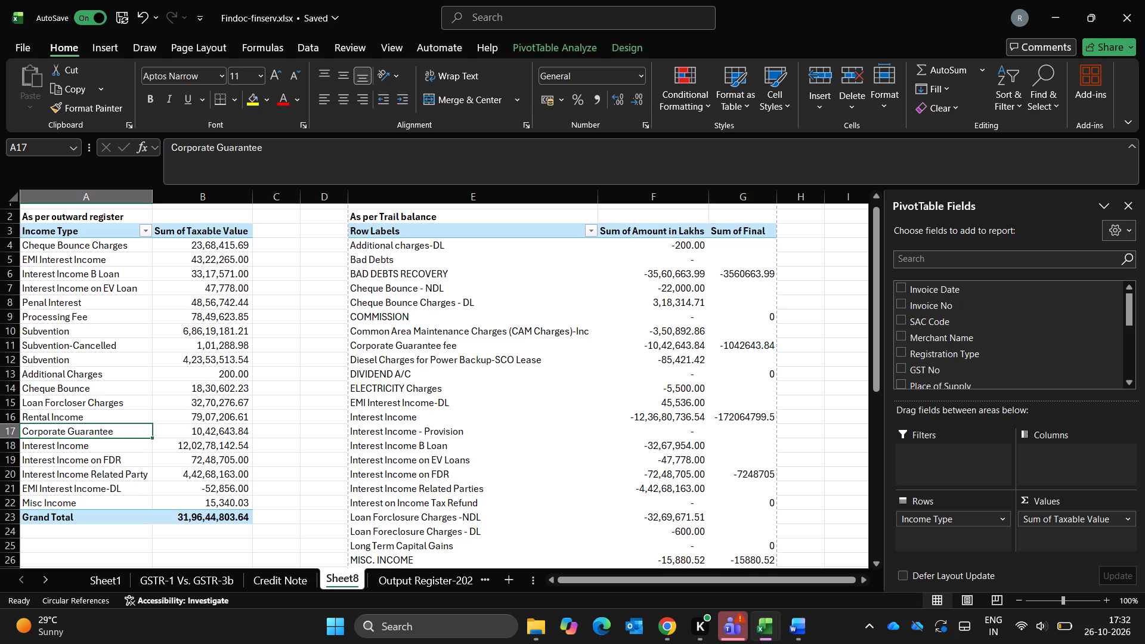
Insert a new blank worksheet directly after Sheet8.
click(507, 574)
key(ctrl+Page_Up)
key(ctrl+Page_Down)
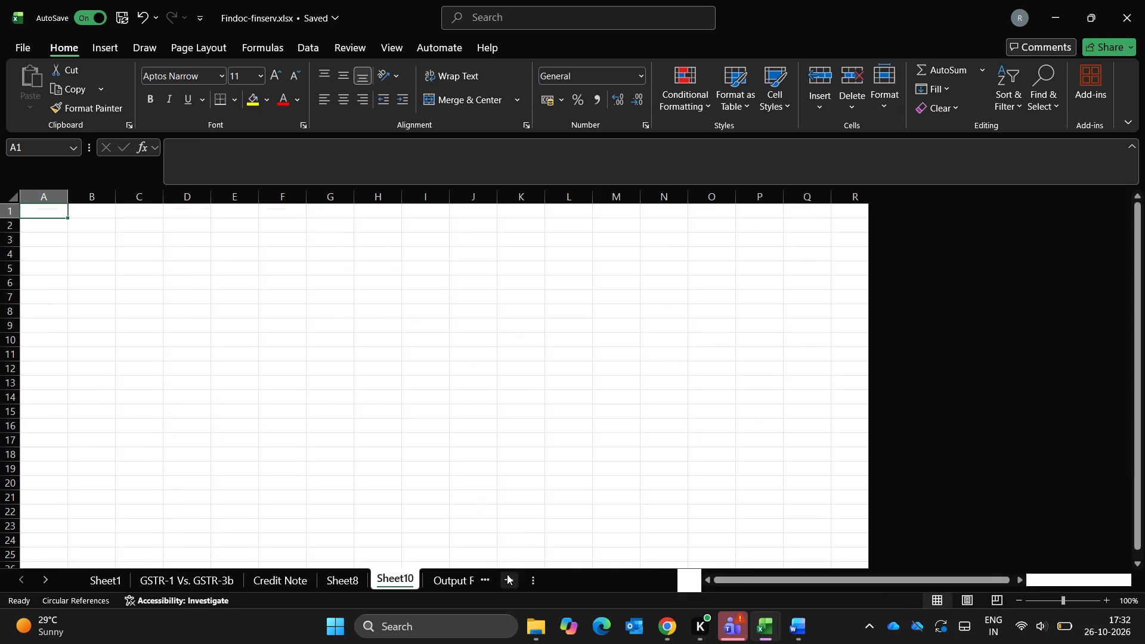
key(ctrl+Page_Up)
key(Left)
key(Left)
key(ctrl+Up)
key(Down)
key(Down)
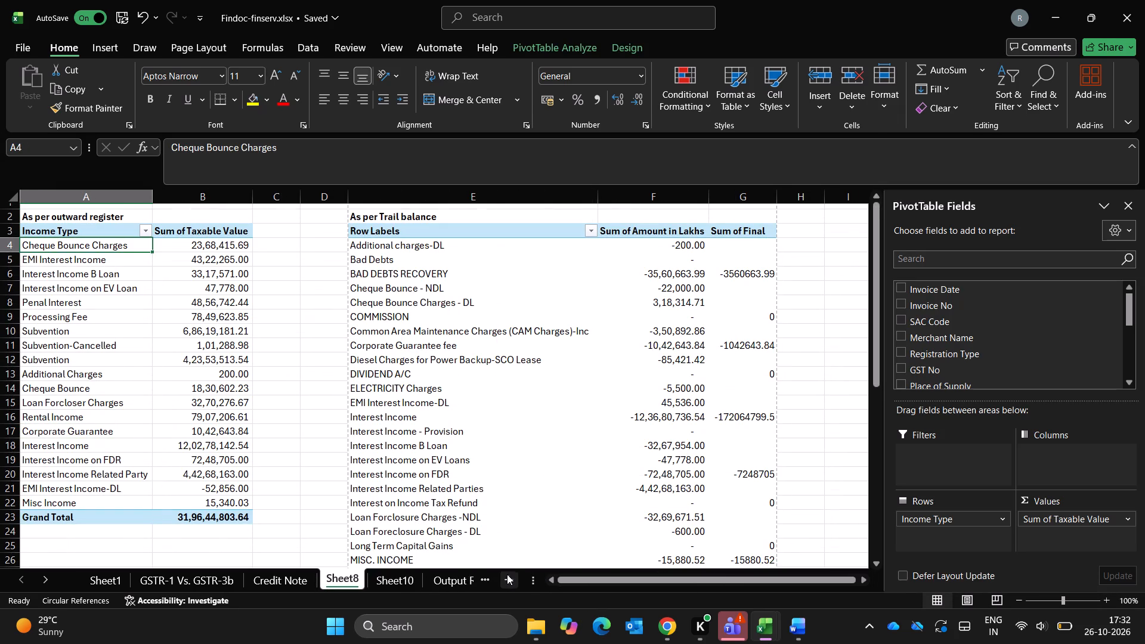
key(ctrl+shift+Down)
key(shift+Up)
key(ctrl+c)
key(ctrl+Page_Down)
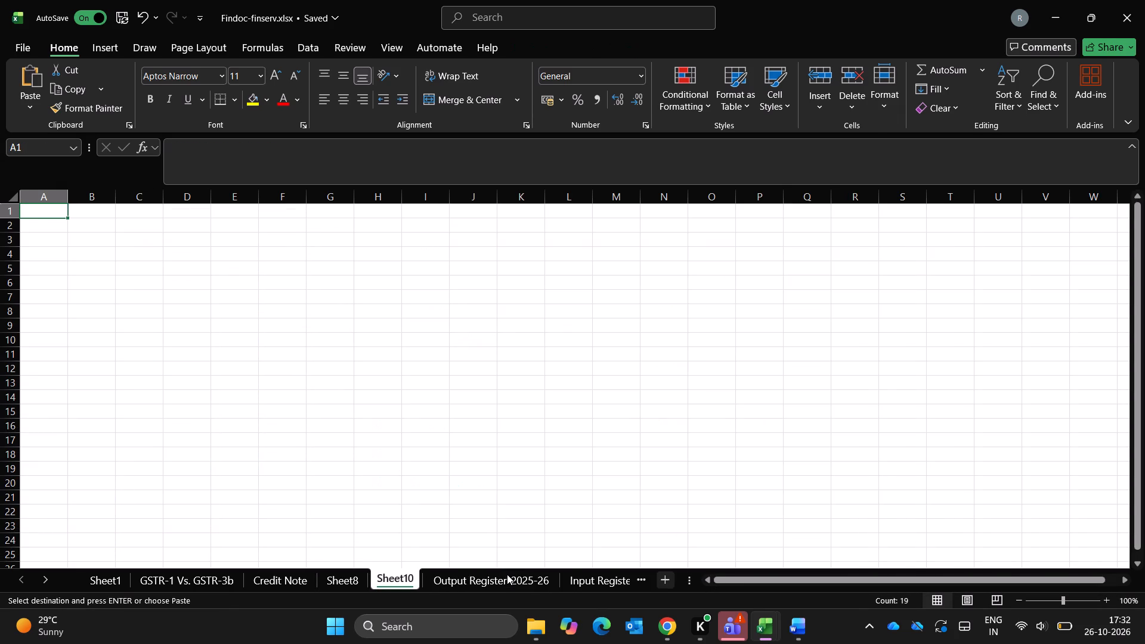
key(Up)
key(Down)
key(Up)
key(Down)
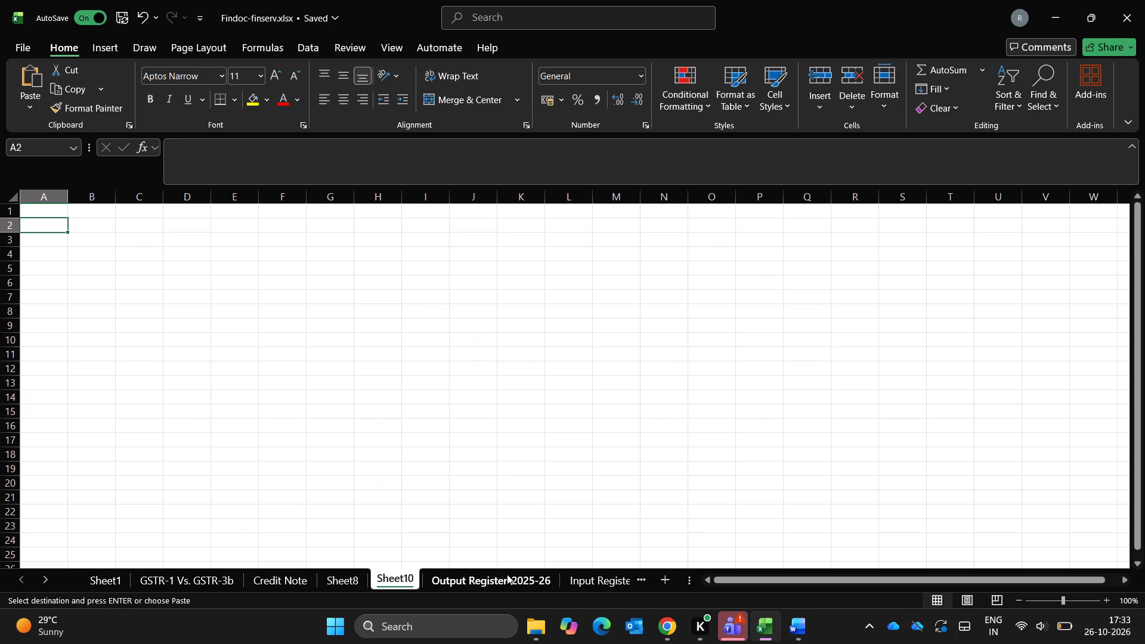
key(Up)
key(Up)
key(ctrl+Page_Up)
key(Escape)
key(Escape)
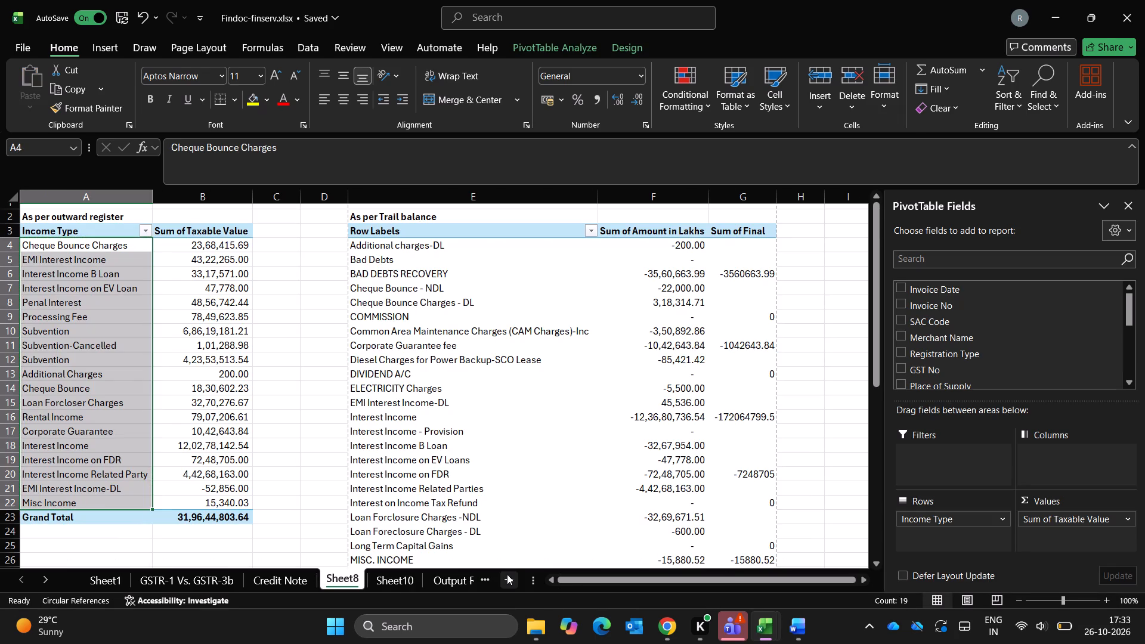
Review the income types listed in the outward register pivot on Sheet8.
key(Down)
key(Down)
key(Down)
key(Down)
key(ctrl+Down)
key(Up)
key(ctrl+Up)
key(Down)
key(Down)
key(Down)
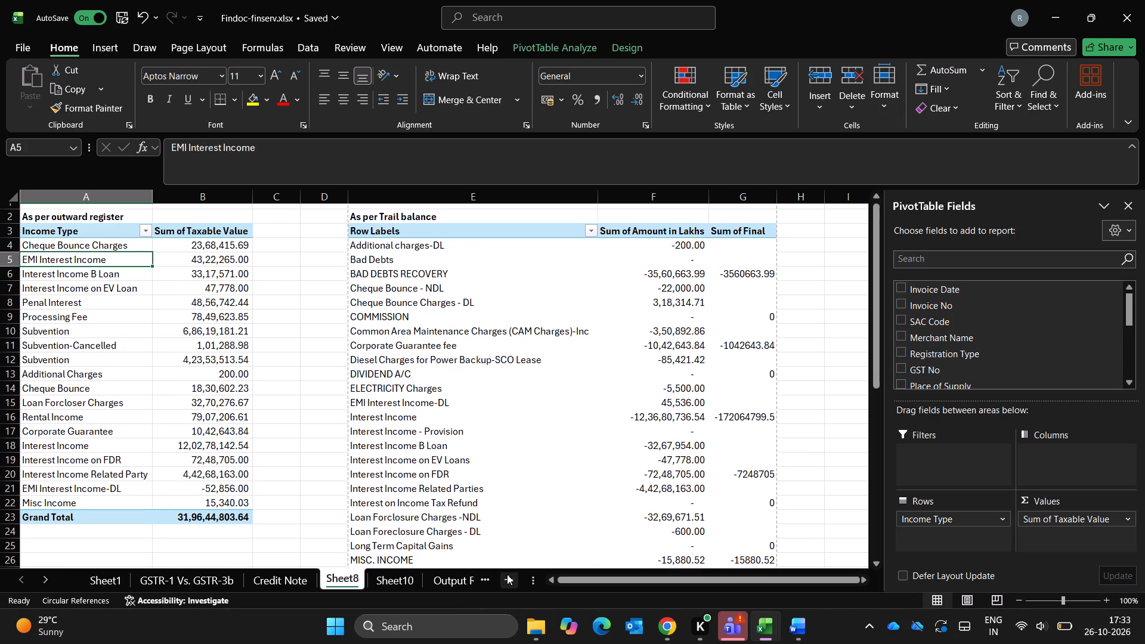
key(Down)
key(Up)
key(Up)
key(Down)
key(Down)
key(Down)
key(Down)
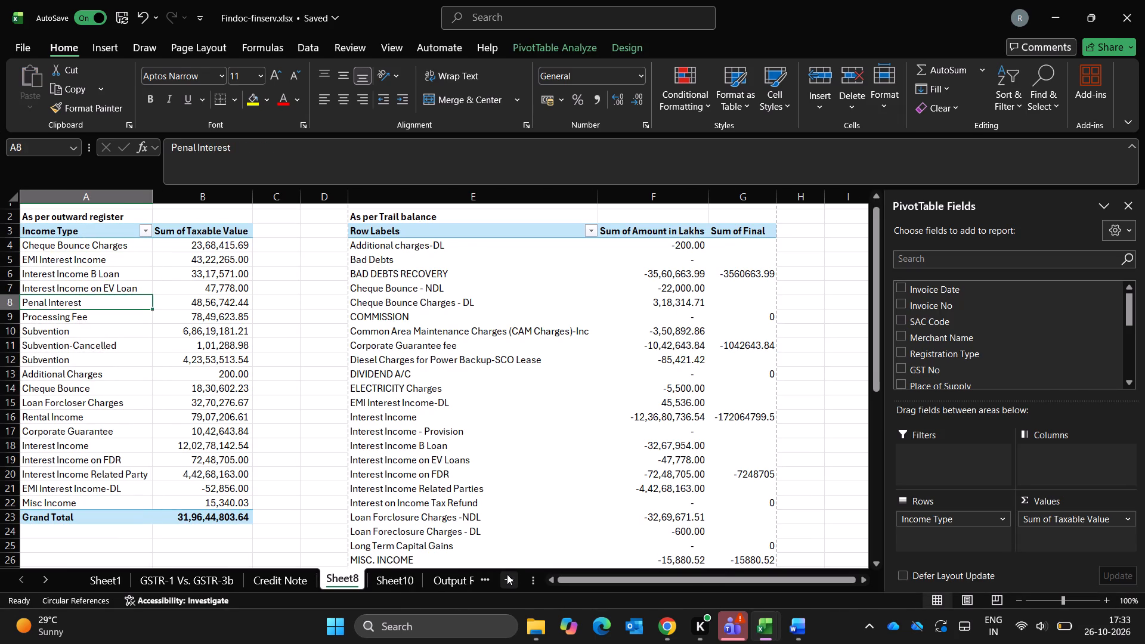
Copy the pivot's Income Type list, header through Grand Total, from Sheet8 and paste it as values at A1 of Sheet10.
key(Down)
key(Down)
key(Down)
key(Down)
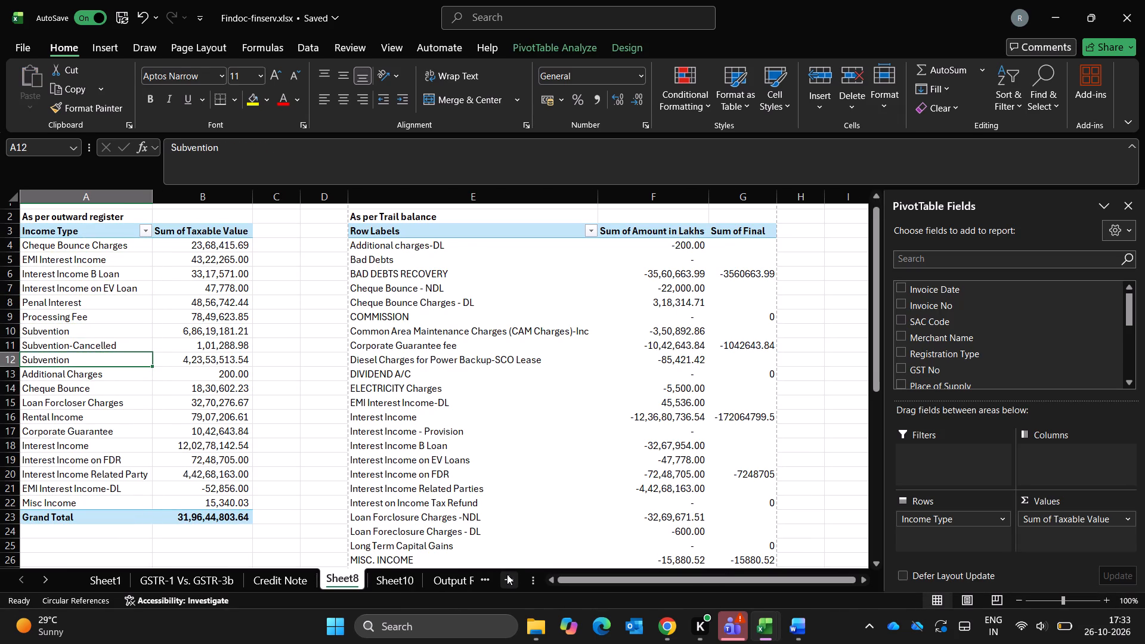
key(ctrl+Page_Down)
key(ctrl+Page_Up)
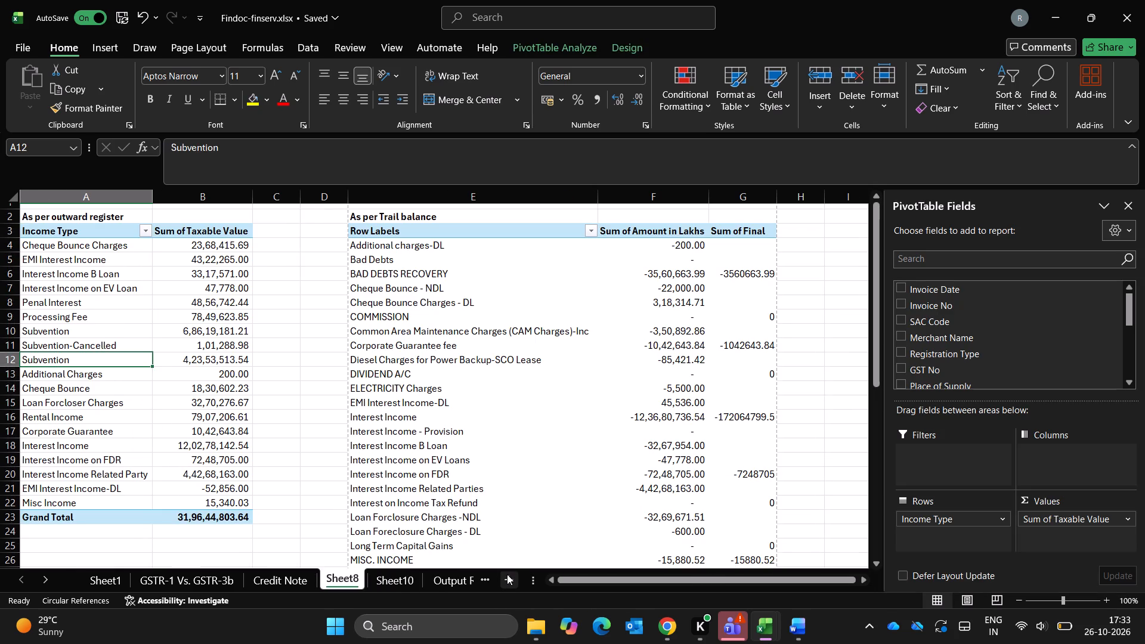
key(ctrl+Up)
key(Down)
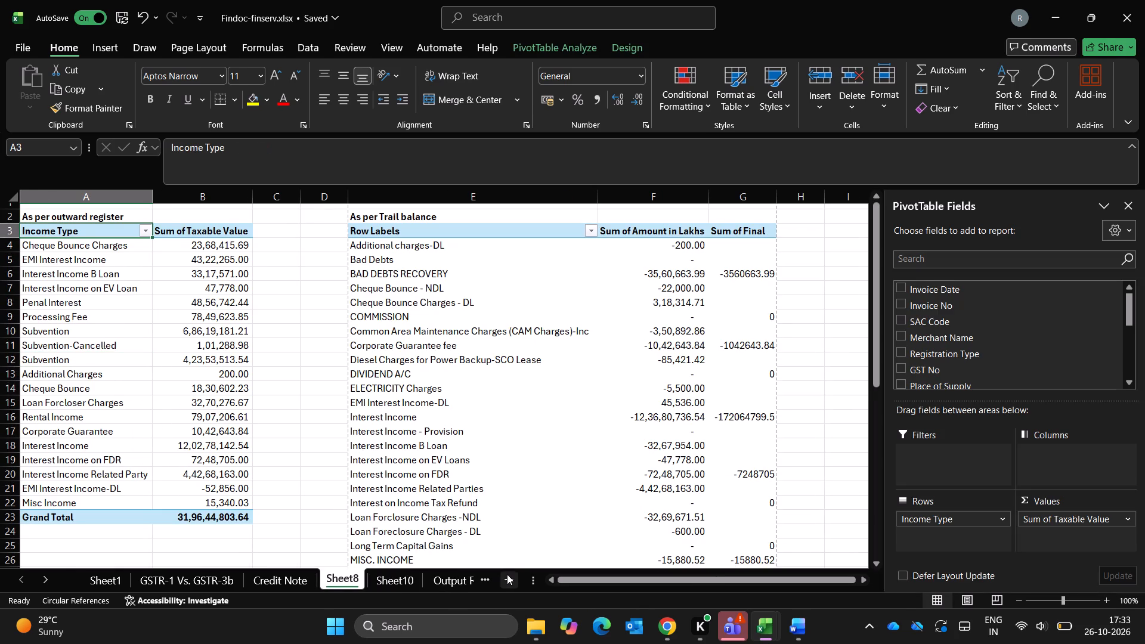
key(ctrl+shift+Down)
key(ctrl+c)
key(ctrl+Page_Down)
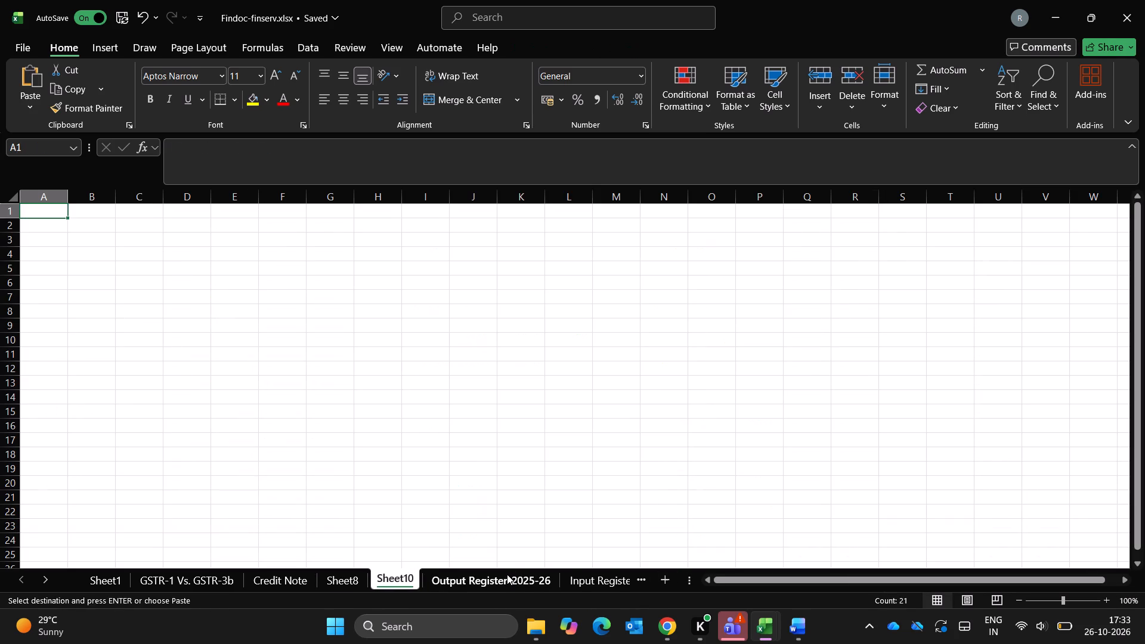
key(ctrl+alt+v)
key(v)
key(Return)
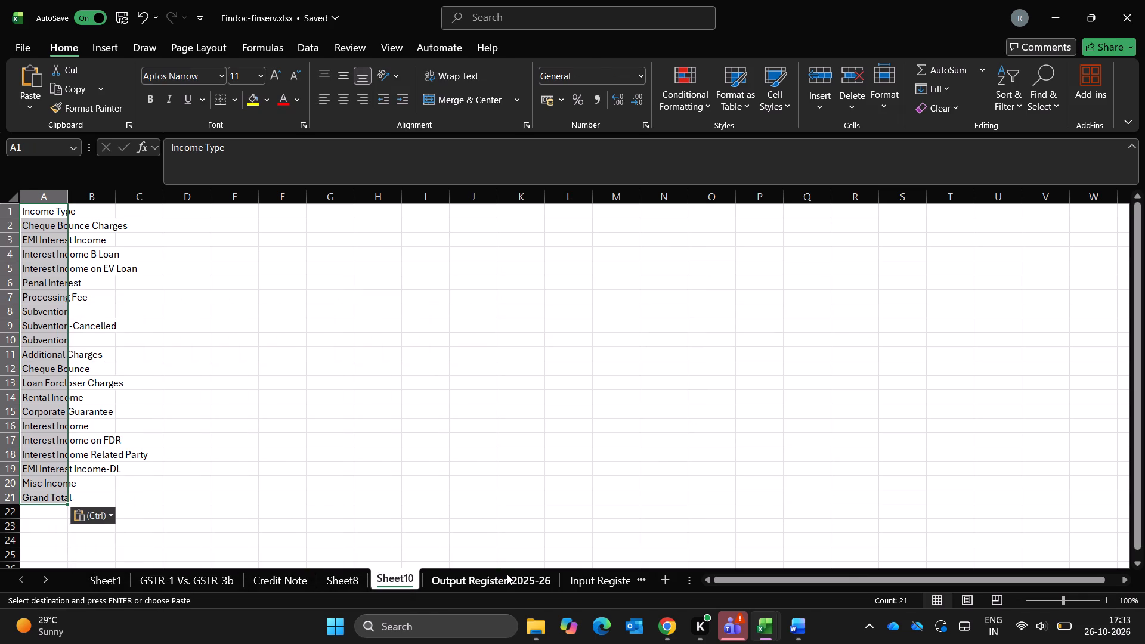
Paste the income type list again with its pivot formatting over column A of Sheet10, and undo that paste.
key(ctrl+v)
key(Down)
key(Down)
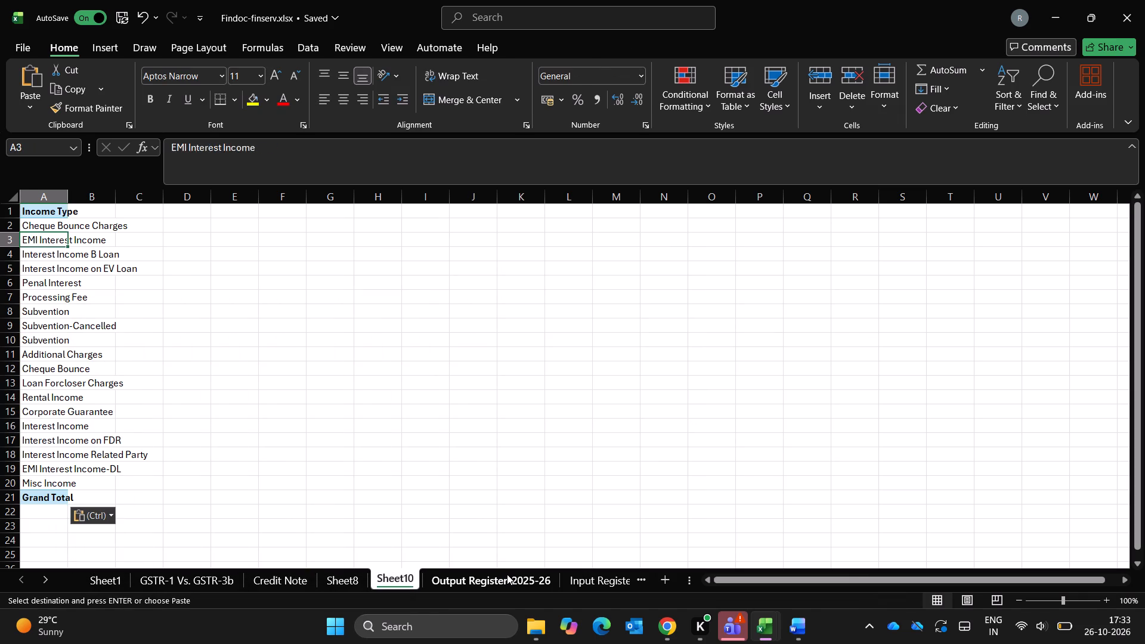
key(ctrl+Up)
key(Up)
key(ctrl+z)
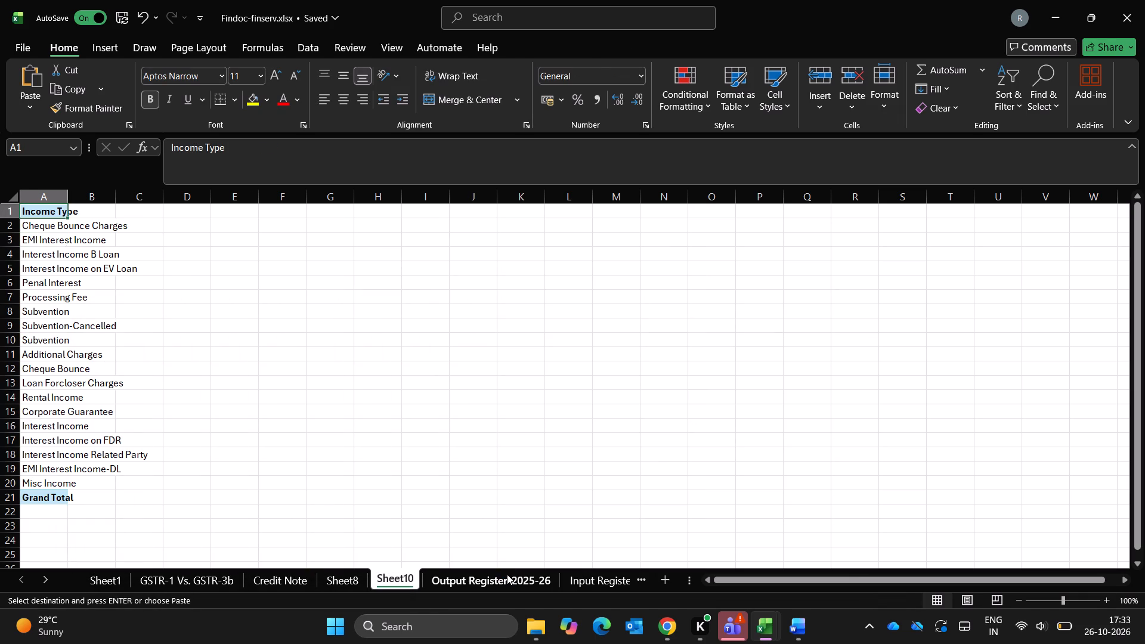
Make the Income Type header in A1 and the Grand Total label in A21 bold.
key(Down)
key(ctrl+Up)
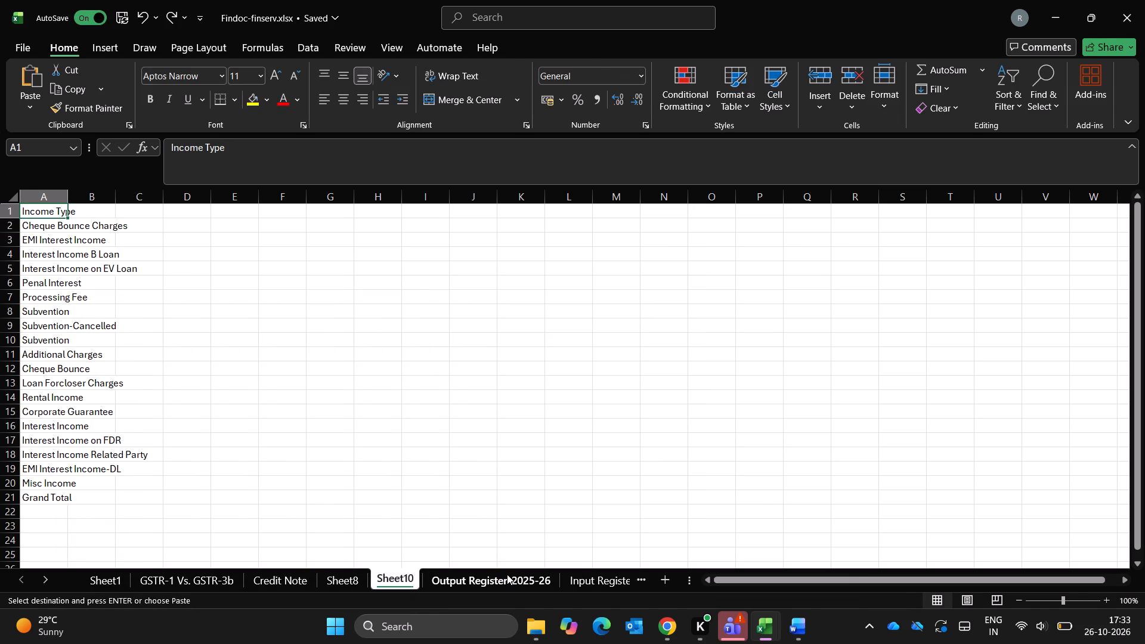
key(alt+b)
key(Escape)
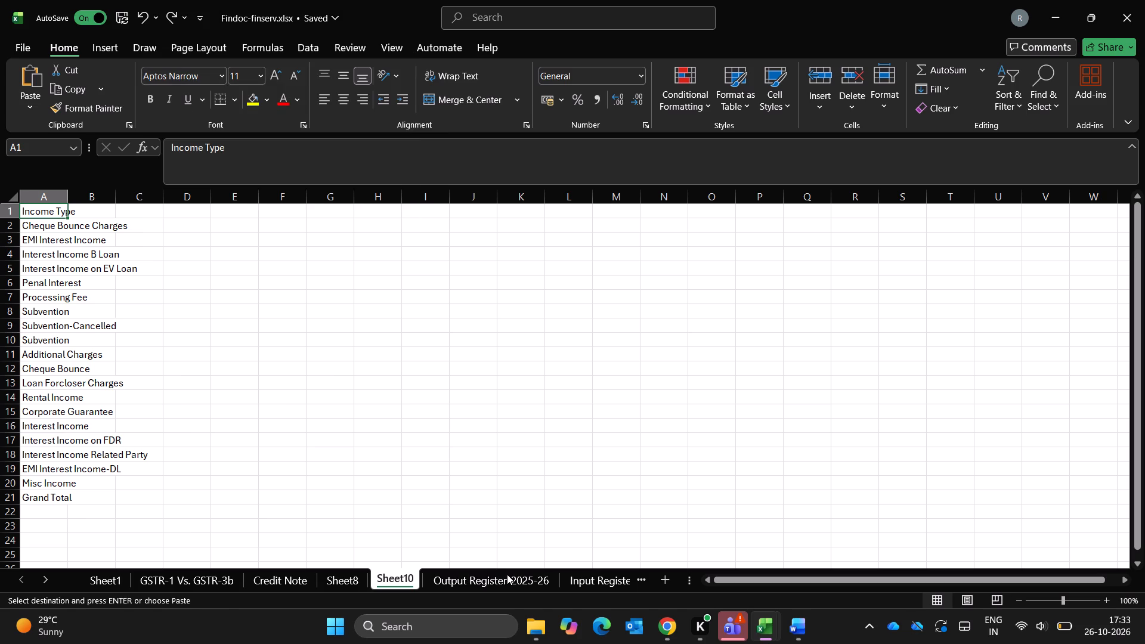
key(ctrl+b)
key(Down)
key(ctrl+Down)
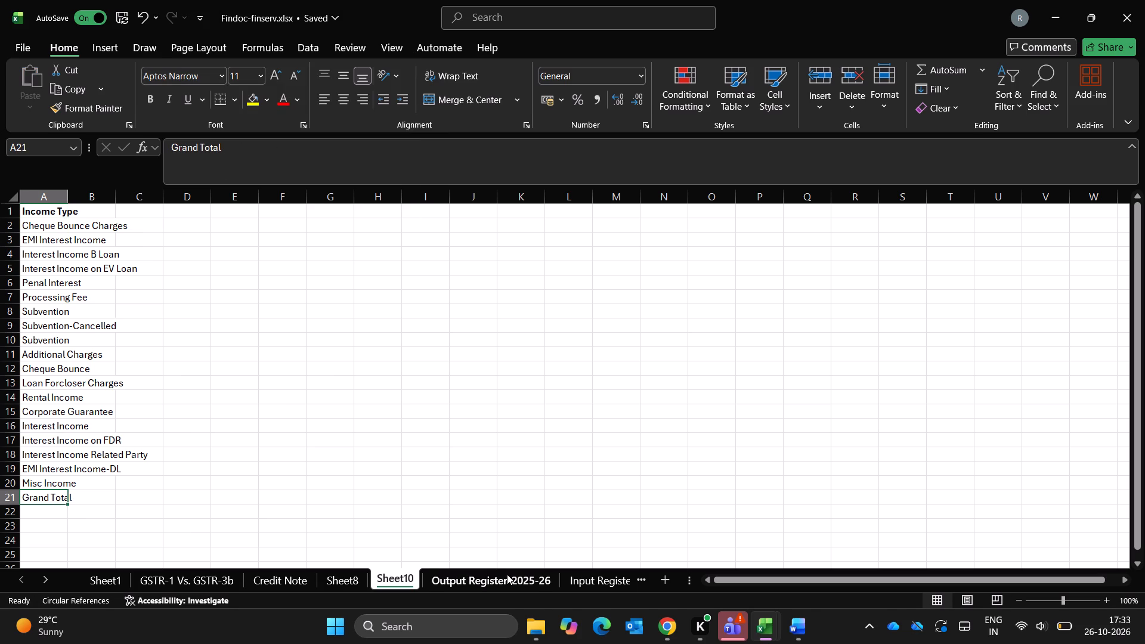
key(ctrl+b)
Autofit column A on Sheet10 to the width of the income type list A1:A21.
key(ctrl+Up)
key(ctrl+Up)
key(ctrl+Right)
key(Left)
key(ctrl+Left)
key(ctrl+Left)
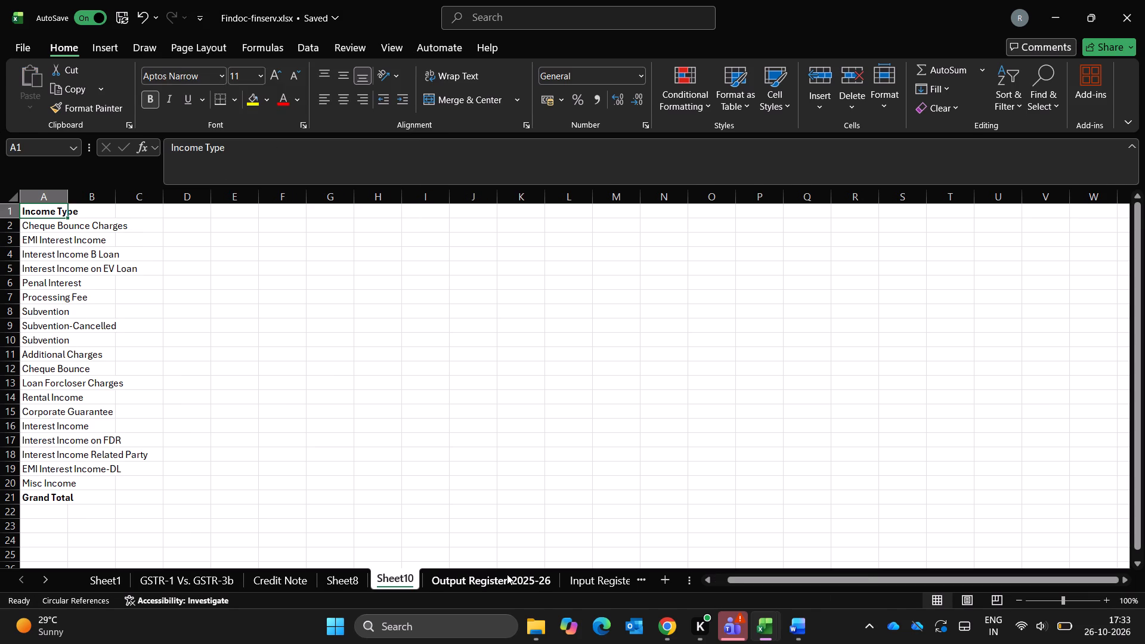
key(ctrl+shift+Down)
text(hoi)
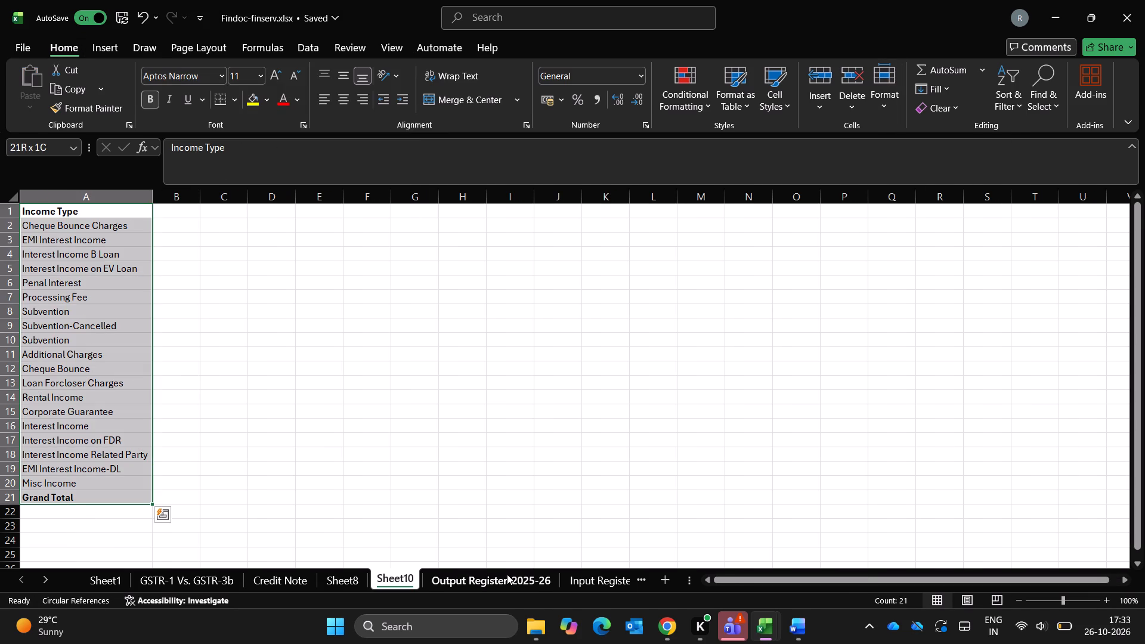
key(Escape)
key(Escape)
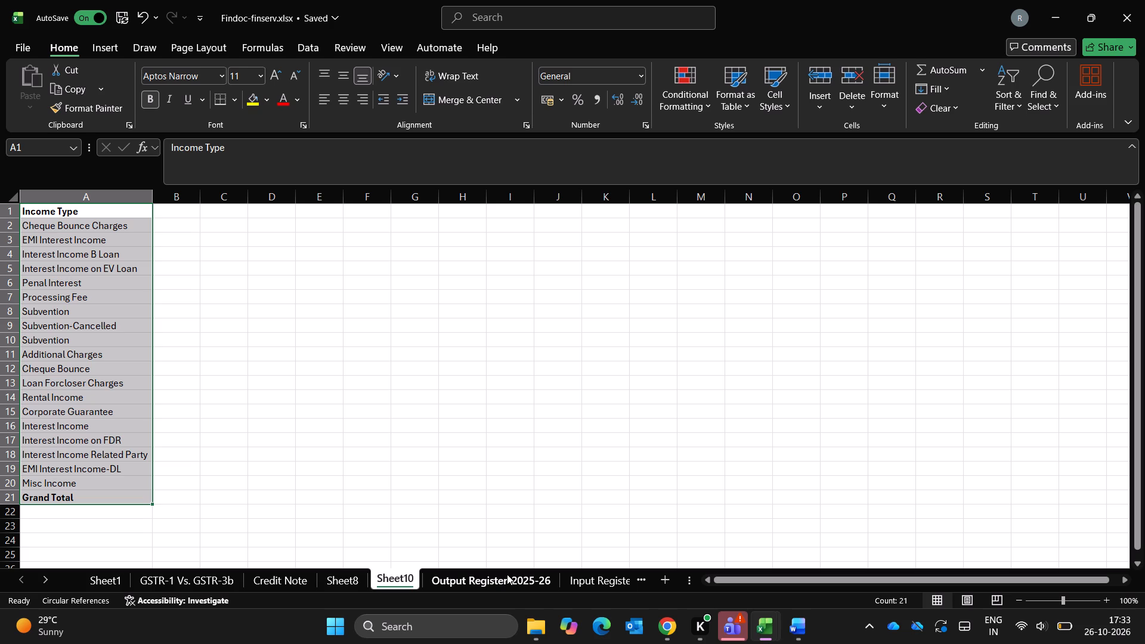
key(Escape)
key(Up)
key(Up)
key(Up)
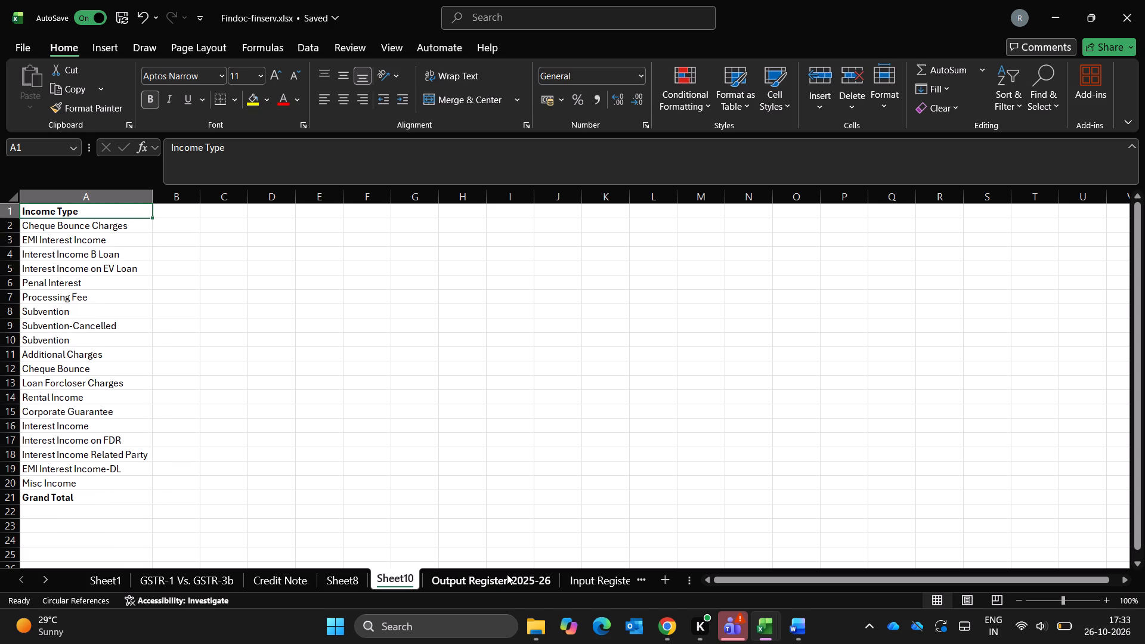
Enter the heading "As per Register" in cell B1, beside Income Type.
key(Right)
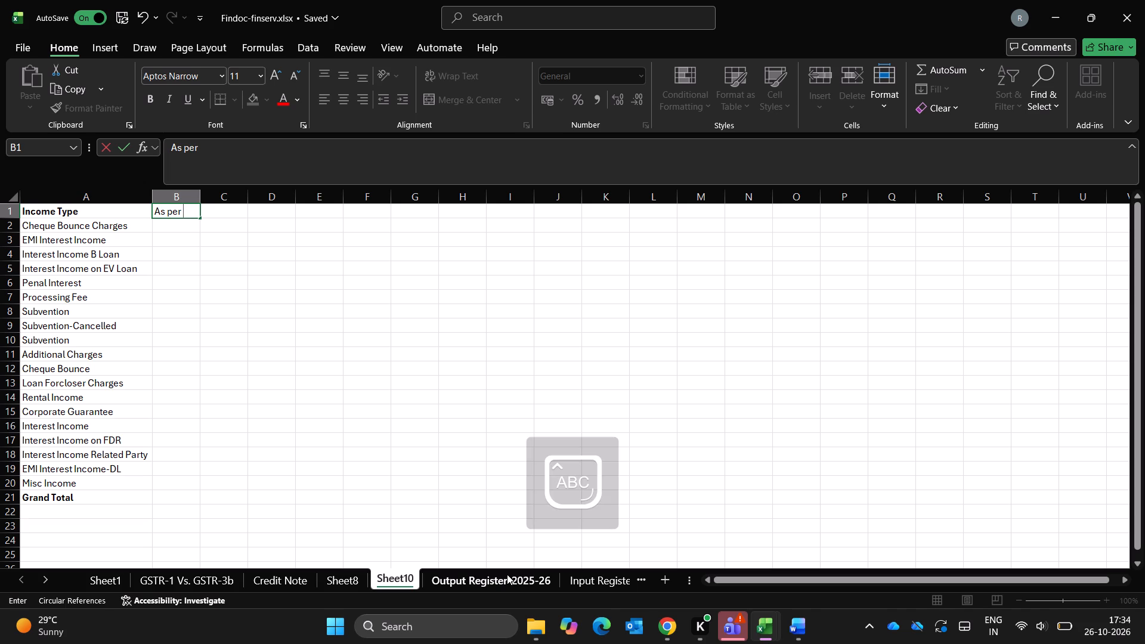
key(slash)
key(BackSpace)
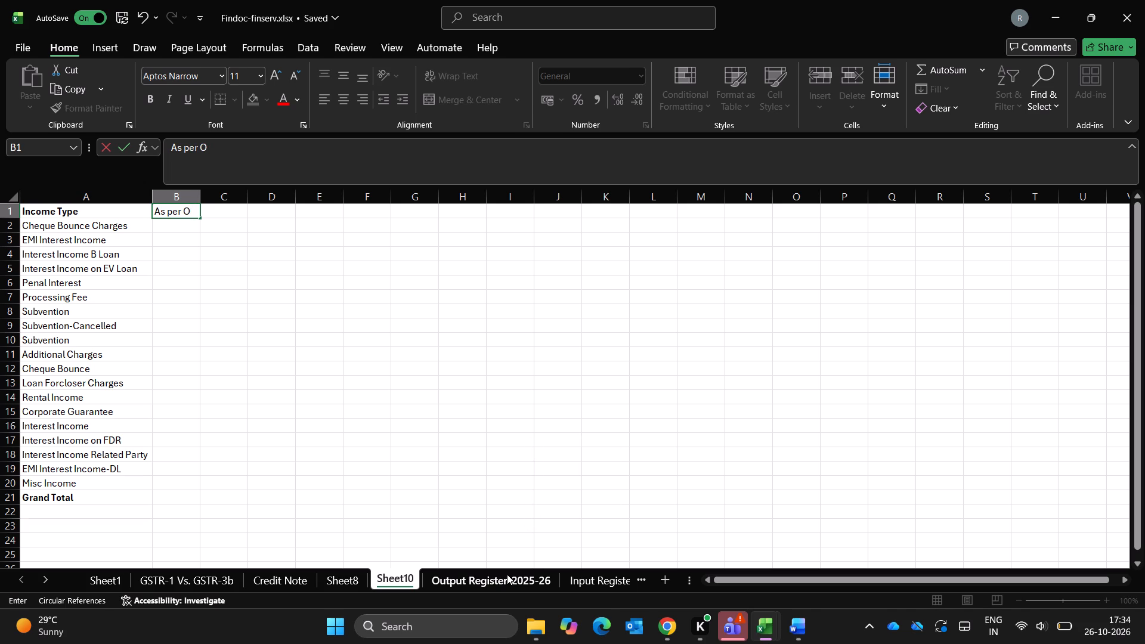
key(BackSpace)
text(giter)
key(BackSpace)
key(BackSpace)
key(BackSpace)
text(ster)
key(Return)
Enter the heading "As per TB" in cell C1, beside the register heading.
key(Up)
key(Up)
key(Right)
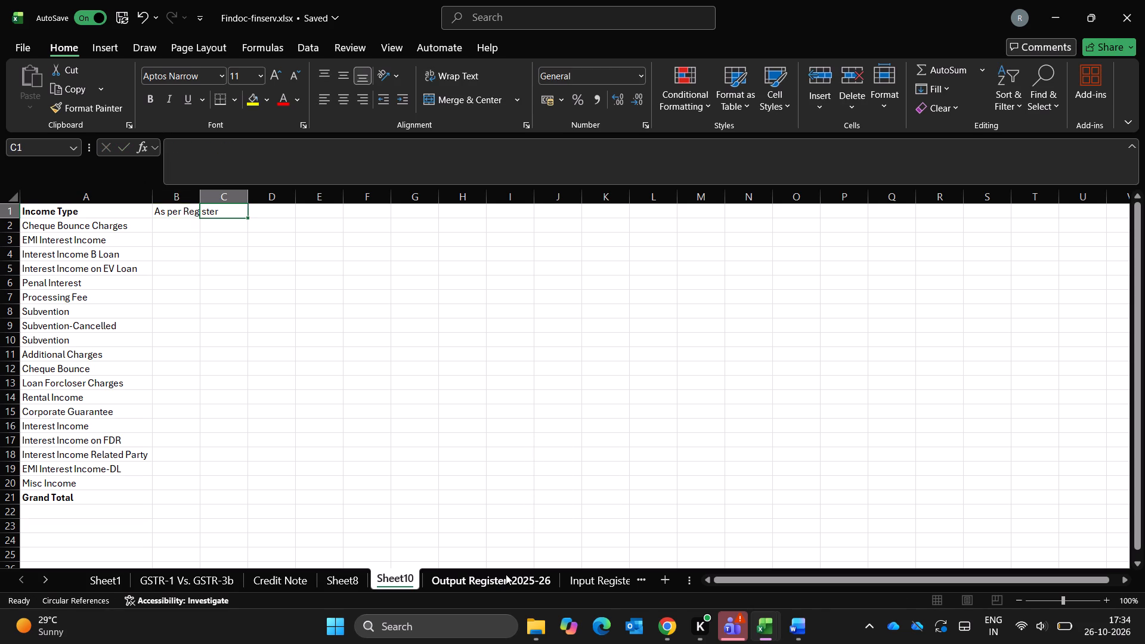
text(AS)
key(d)
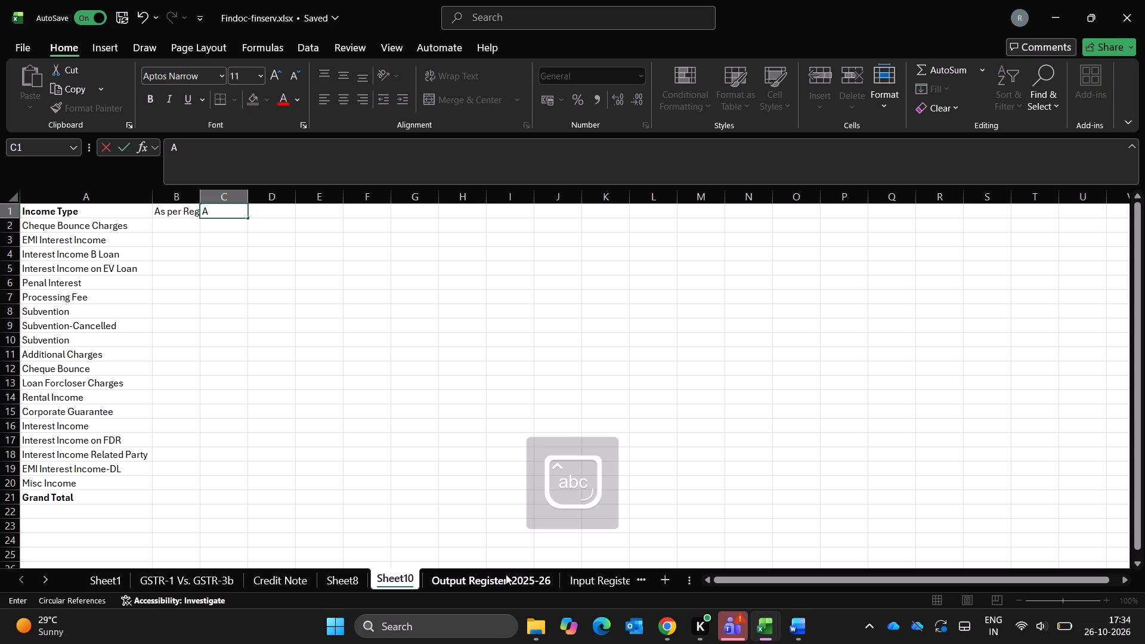
key(BackSpace)
text(s oer)
key(space)
key(BackSpace)
key(BackSpace)
key(BackSpace)
key(BackSpace)
text(per)
key(space)
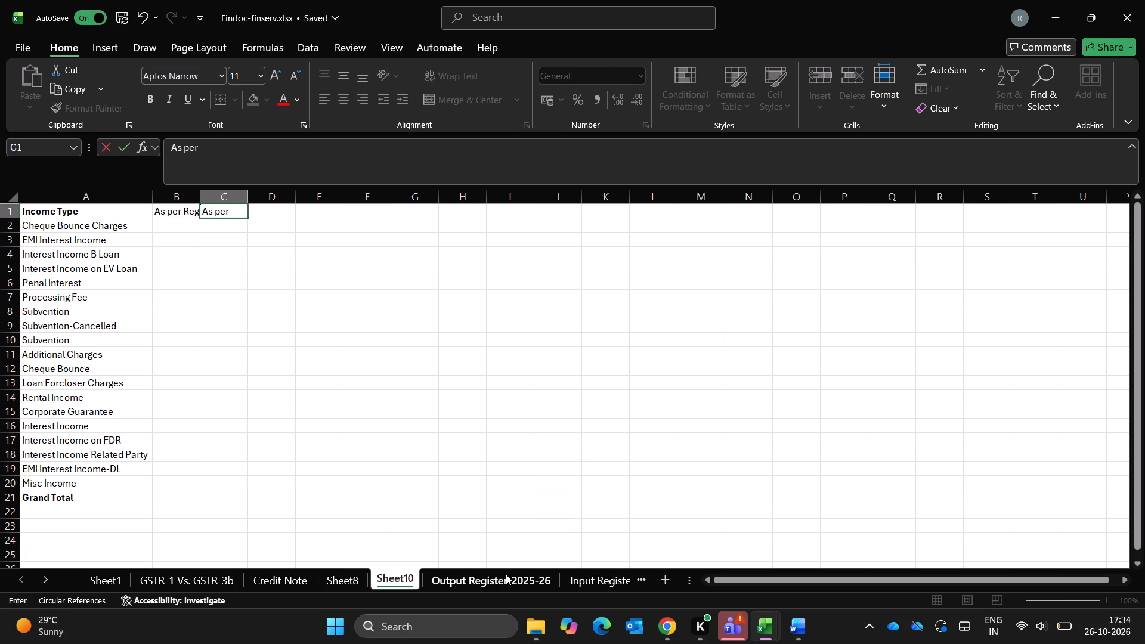
text(TB)
key(Return)
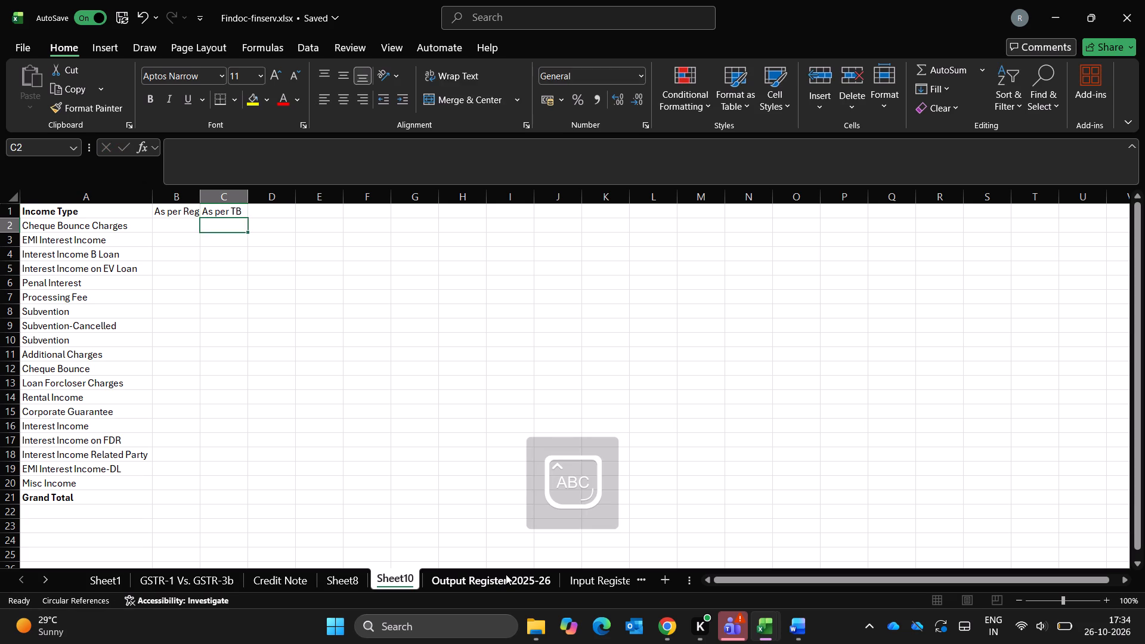
Make the two new column headings in B1:C1 bold.
key(Up)
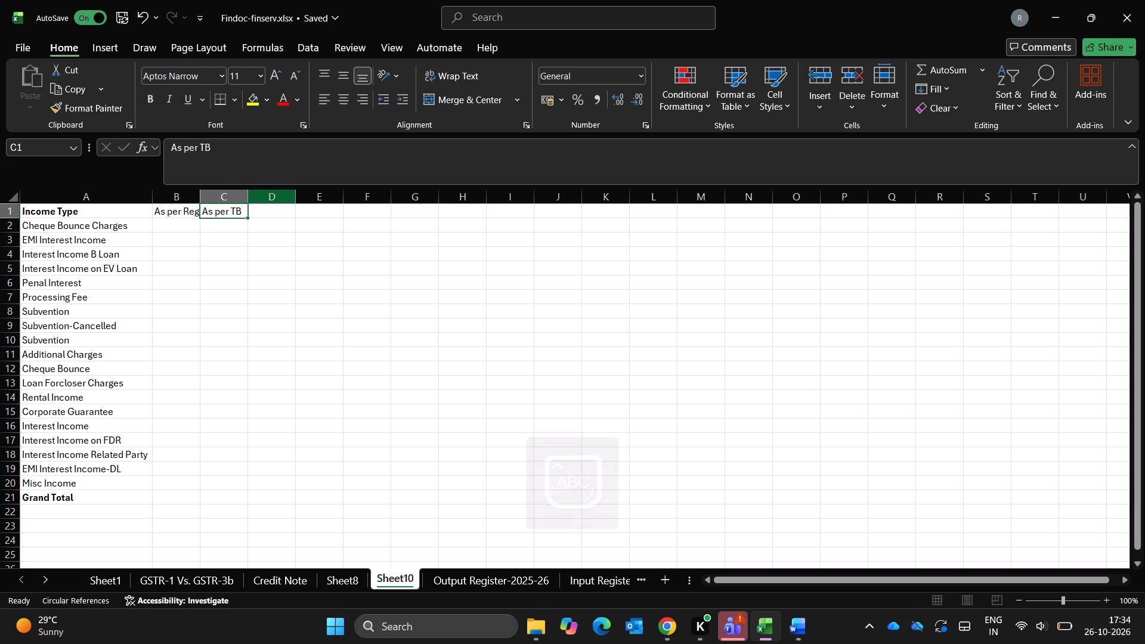
click(263, 170)
key(Escape)
key(Down)
key(Up)
key(Left)
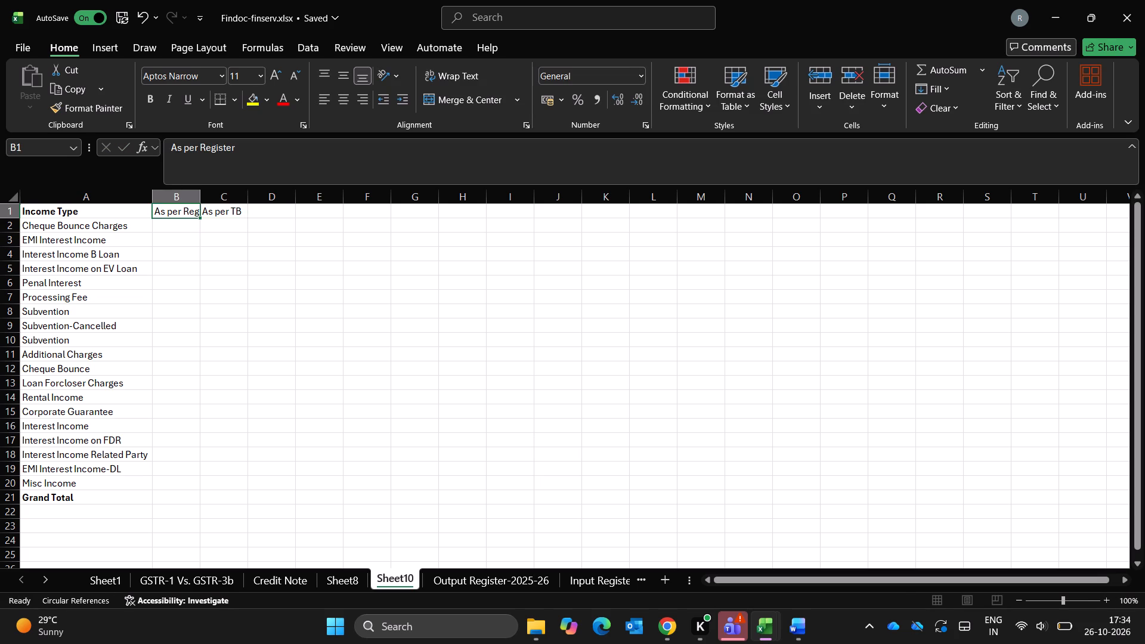
key(shift+Right)
key(ctrl+b)
key(Escape)
key(Down)
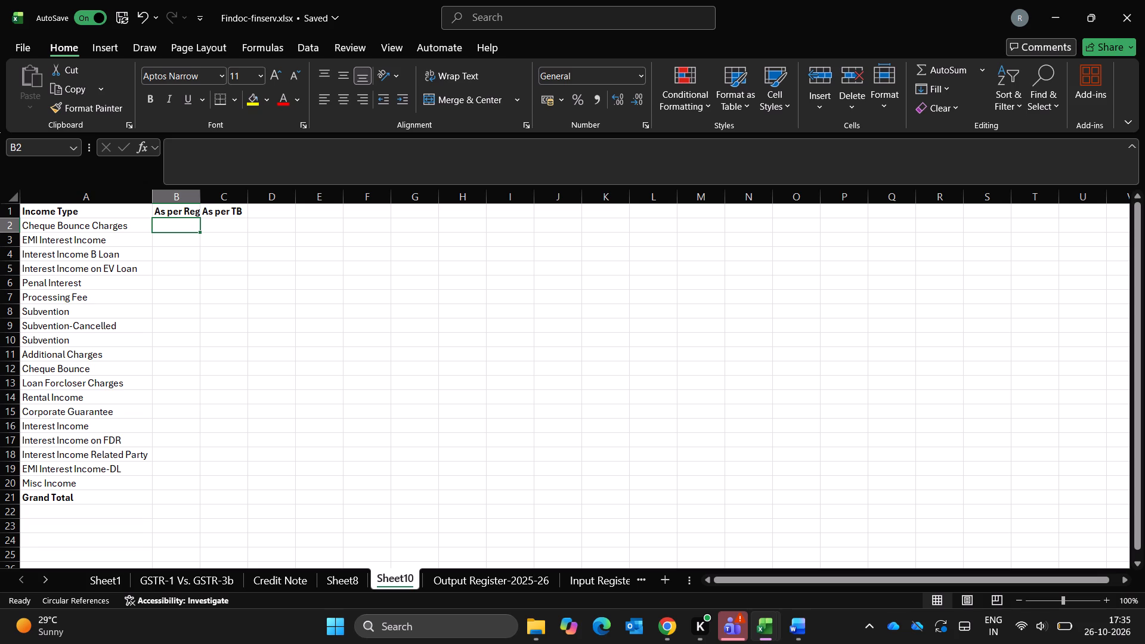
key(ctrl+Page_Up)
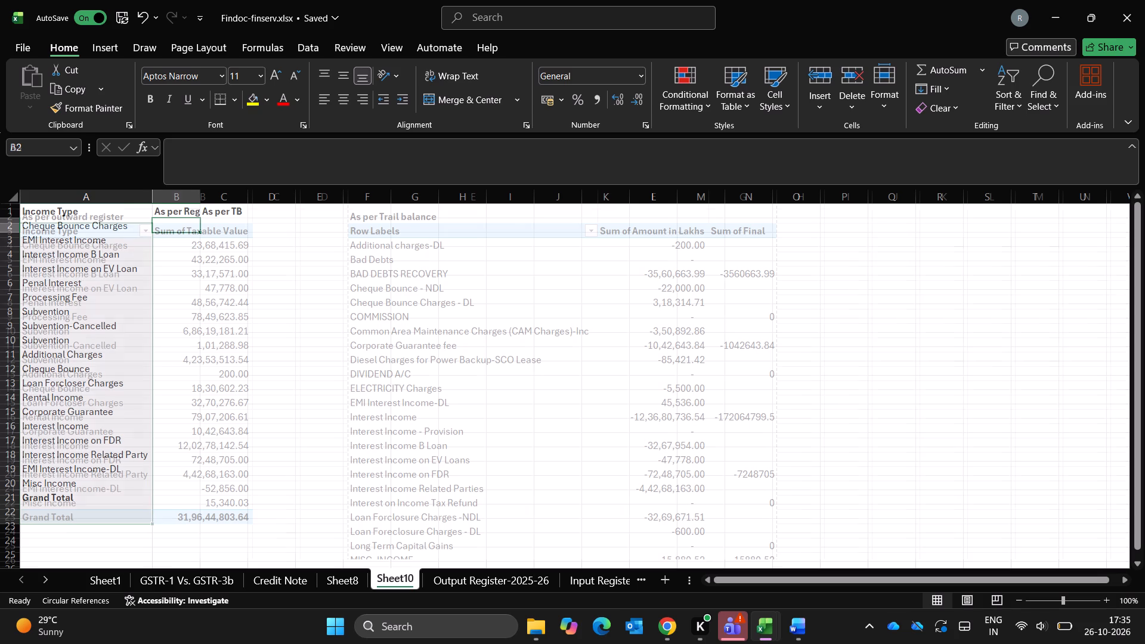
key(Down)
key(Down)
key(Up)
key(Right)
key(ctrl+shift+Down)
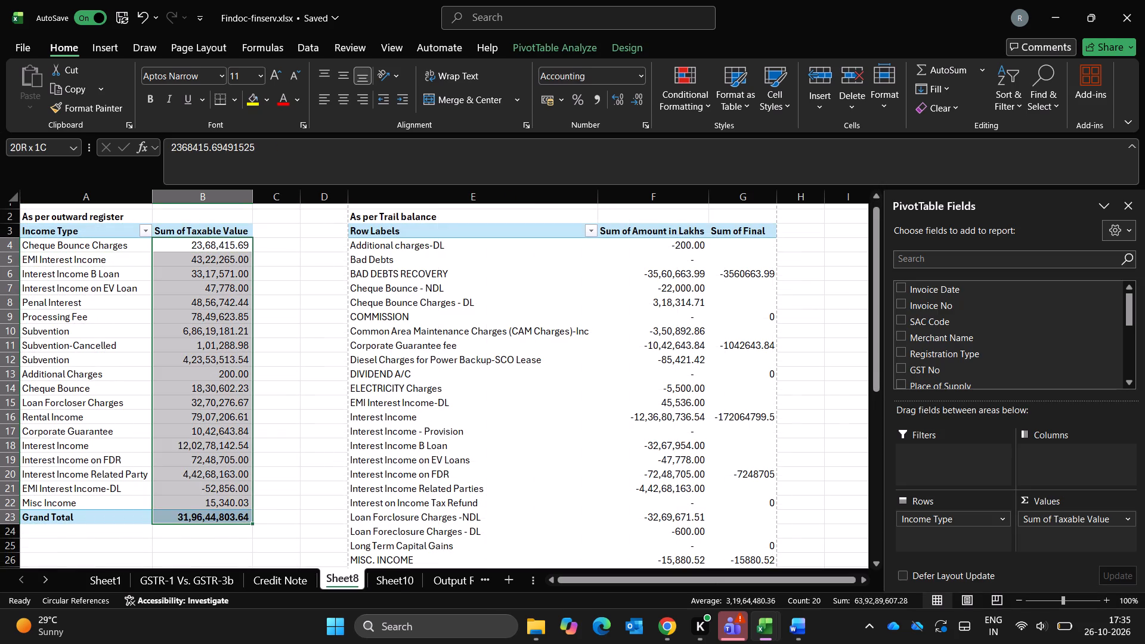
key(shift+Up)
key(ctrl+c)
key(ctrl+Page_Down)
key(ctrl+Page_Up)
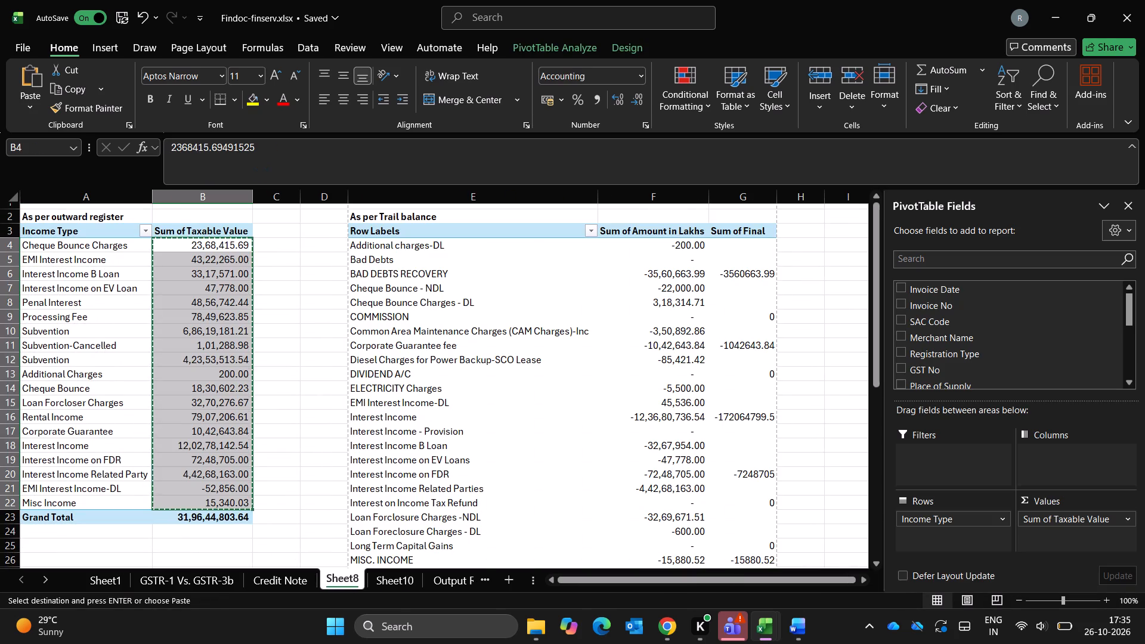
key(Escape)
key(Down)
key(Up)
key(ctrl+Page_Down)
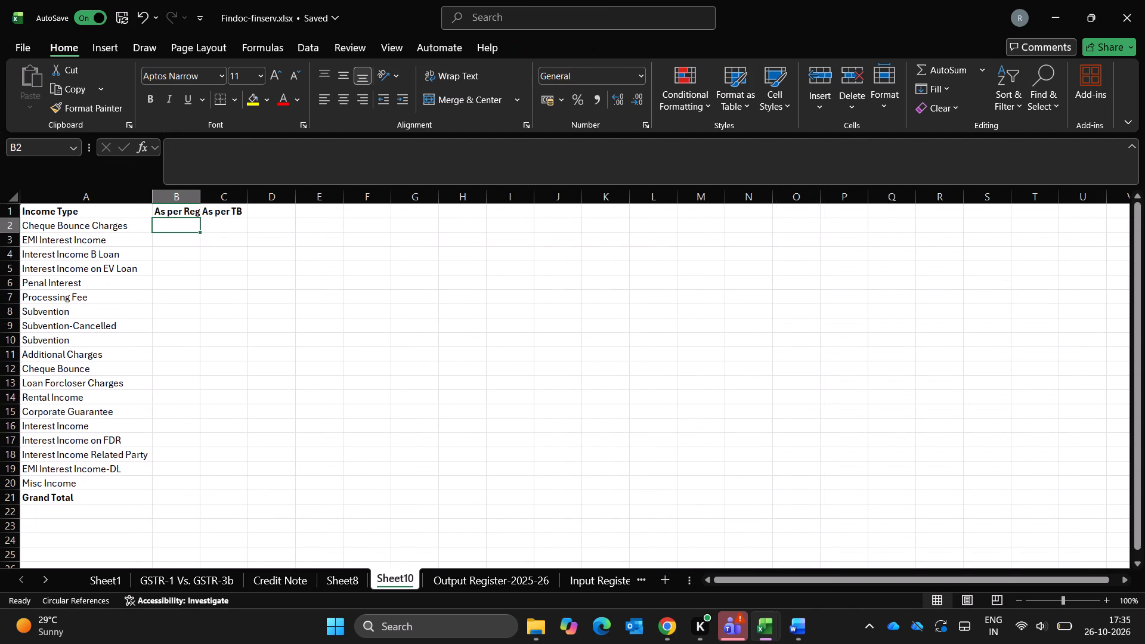
Link cell B2 for Cheque Bounce Charges to its outward register taxable value in Sheet8!B4.
key(Left)
key(Right)
key(Up)
key(Down)
key(equal)
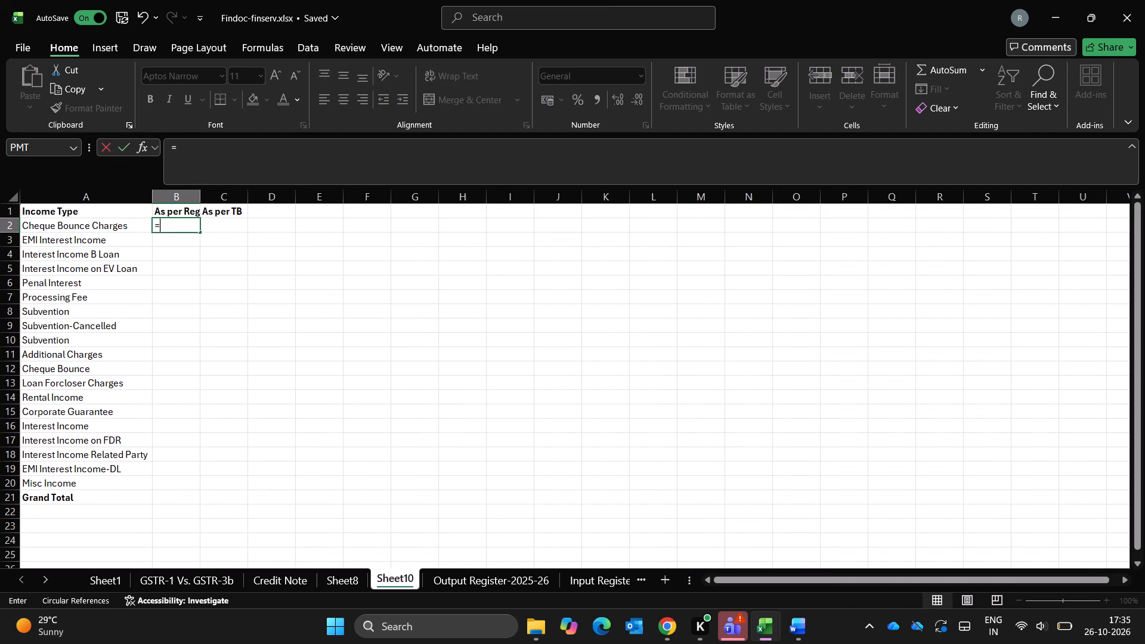
key(ctrl+Page_Up)
key(Down)
key(Right)
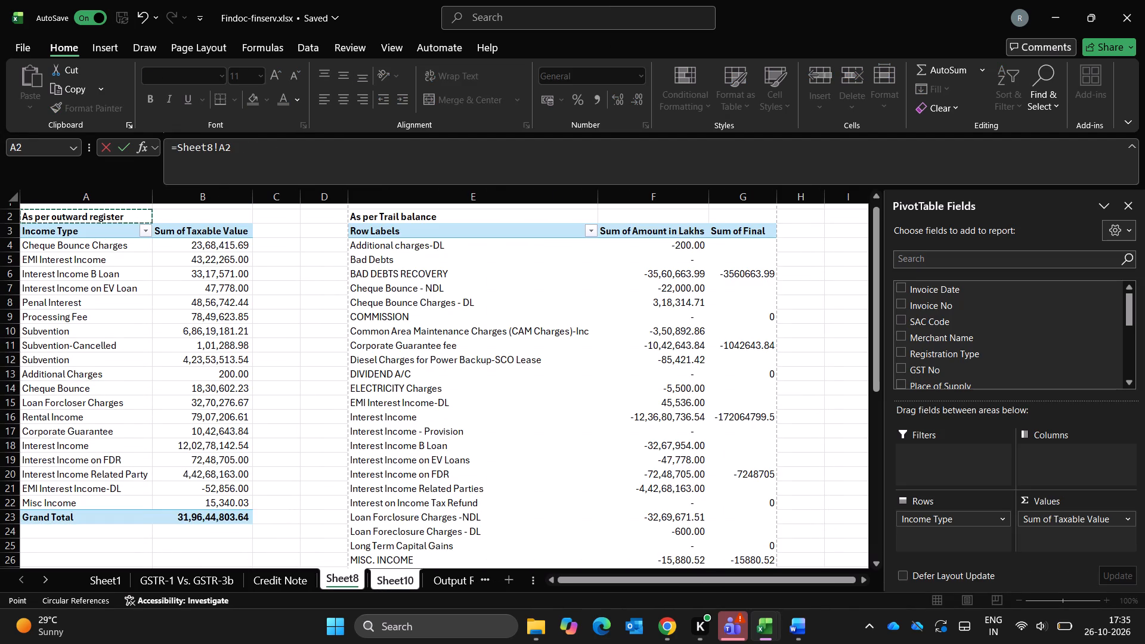
key(Down)
key(Down)
key(Down)
key(Up)
key(Return)
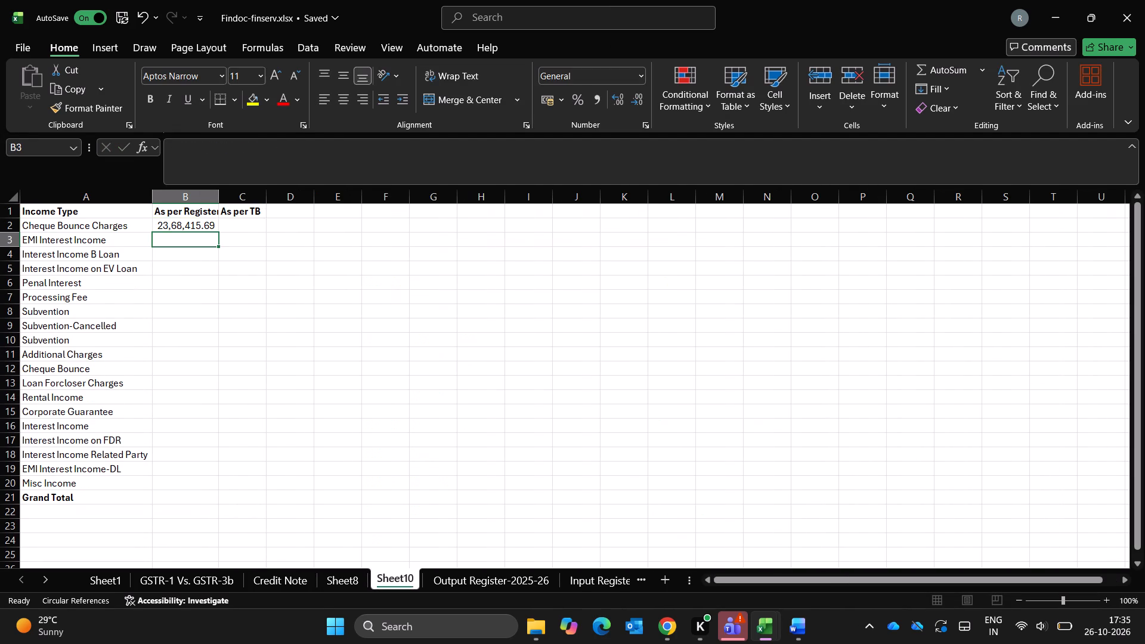
Fill the register link formula from B2 down through the Misc Income row, B20.
key(Left)
key(ctrl+Down)
key(Right)
key(Up)
key(ctrl+shift+Up)
key(ctrl+d)
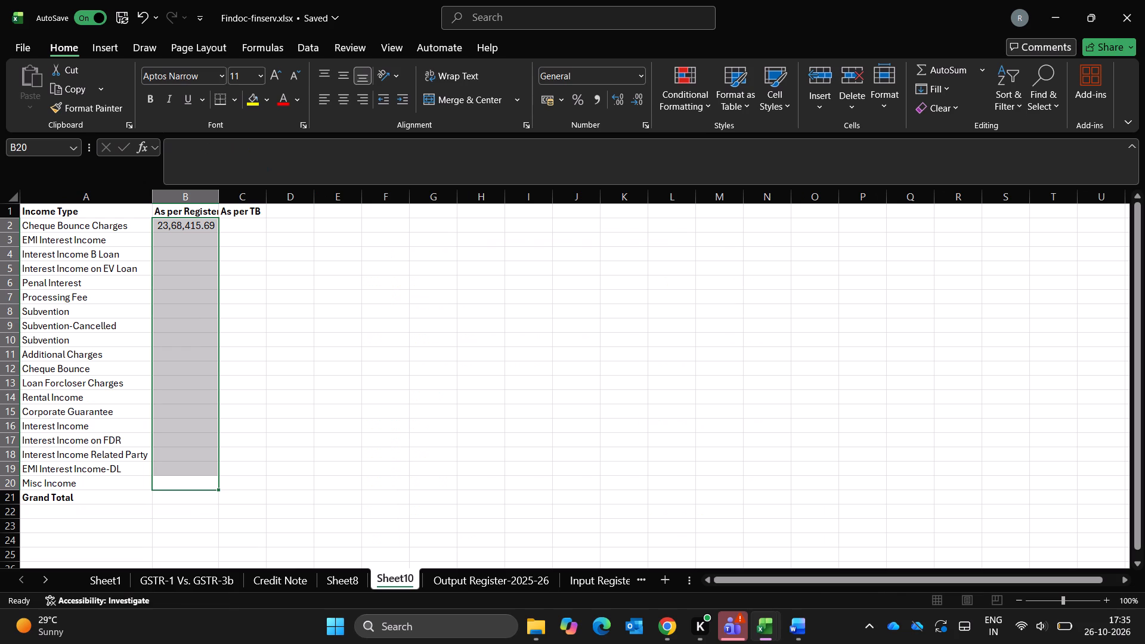
key(Down)
key(Down)
key(Down)
key(Down)
key(Up)
key(Up)
key(Up)
key(Up)
key(ctrl+Up)
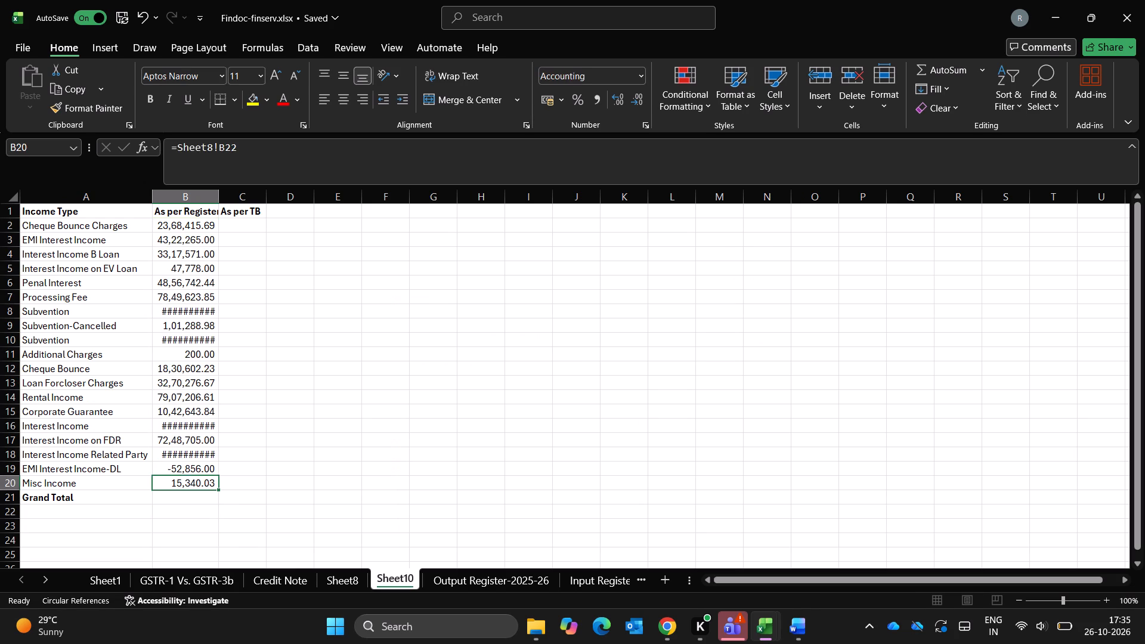
Auto-fit the width of column B on Sheet10 to the register amounts in B2:B20.
key(Down)
key(ctrl+shift+Down)
text(HOI)
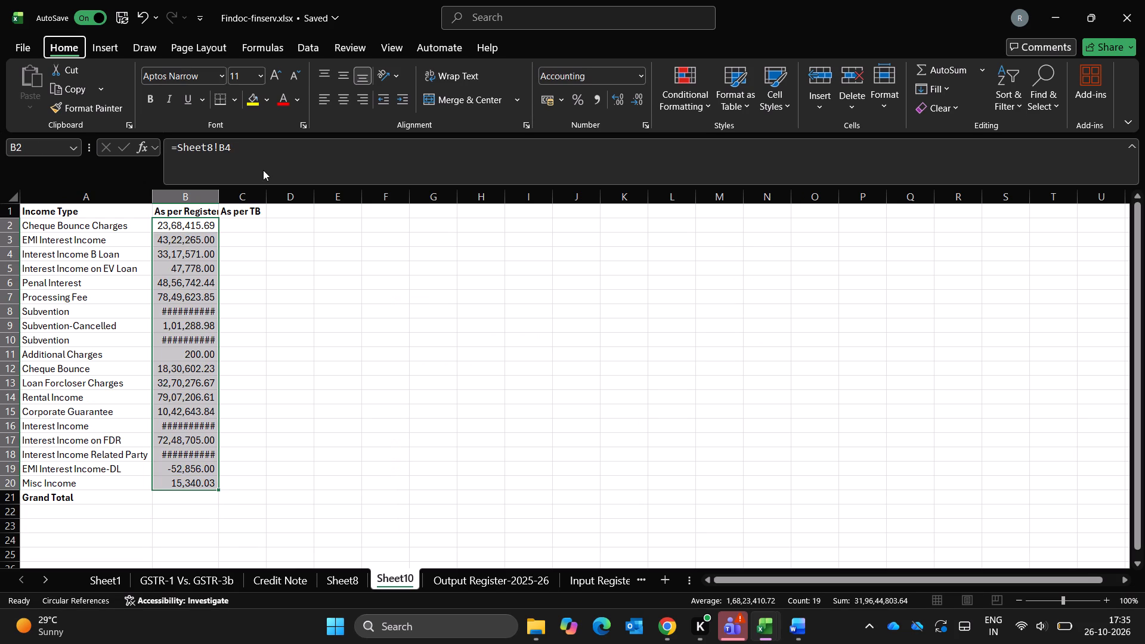
Total the register amounts B2:B20 with AutoSum in the Grand Total row, cell B21.
key(Down)
key(Up)
key(ctrl+shift+Down)
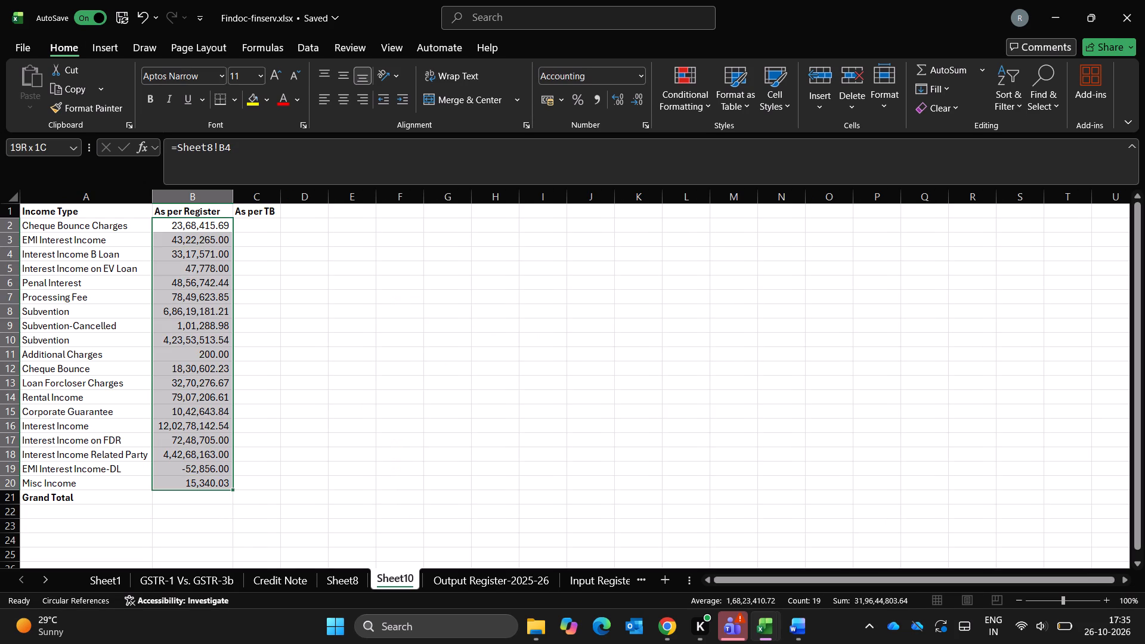
key(shift+Down)
key(alt+equal)
key(Escape)
Compare the linked register amounts on Sheet10 with the outward register and trial balance pivots on Sheet8.
key(Down)
key(Down)
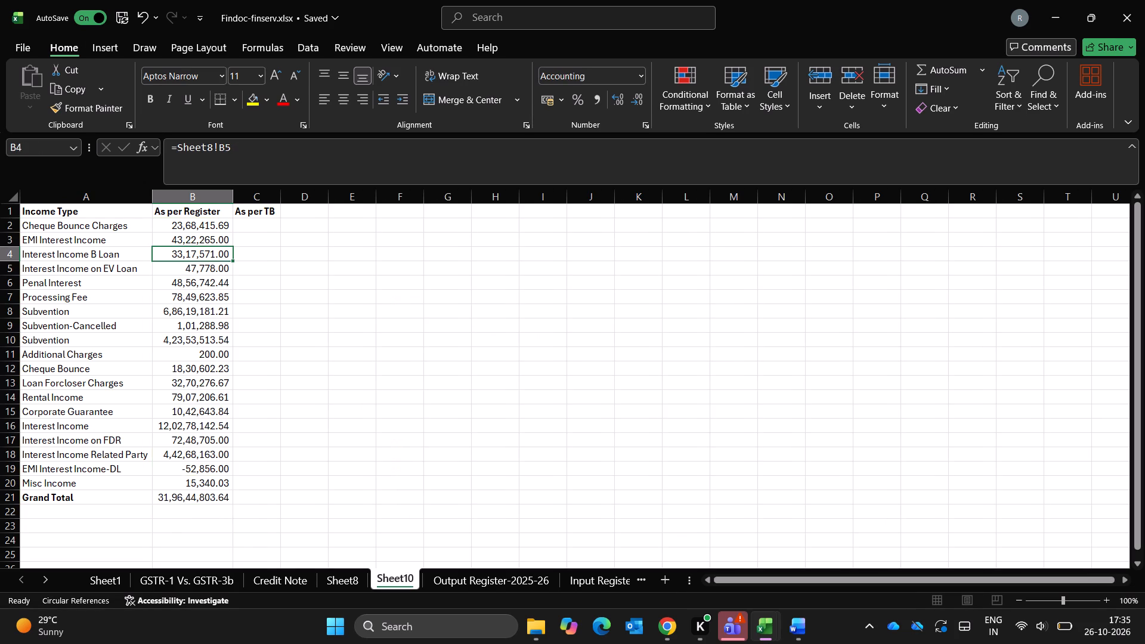
key(ctrl+Page_Up)
key(ctrl+Page_Down)
key(Escape)
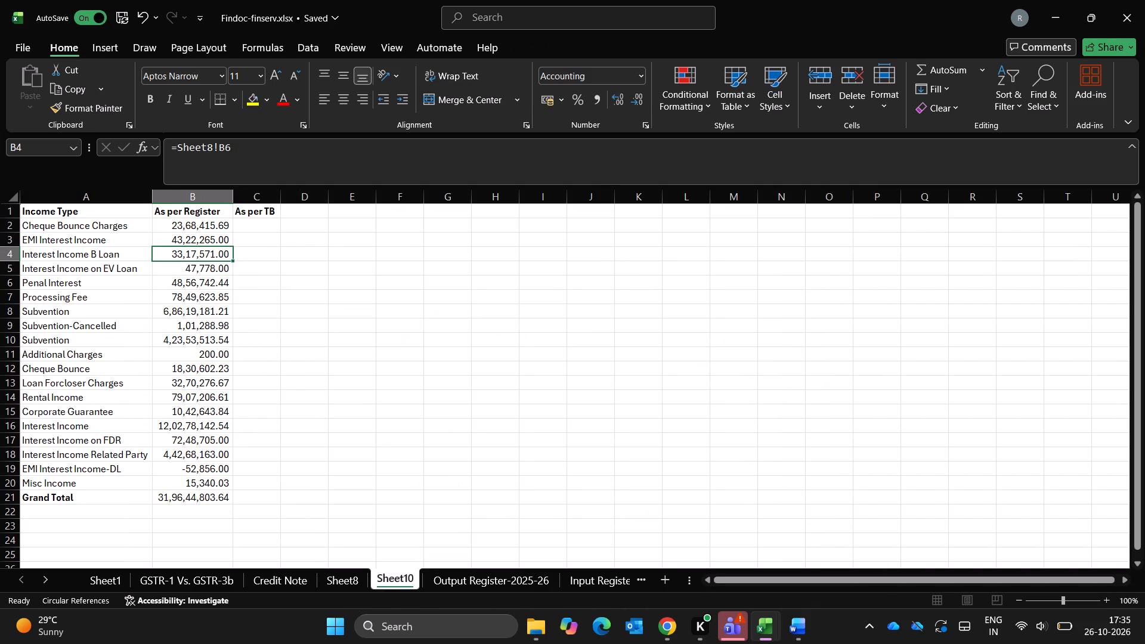
key(Escape)
key(Up)
key(Up)
key(Up)
key(Right)
key(Down)
key(Left)
key(Left)
key(Right)
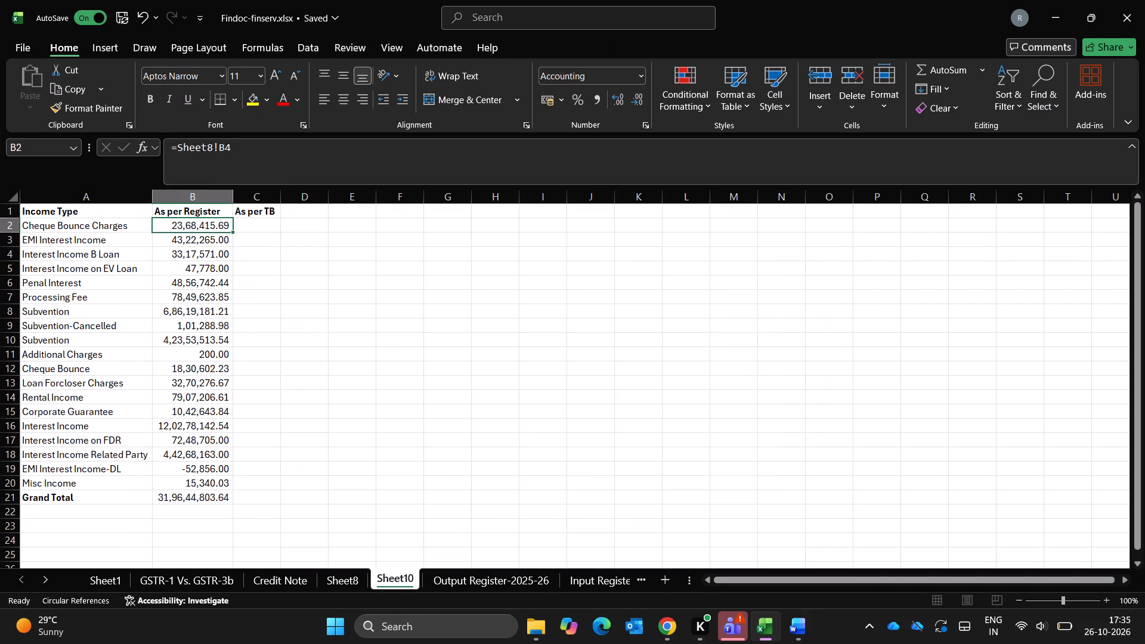
key(Right)
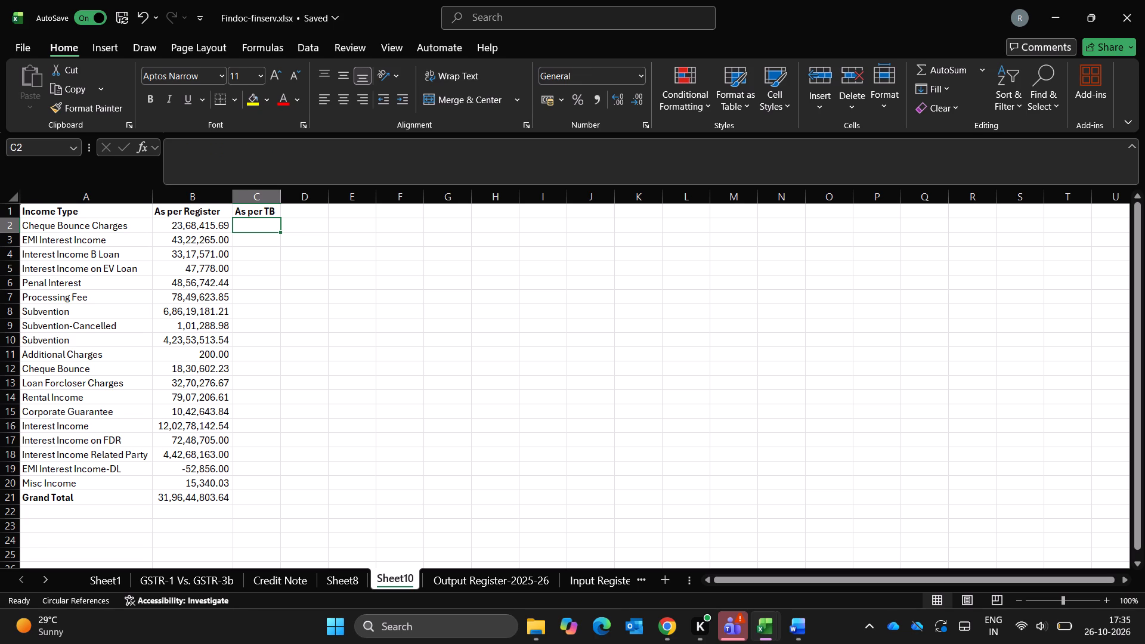
key(ctrl+Page_Down)
key(ctrl+Page_Up)
key(ctrl+Page_Up)
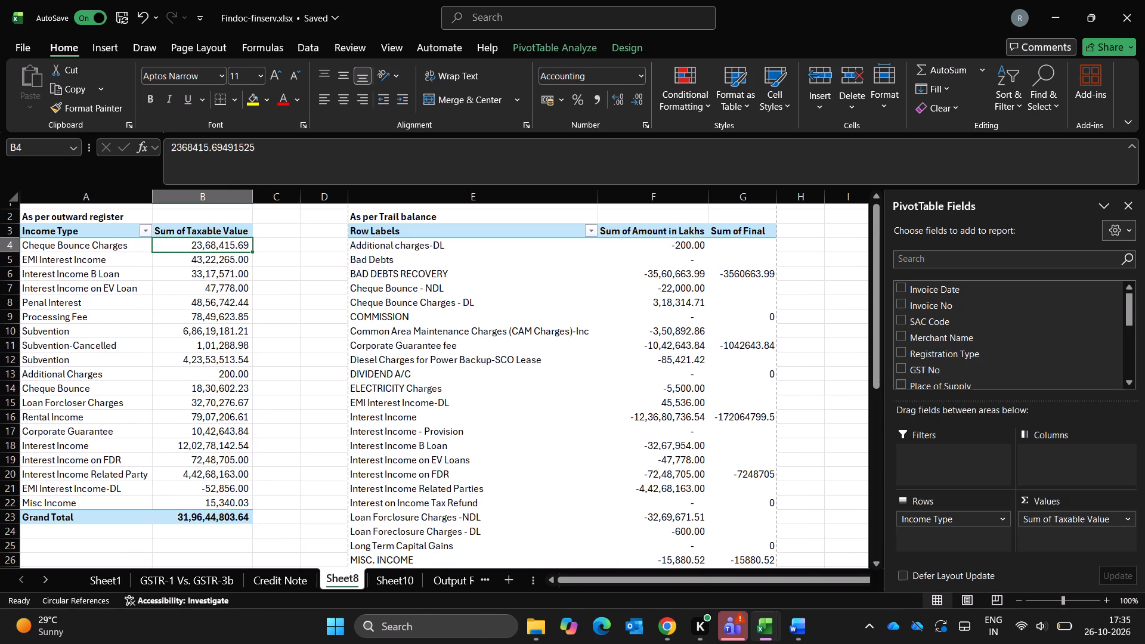
Review the income types listed on Sheet10 from Cheque Bounce Charges down to Misc Income.
key(ctrl+Page_Down)
key(Up)
key(Up)
key(Left)
key(Right)
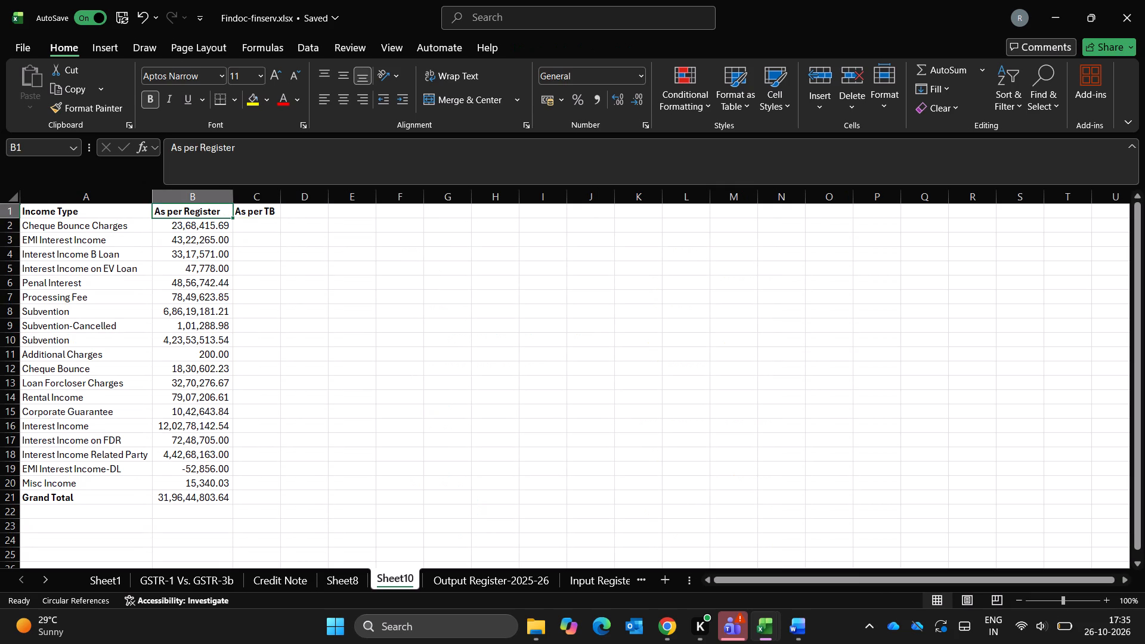
key(Down)
key(Down)
key(Up)
key(Left)
key(Left)
key(Down)
key(Down)
key(ctrl+Down)
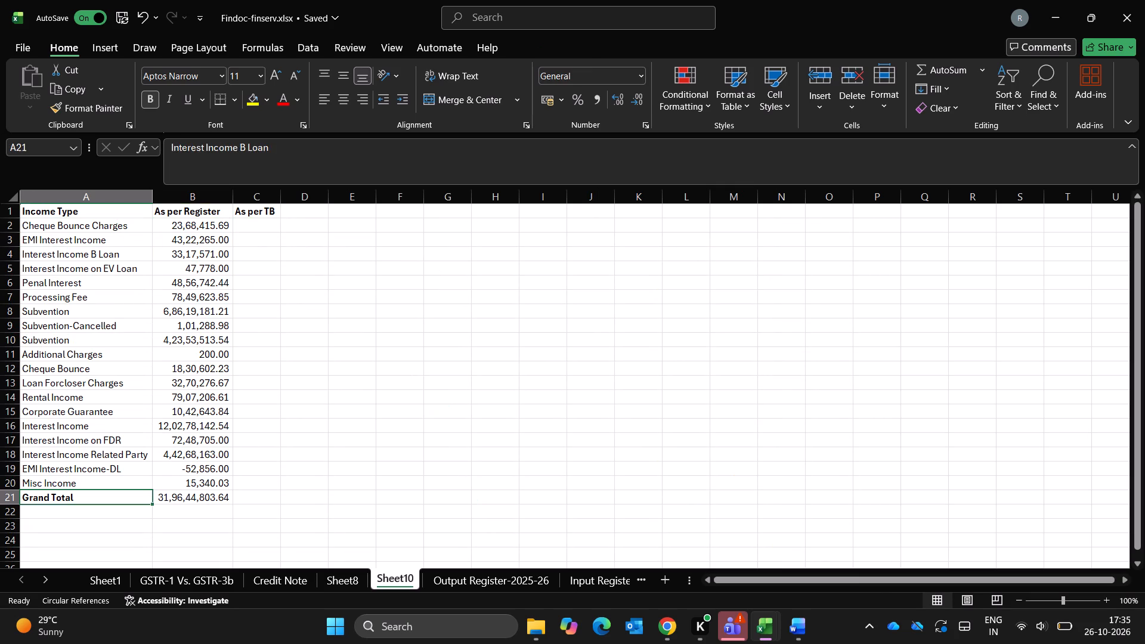
key(Up)
key(Up)
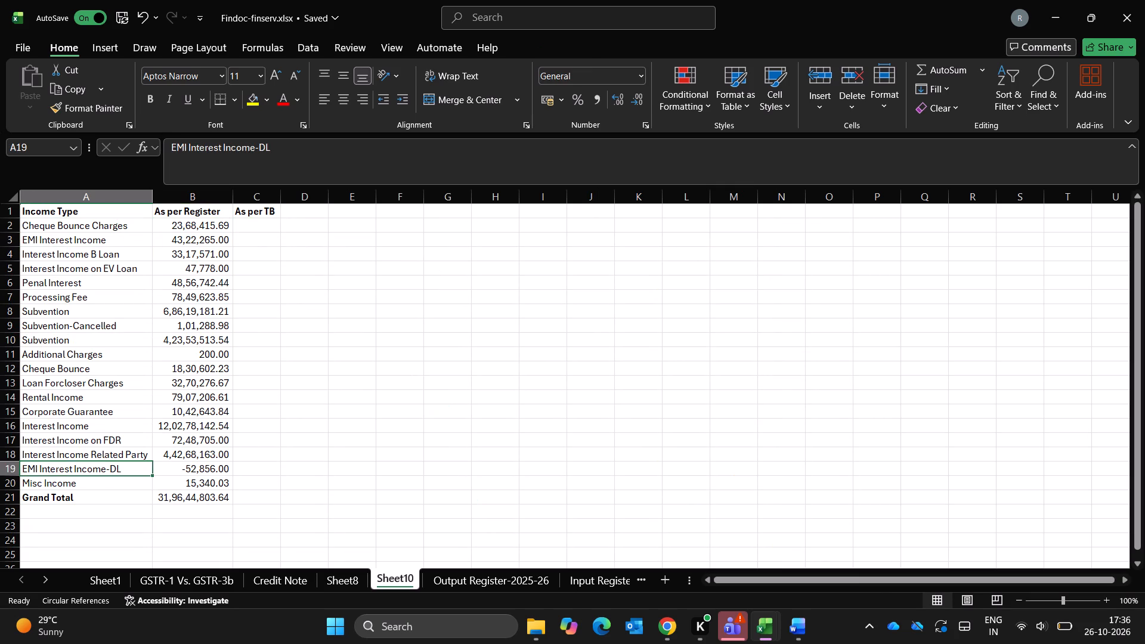
key(Down)
key(Right)
Look through the register sheets and the Tb Working sheet for the trial balance income figures.
key(ctrl+Page_Down)
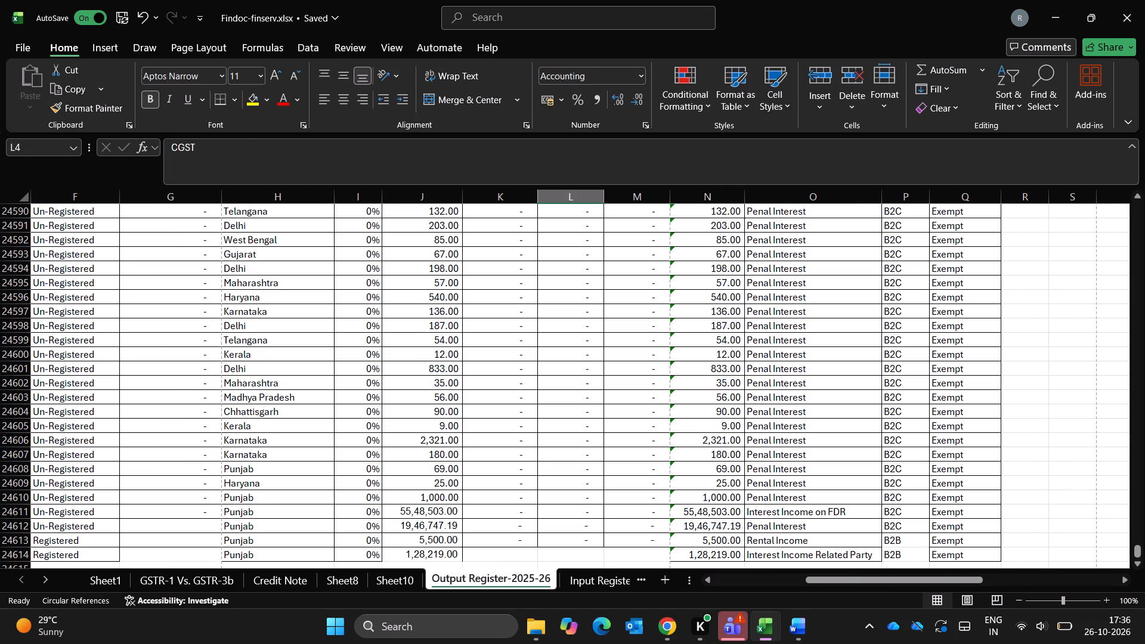
key(ctrl+Page_Up)
key(ctrl+Page_Up)
key(ctrl+Page_Down)
key(ctrl+Page_Down)
key(ctrl+Page_Down)
key(ctrl+Page_Down)
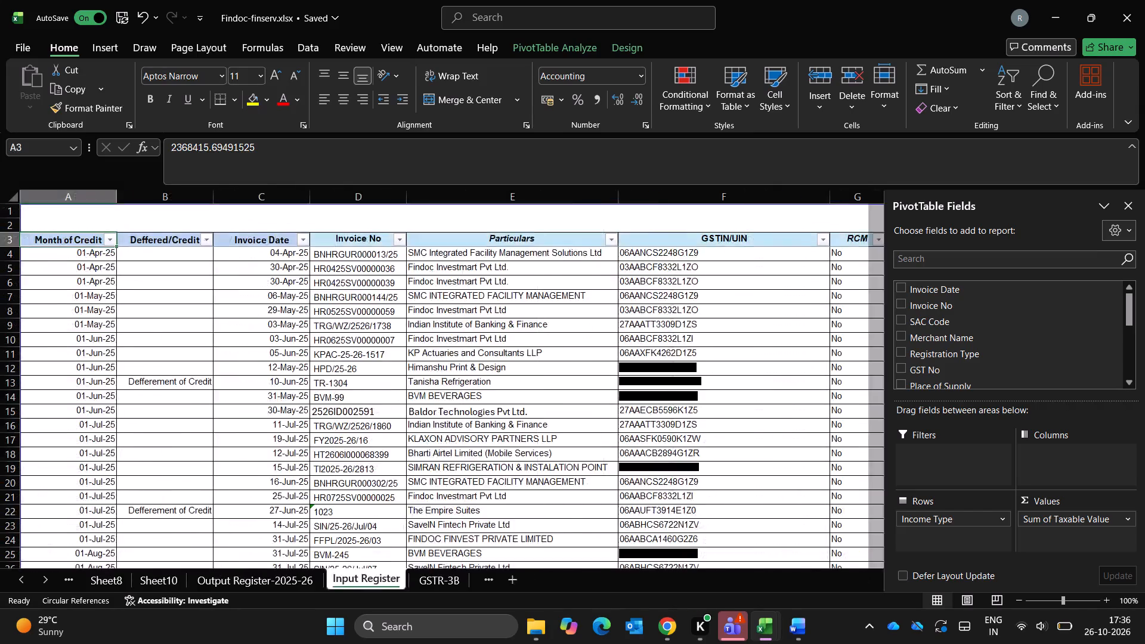
key(ctrl+Page_Down)
key(ctrl+Page_Down)
key(ctrl+Page_Down)
key(ctrl+Page_Down)
key(Up)
key(Up)
key(Up)
key(Up)
key(Down)
key(Down)
key(Down)
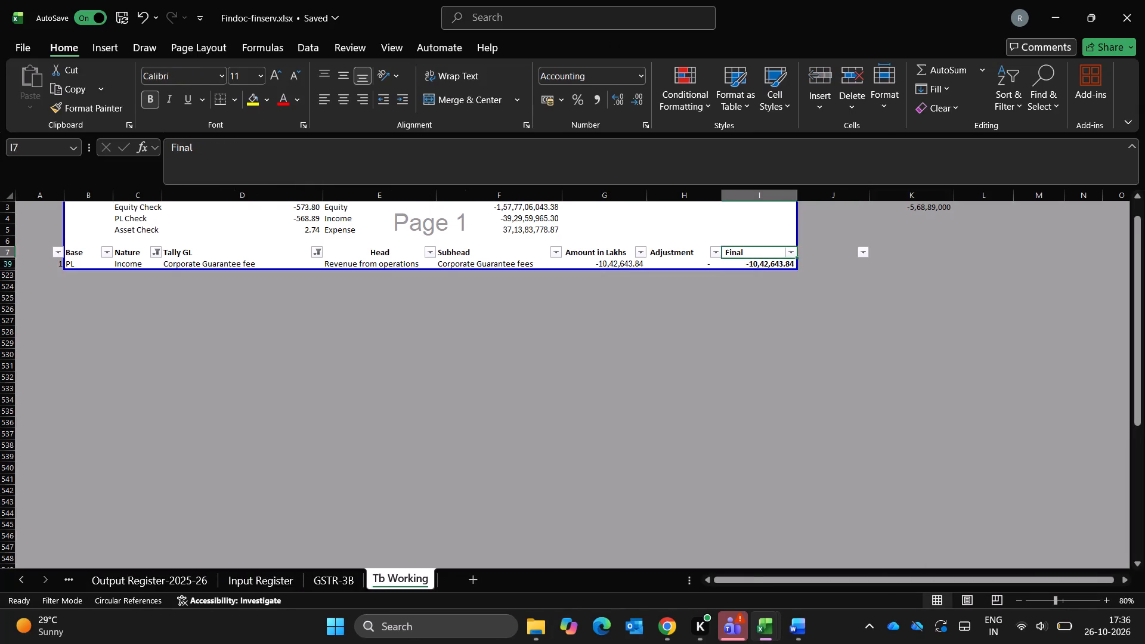
key(ctrl+Page_Up)
key(ctrl+Page_Up)
key(ctrl+Page_Up)
key(ctrl+Page_Up)
key(ctrl+Page_Up)
key(ctrl+Page_Up)
key(ctrl+Page_Up)
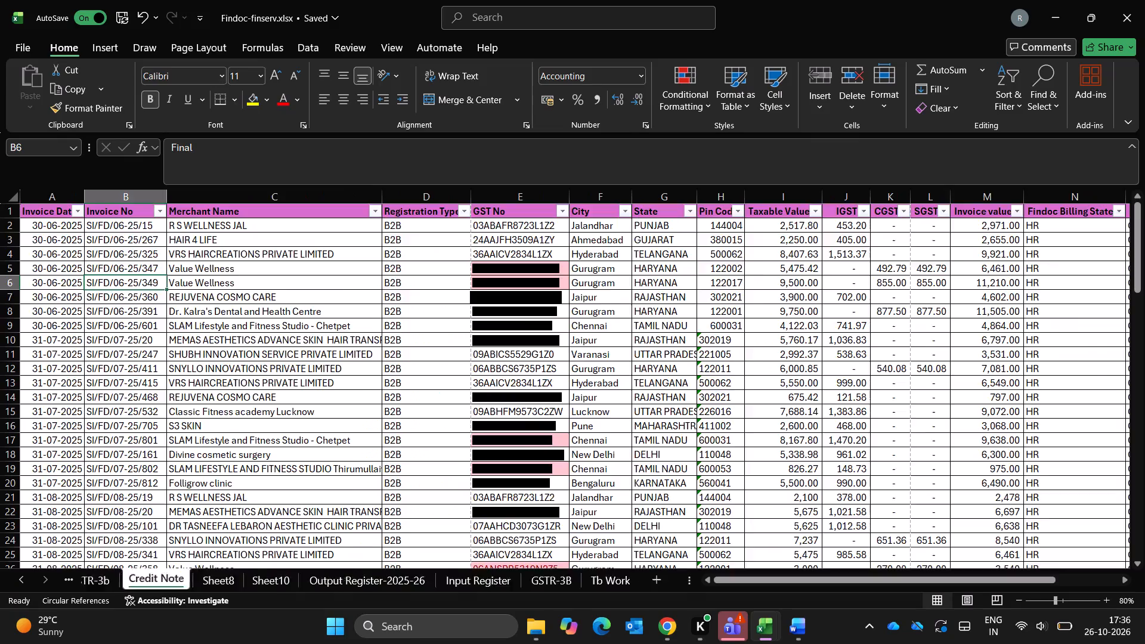
Filter the row labels of the trial balance pivot on Sheet8 by the search text "MISC".
key(ctrl+Page_Down)
key(ctrl+Page_Down)
key(ctrl+Page_Down)
key(ctrl+Page_Up)
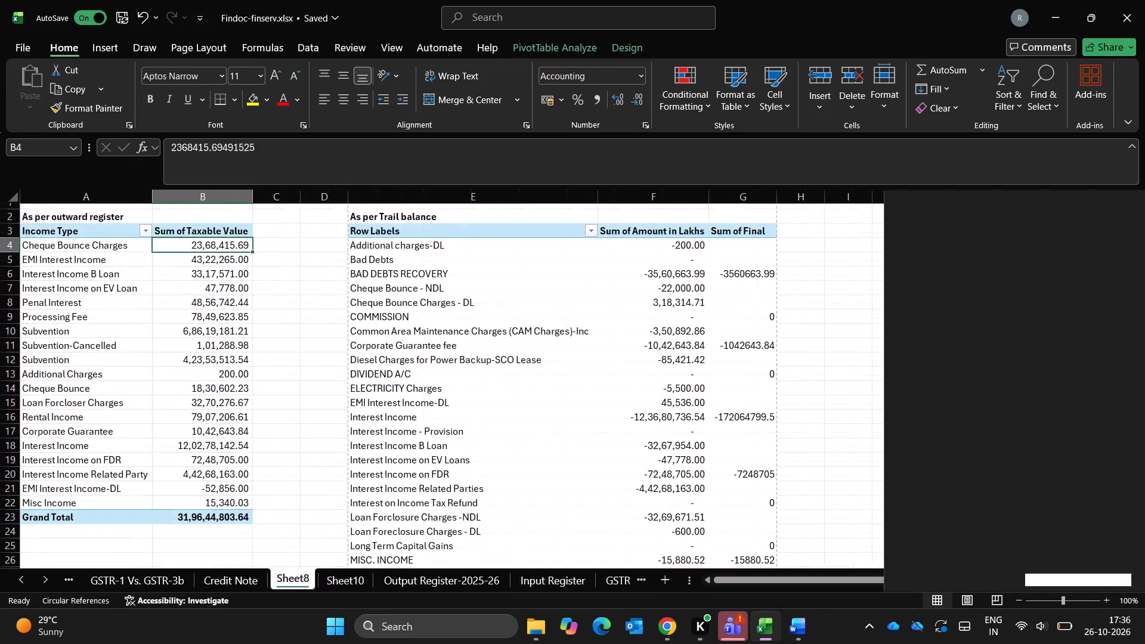
key(Up)
key(Right)
key(Right)
key(Escape)
key(Right)
key(alt+Down)
key(alt+Down)
key(alt+Down)
key(alt+Down)
key(alt+Down)
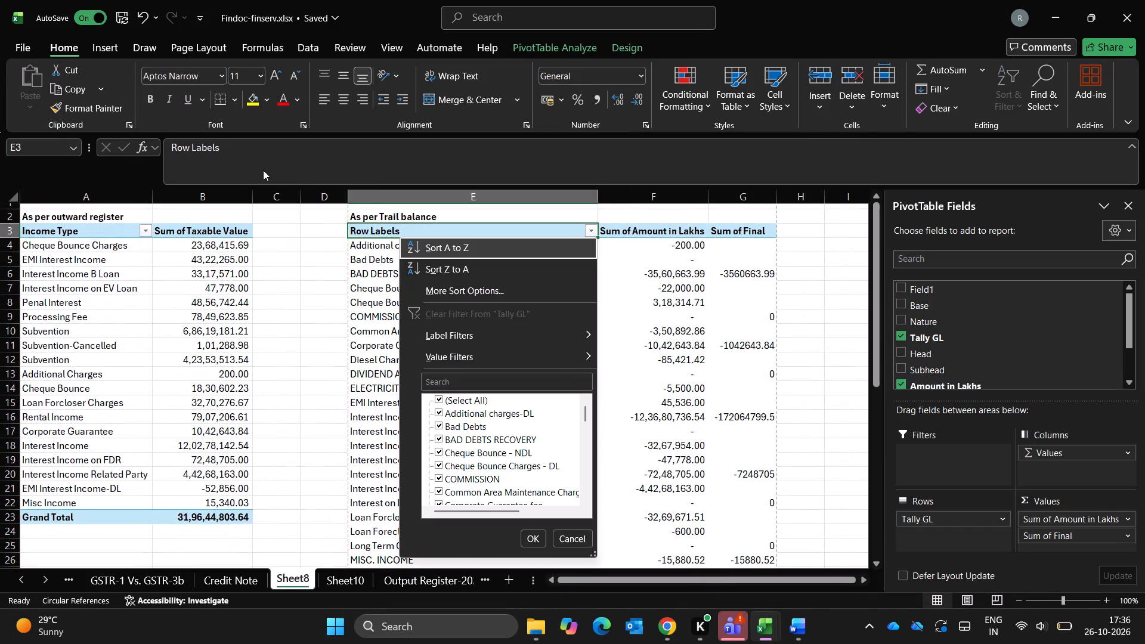
key(Down)
key(Down)
text(MISC)
key(Return)
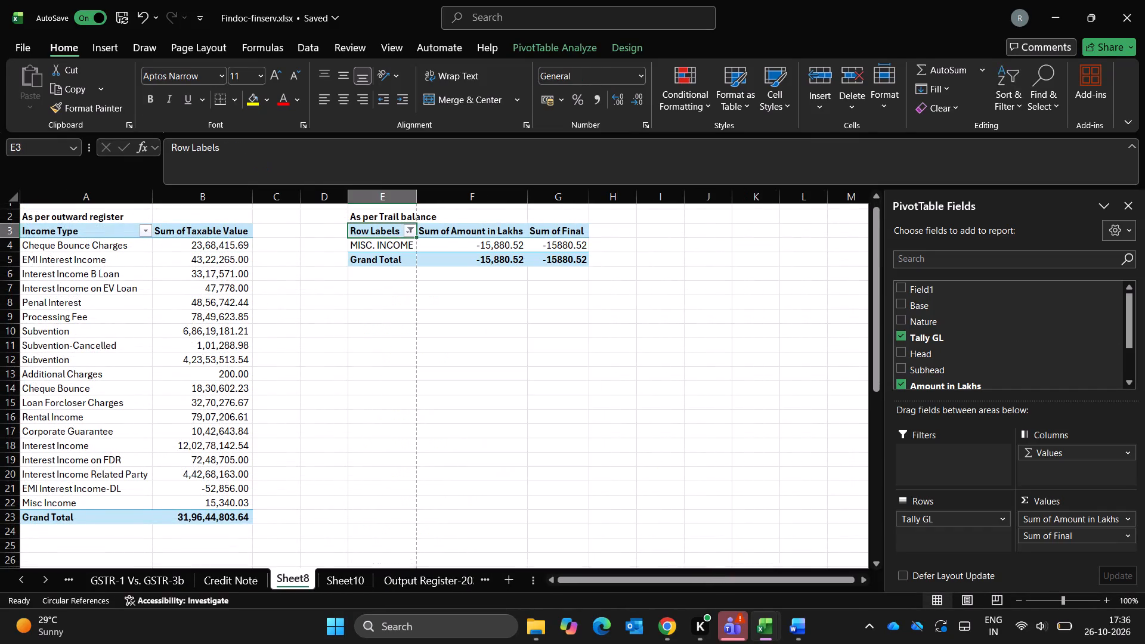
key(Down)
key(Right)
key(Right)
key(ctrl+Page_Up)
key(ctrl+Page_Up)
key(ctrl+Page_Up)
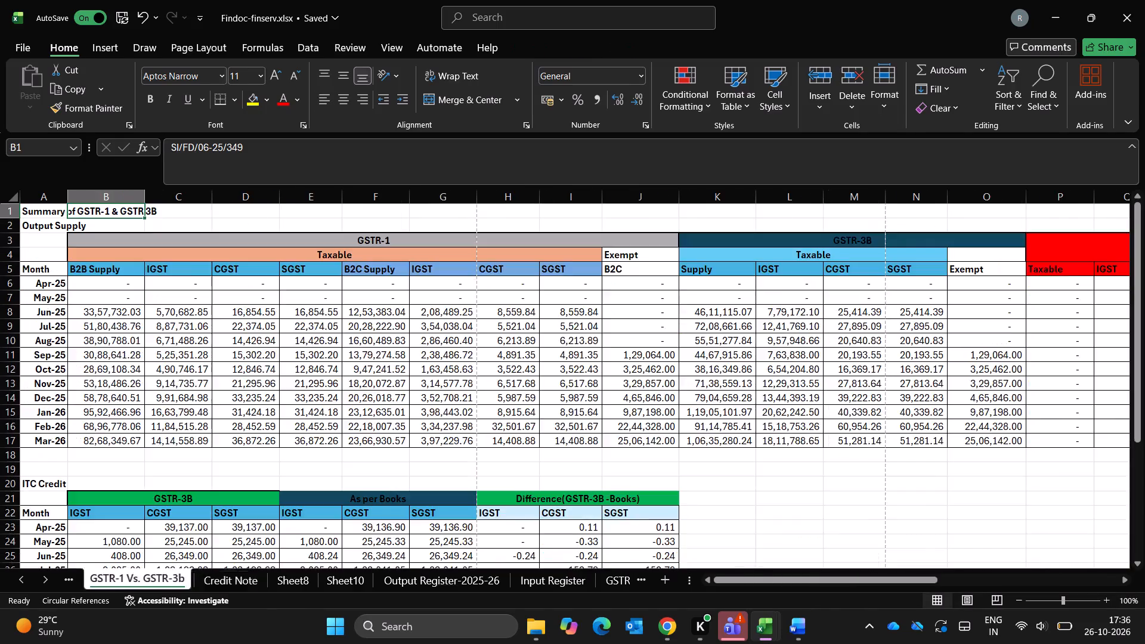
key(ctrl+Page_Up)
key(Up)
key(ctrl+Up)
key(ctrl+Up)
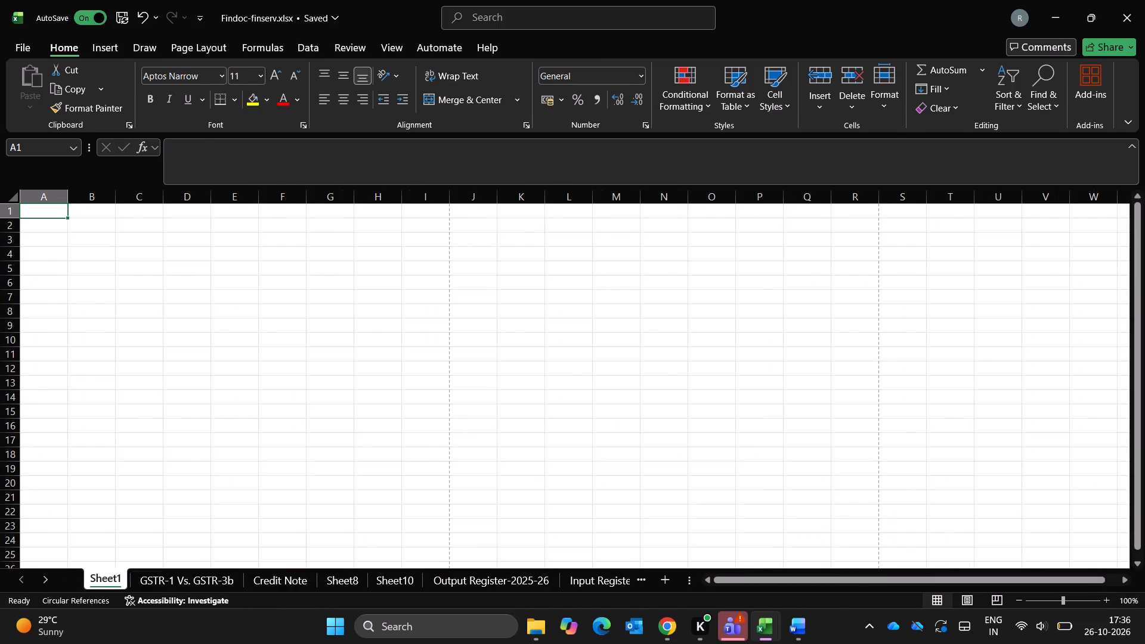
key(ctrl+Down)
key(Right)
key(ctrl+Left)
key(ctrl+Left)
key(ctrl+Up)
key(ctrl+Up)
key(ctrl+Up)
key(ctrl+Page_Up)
Link the As per TB cell for Misc Income, C20 on Sheet10, to the trial balance pivot's Sum of Final in Sheet8!G4.
key(ctrl+Page_Down)
key(ctrl+Page_Down)
key(ctrl+Page_Down)
key(ctrl+Page_Down)
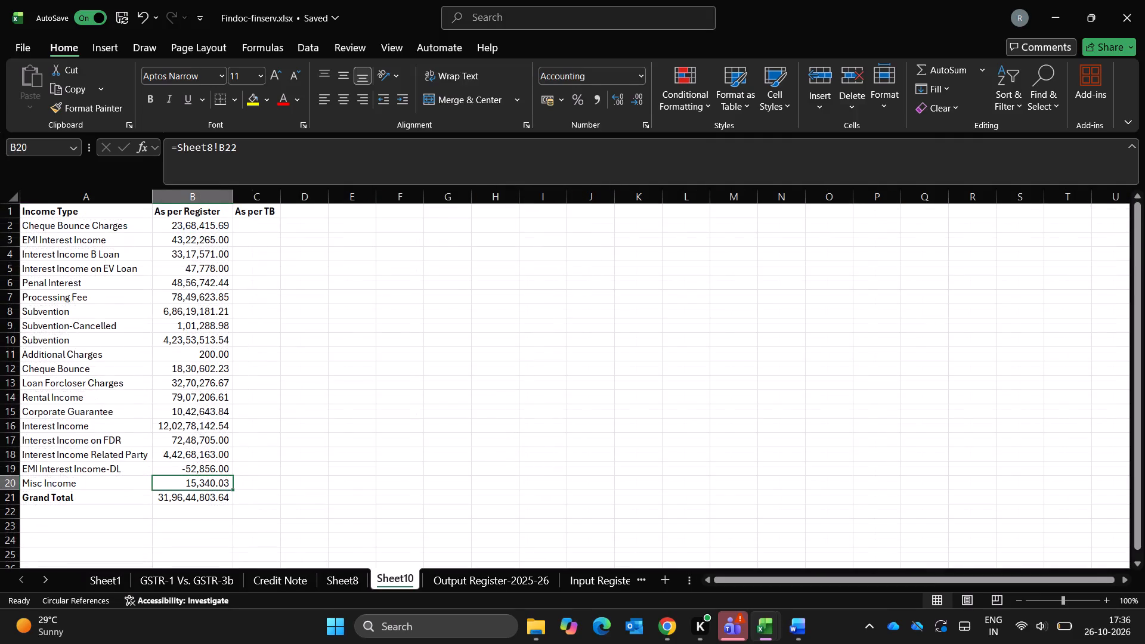
key(Right)
key(equal)
key(ctrl+Page_Down)
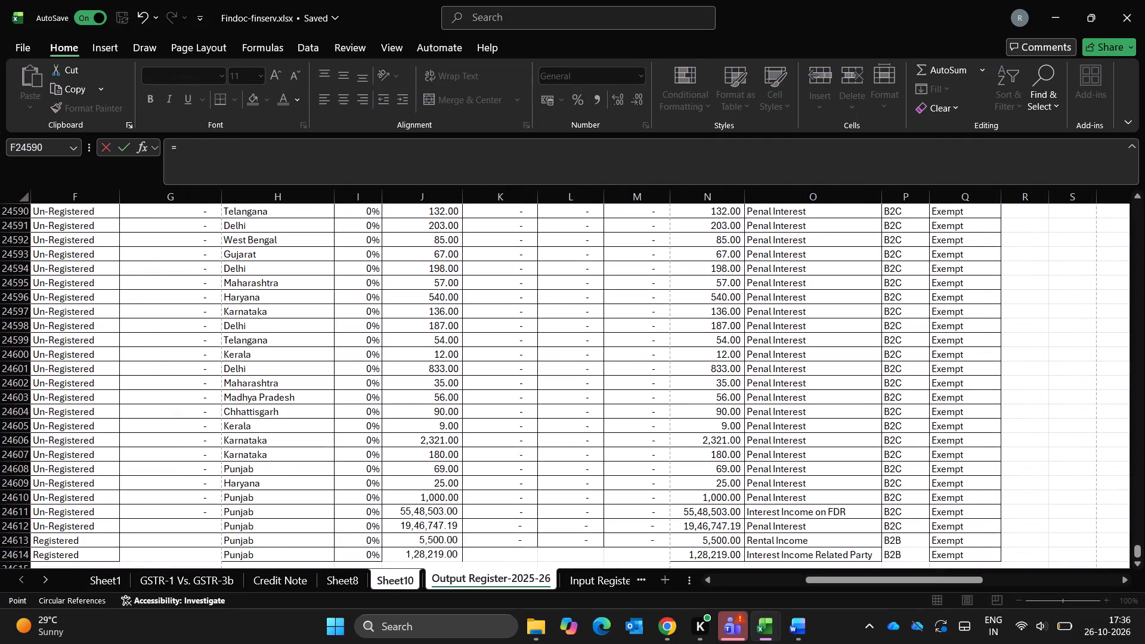
key(ctrl+Page_Up)
key(ctrl+Page_Up)
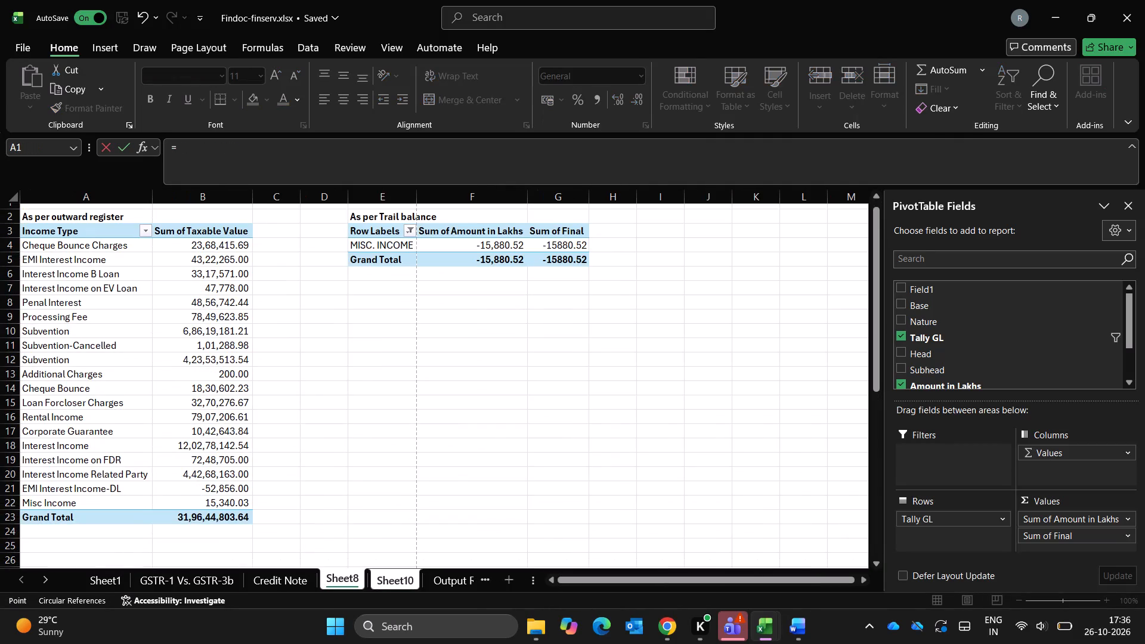
click(557, 246)
key(Return)
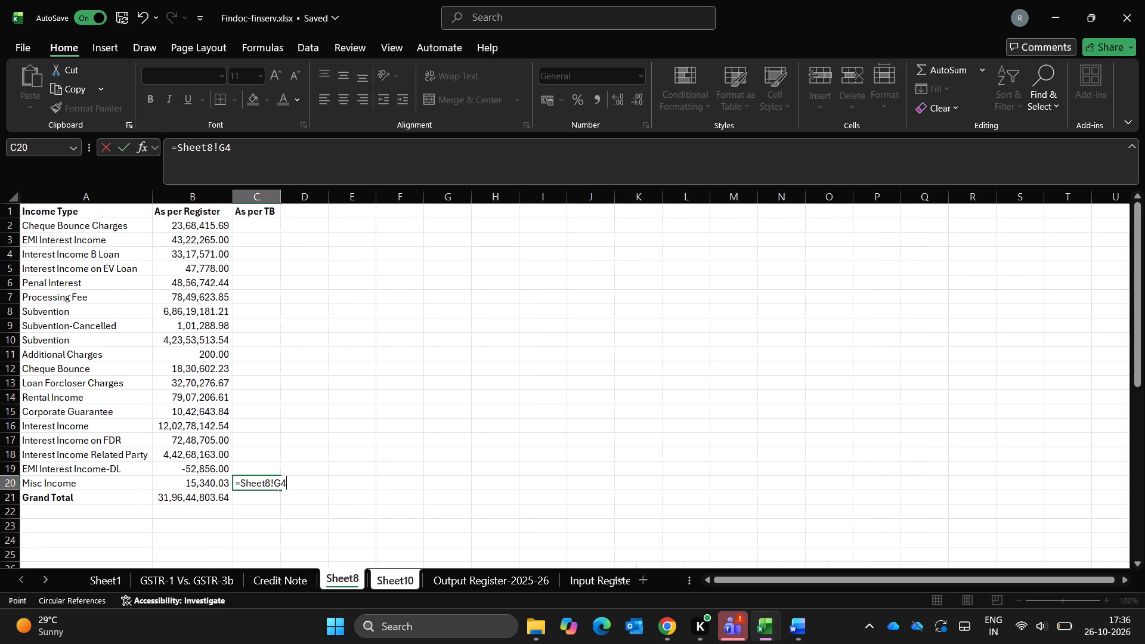
Review the Sheet10 income rows that still have no As per TB amount, ending at Cheque Bounce Charges.
key(Up)
key(Up)
key(Up)
key(ctrl+Up)
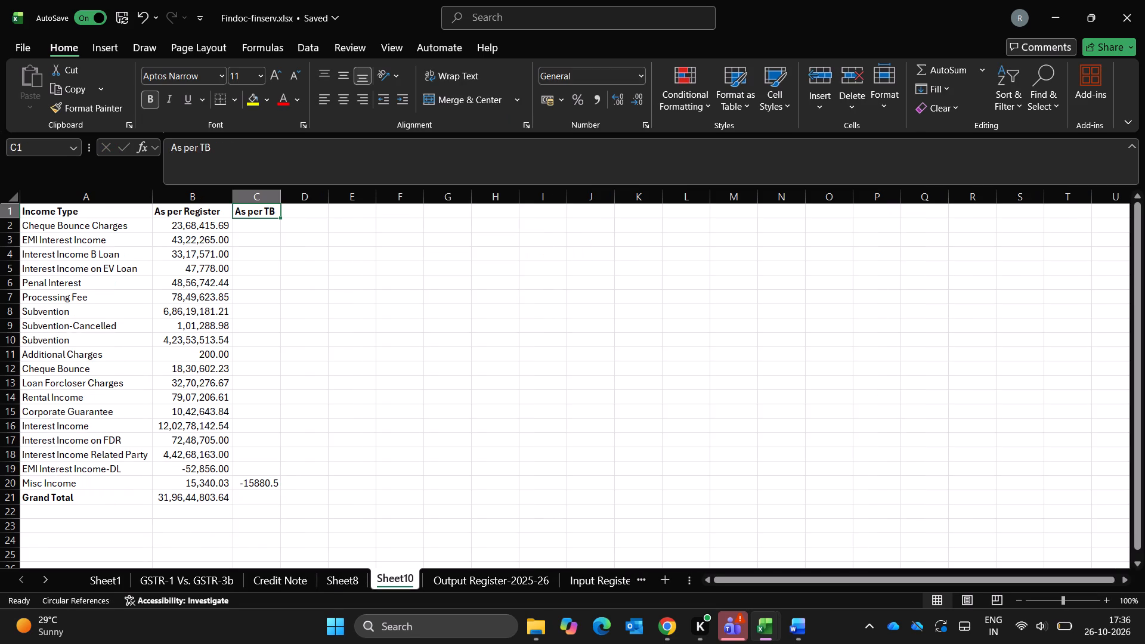
key(Down)
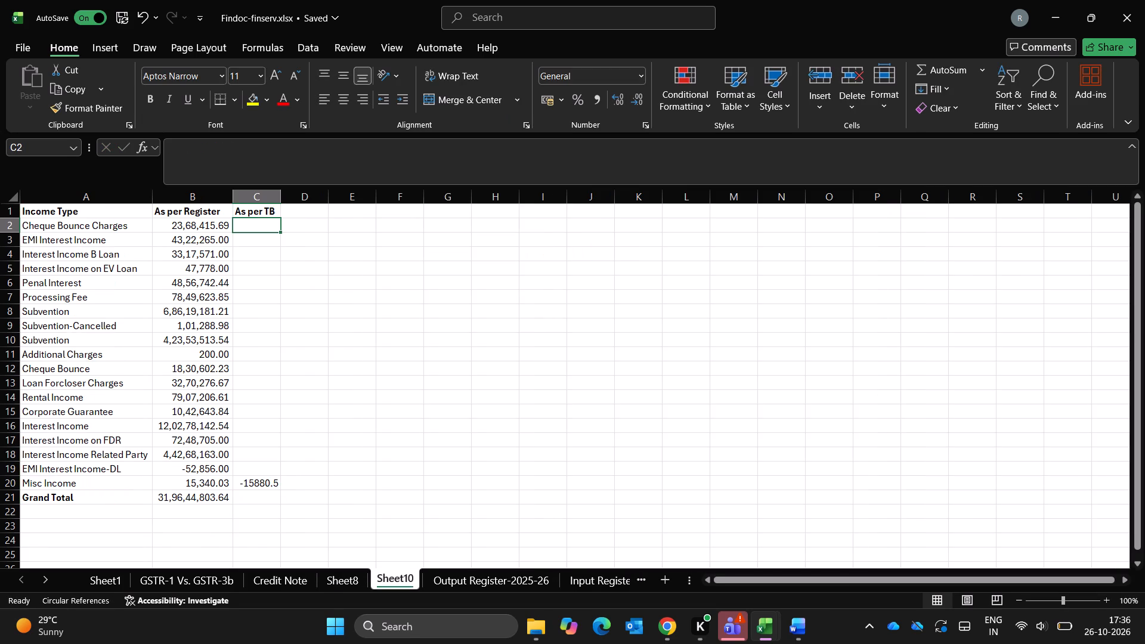
key(Down)
key(Down)
key(Down)
key(Down)
key(Down)
key(Down)
key(Down)
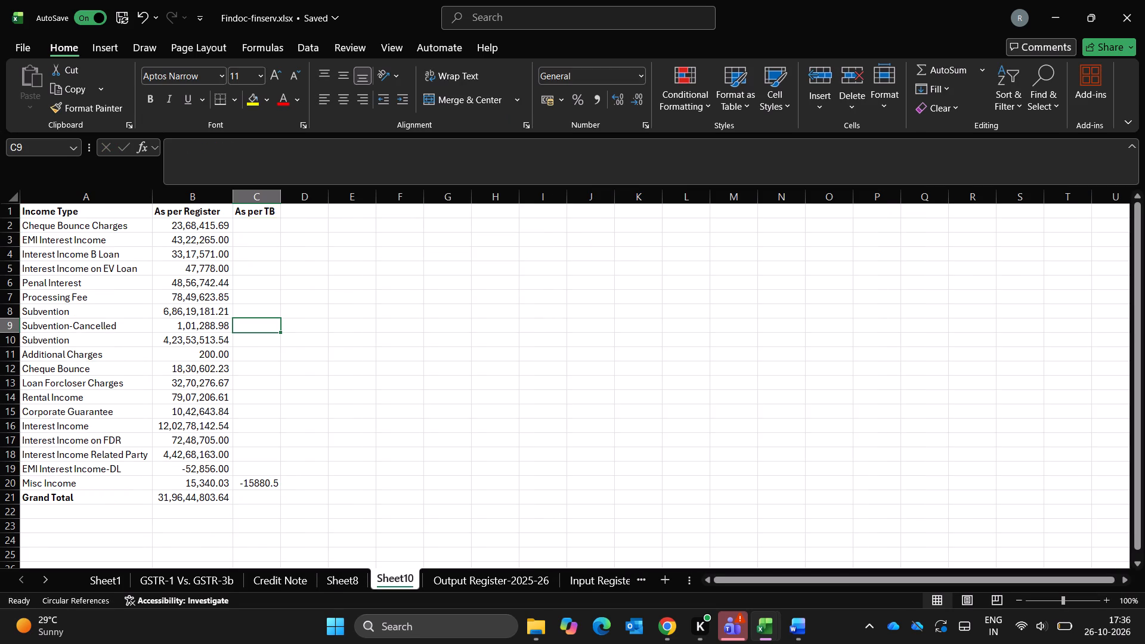
key(ctrl+Up)
key(Down)
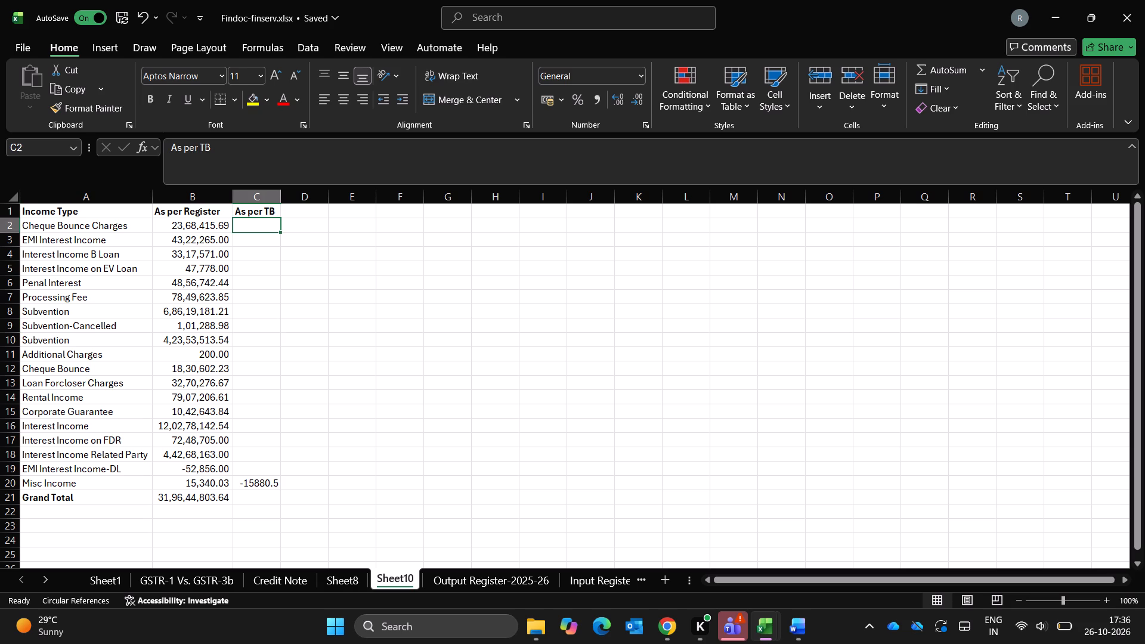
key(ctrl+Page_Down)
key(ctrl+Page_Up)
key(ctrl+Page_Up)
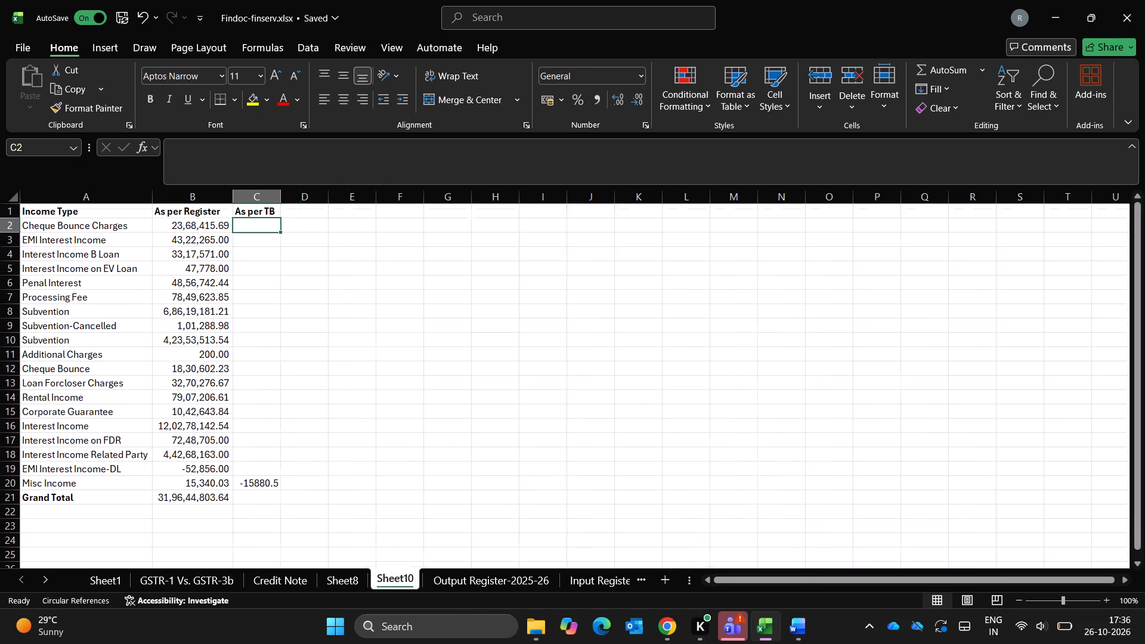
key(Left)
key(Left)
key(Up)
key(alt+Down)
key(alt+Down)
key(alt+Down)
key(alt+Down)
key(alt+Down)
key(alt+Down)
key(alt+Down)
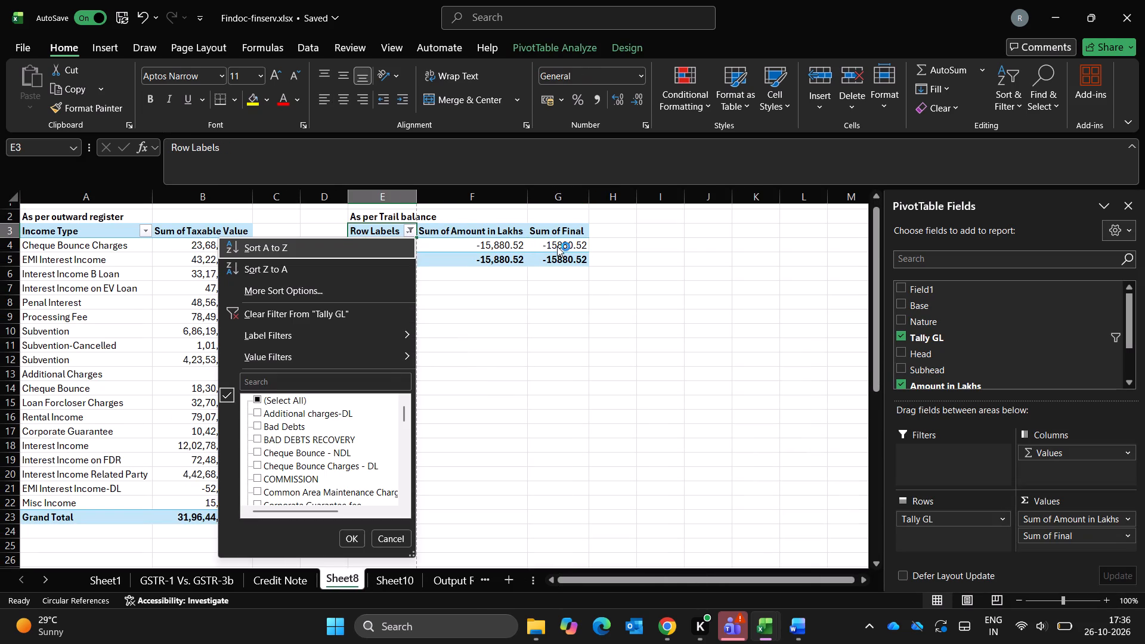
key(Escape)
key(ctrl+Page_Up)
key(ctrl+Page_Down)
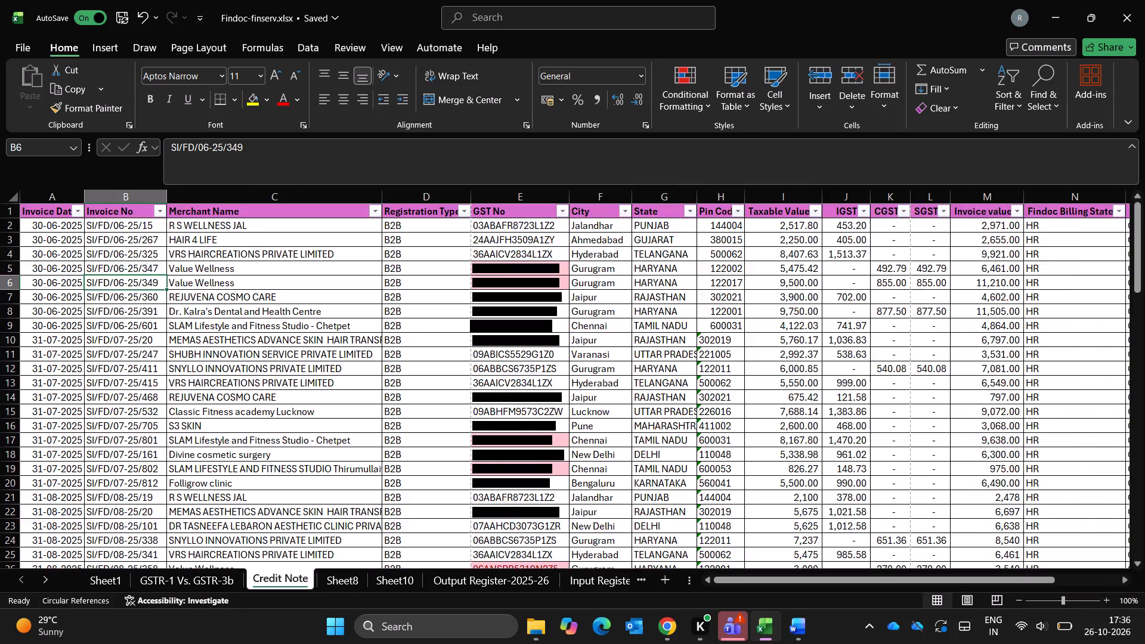
Filter the row labels of the trial balance pivot on Sheet8 by the search text "CHE".
key(ctrl+Page_Down)
key(ctrl+Page_Up)
key(alt+Down)
key(alt+Down)
key(alt+Down)
key(alt+Down)
key(alt+Down)
key(alt+Down)
key(alt+Down)
key(alt+Down)
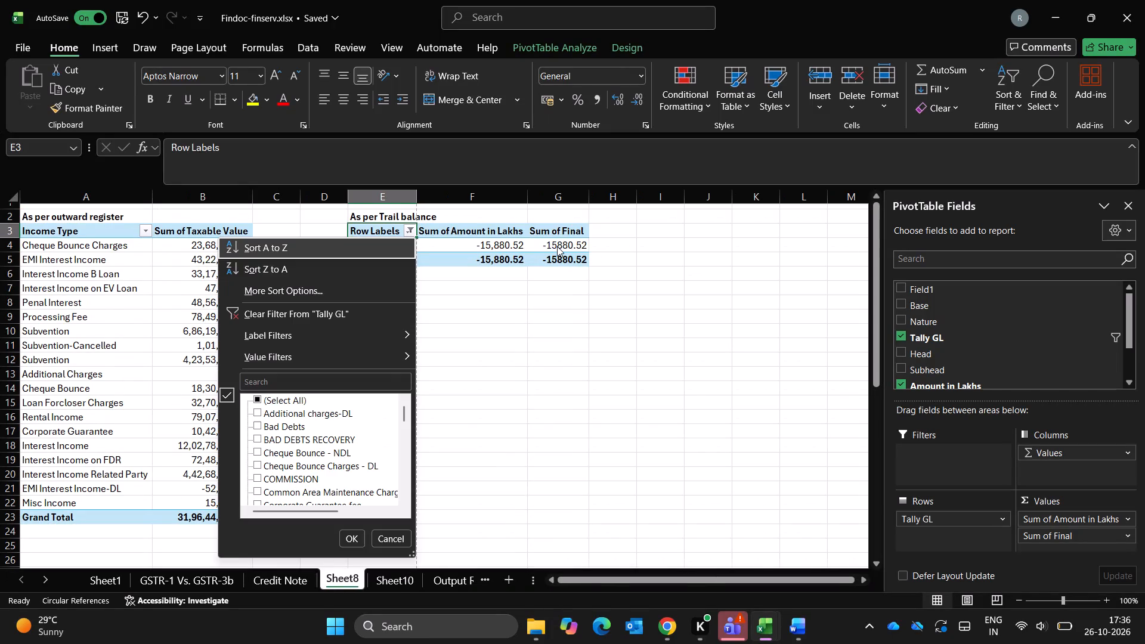
key(Up)
text(CHECEK)
key(BackSpace)
key(BackSpace)
key(BackSpace)
key(BackSpace)
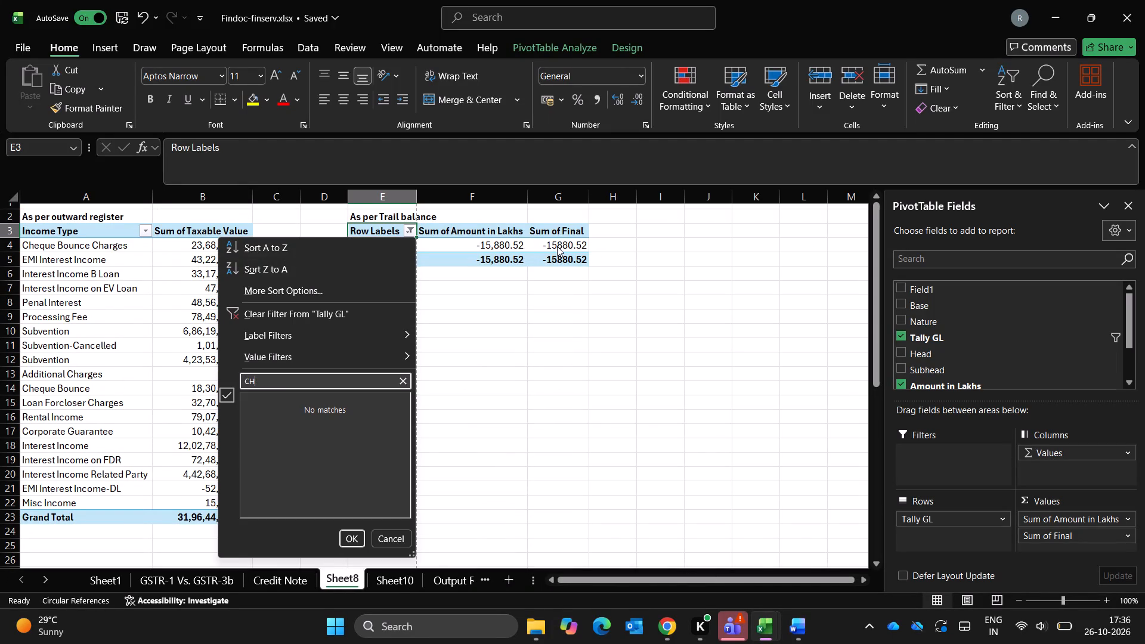
text(ECK)
key(BackSpace)
key(BackSpace)
key(Down)
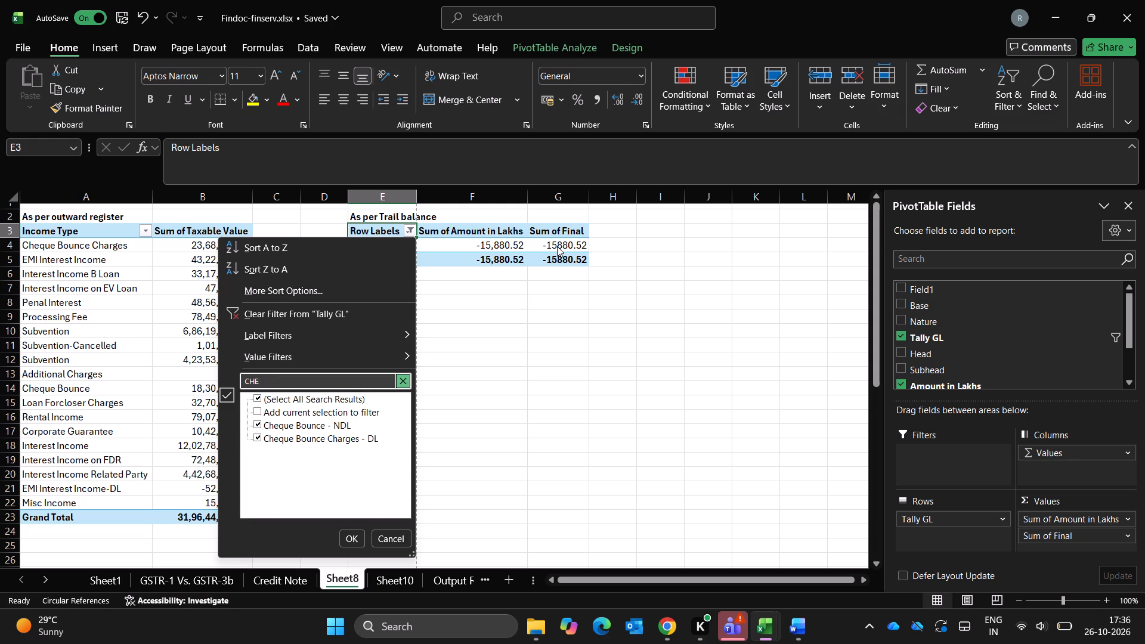
key(Down)
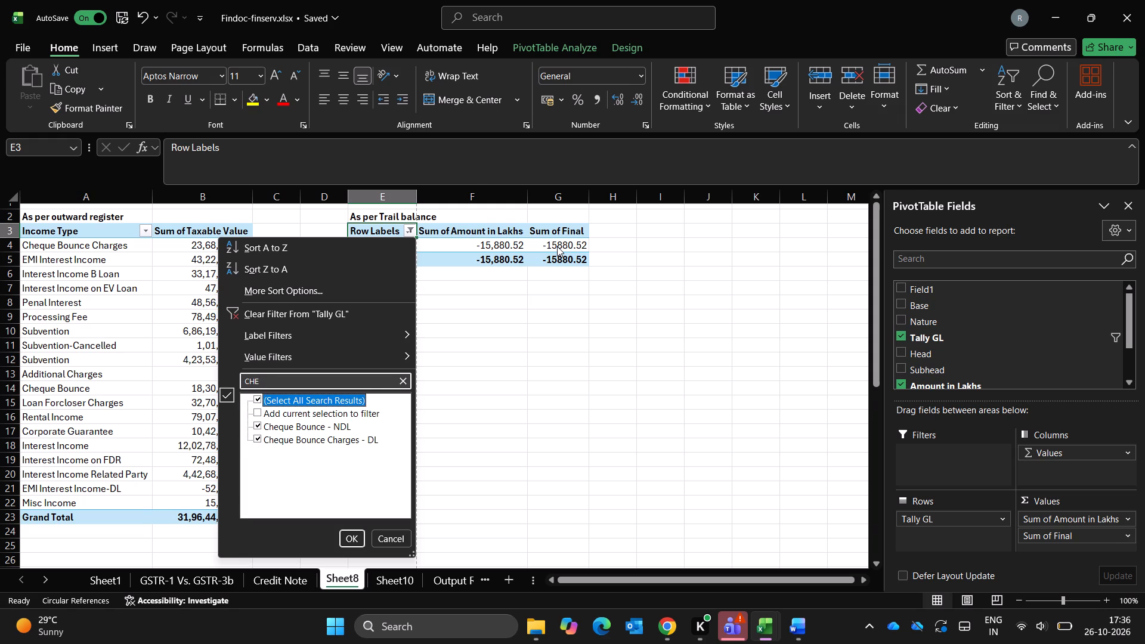
key(Return)
Check the cheque bounce amounts in the Sheet8 pivot against the Cheque Bounce Charges row on Sheet10.
key(Down)
key(Right)
key(Right)
key(Left)
key(shift+Down)
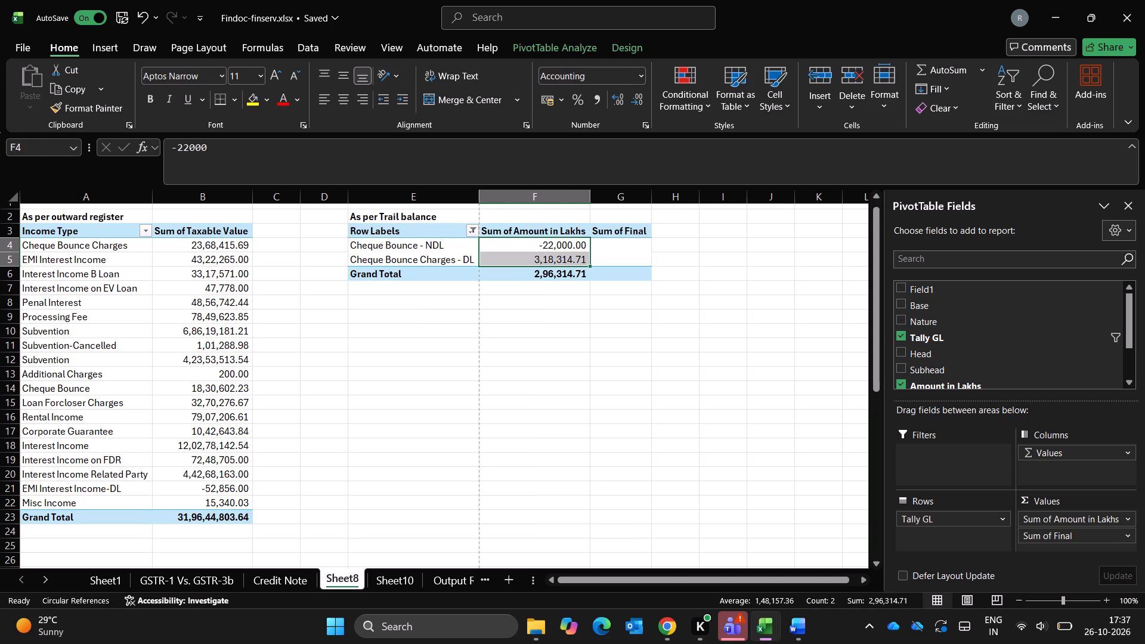
key(ctrl+Page_Down)
key(ctrl+Page_Down)
key(ctrl+Page_Up)
key(ctrl+Page_Up)
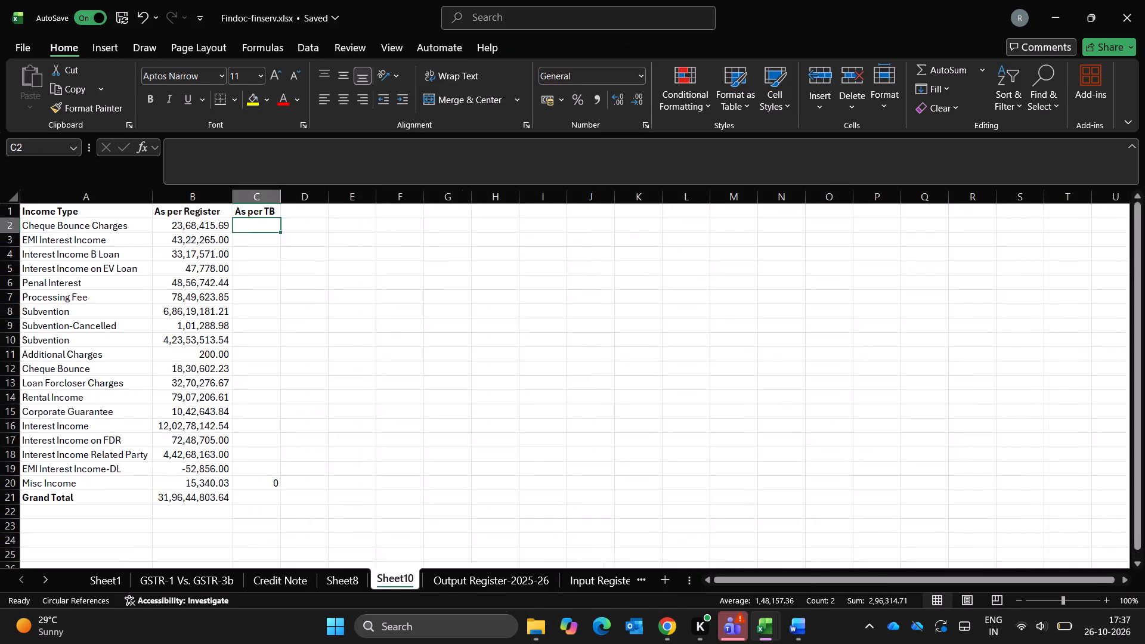
key(ctrl+Page_Down)
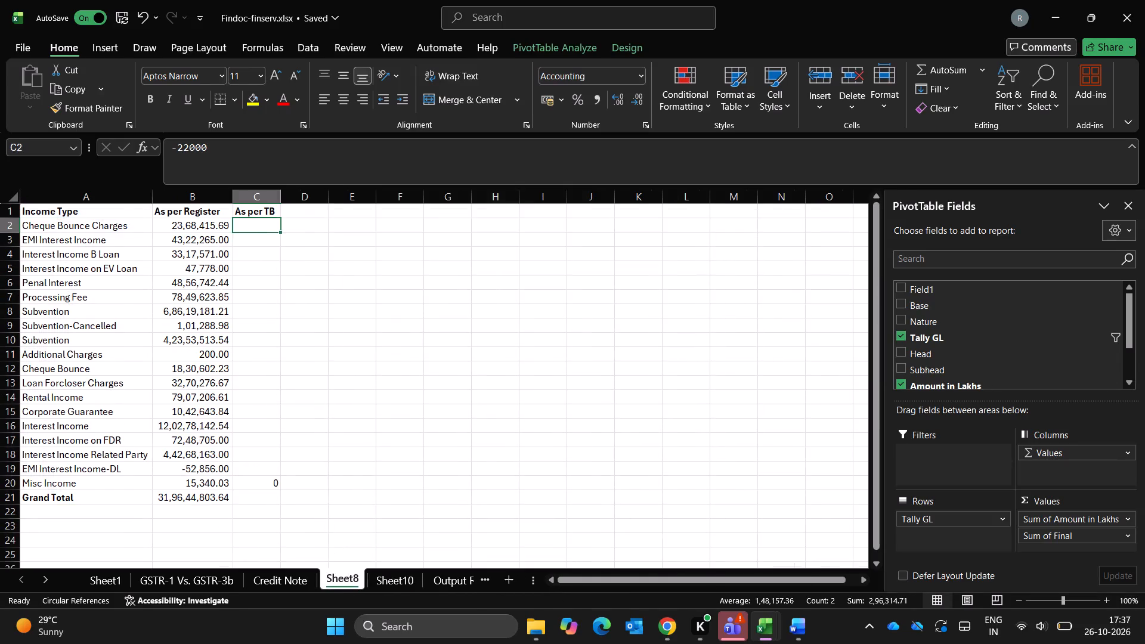
key(ctrl+Page_Up)
Go through the register sheets to the Tally GL heading of the trial balance on the Tb Working sheet.
key(ctrl+Page_Down)
key(ctrl+Page_Down)
key(ctrl+Page_Down)
key(ctrl+Page_Down)
key(ctrl+Page_Down)
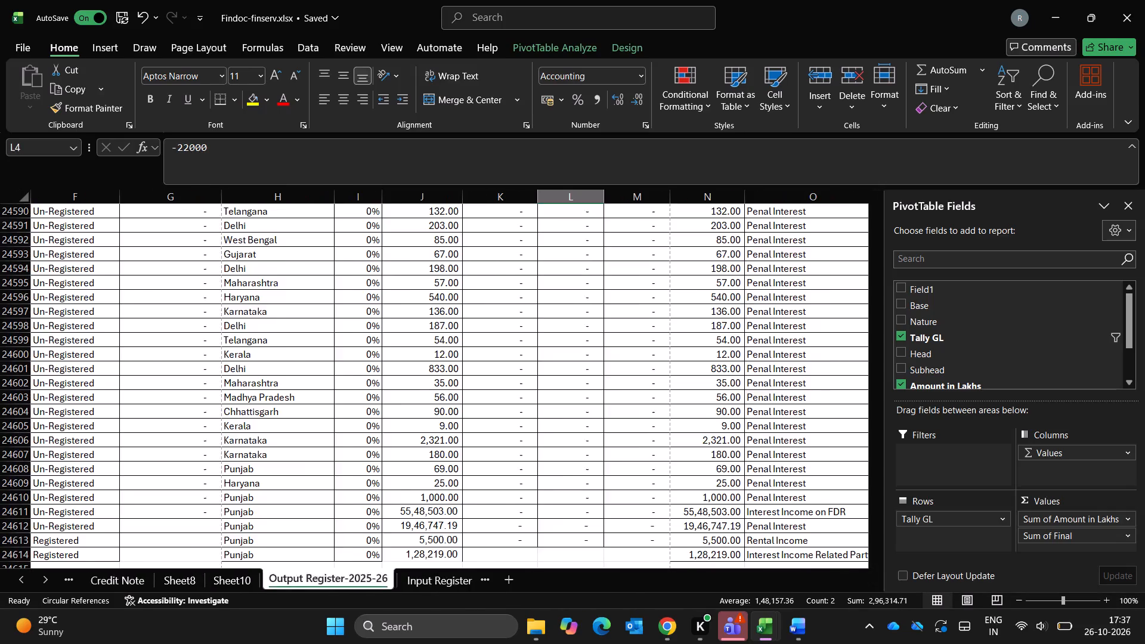
key(ctrl+Page_Down)
key(ctrl+Page_Down)
key(ctrl+Page_Down)
key(ctrl+Page_Down)
key(ctrl+Page_Down)
key(ctrl+Page_Down)
key(ctrl+Page_Down)
key(ctrl+Page_Down)
key(ctrl+Page_Down)
key(ctrl+Page_Down)
key(ctrl+Page_Down)
key(ctrl+Page_Down)
key(ctrl+Page_Down)
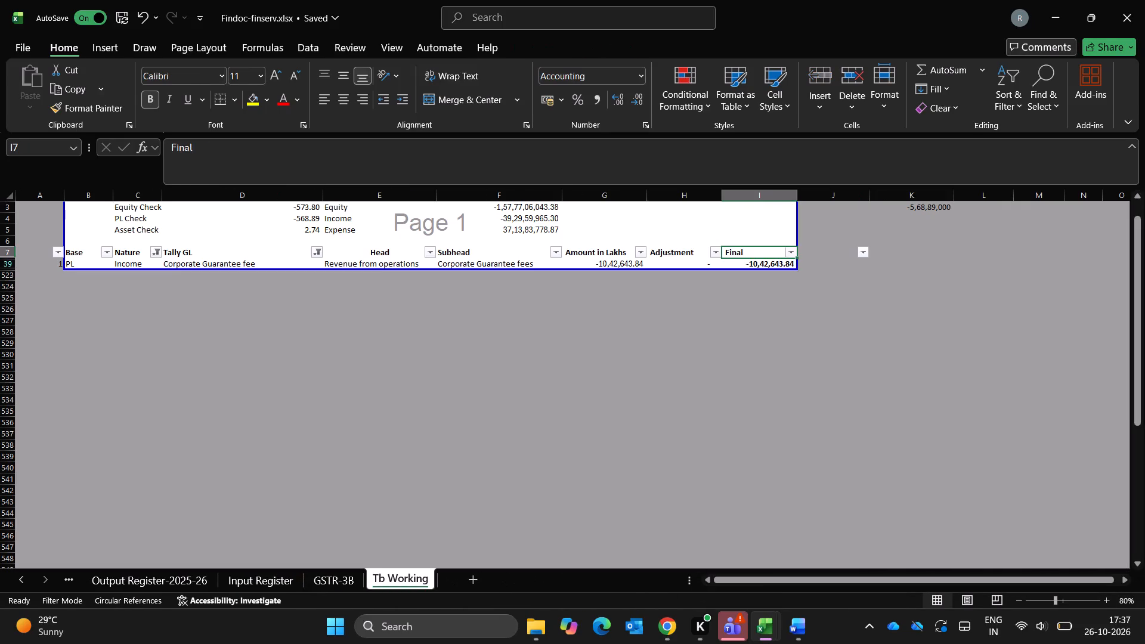
key(Up)
key(Down)
key(Left)
key(Left)
key(Left)
key(Left)
key(Left)
key(Left)
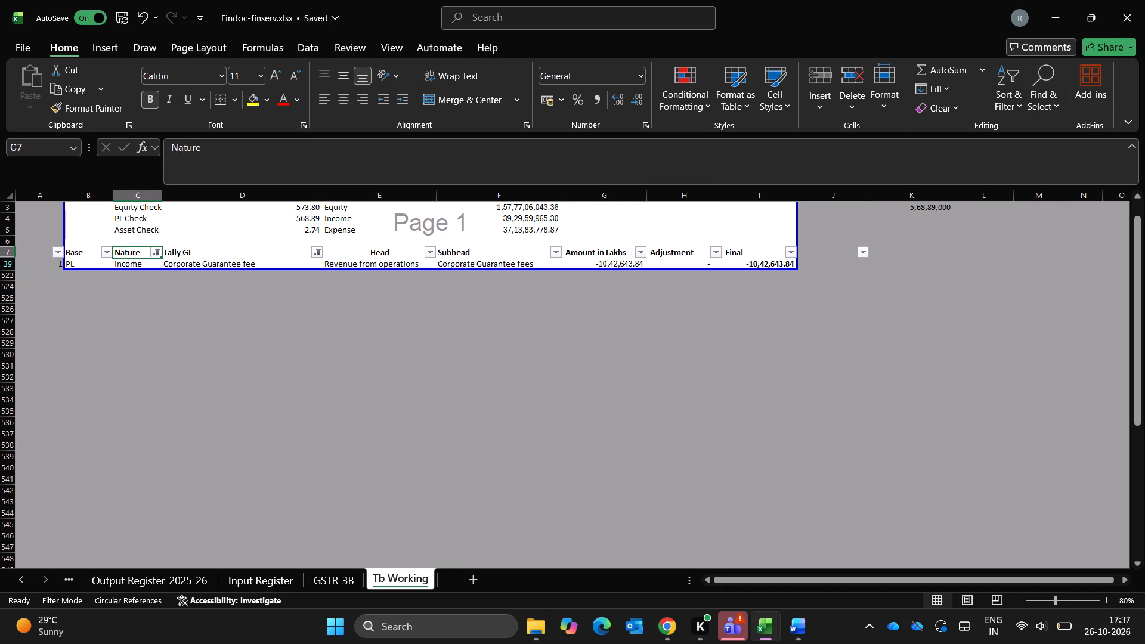
key(Right)
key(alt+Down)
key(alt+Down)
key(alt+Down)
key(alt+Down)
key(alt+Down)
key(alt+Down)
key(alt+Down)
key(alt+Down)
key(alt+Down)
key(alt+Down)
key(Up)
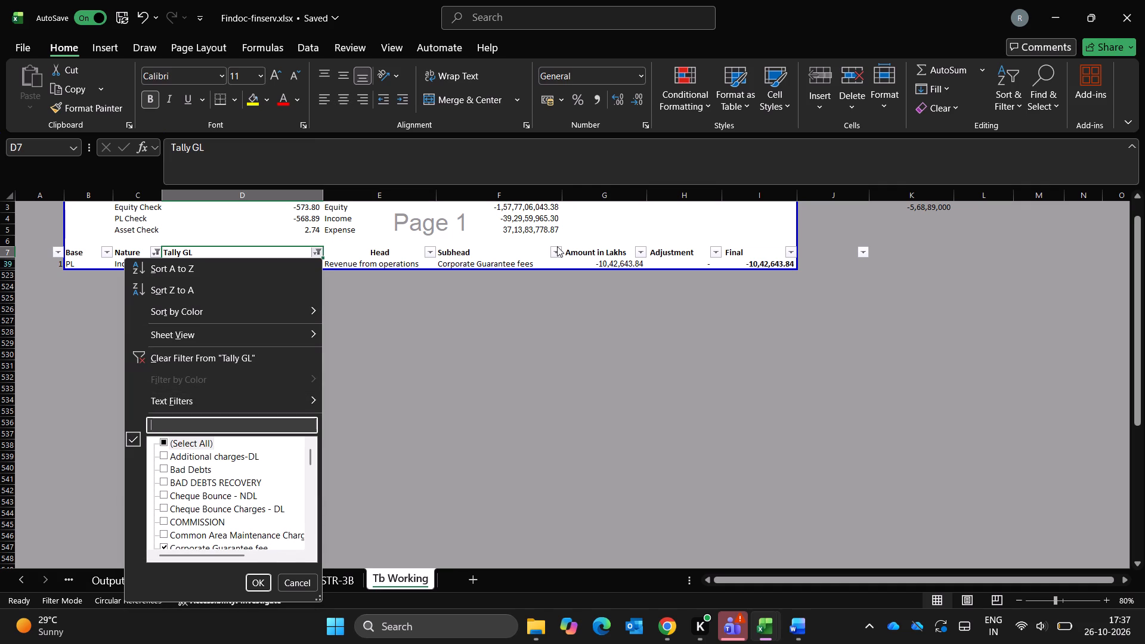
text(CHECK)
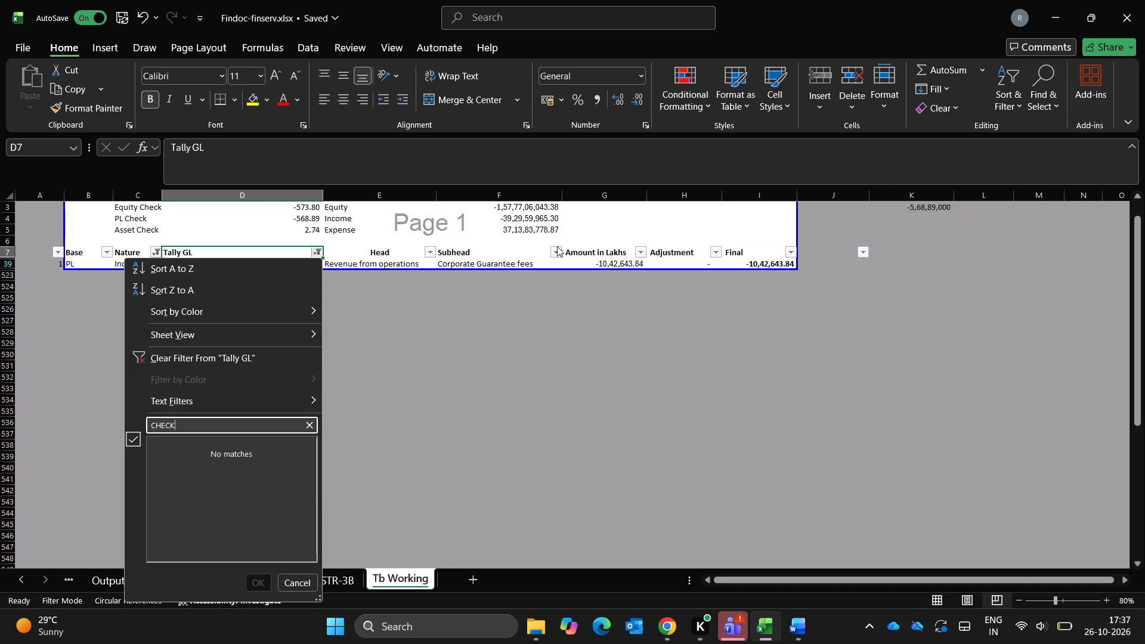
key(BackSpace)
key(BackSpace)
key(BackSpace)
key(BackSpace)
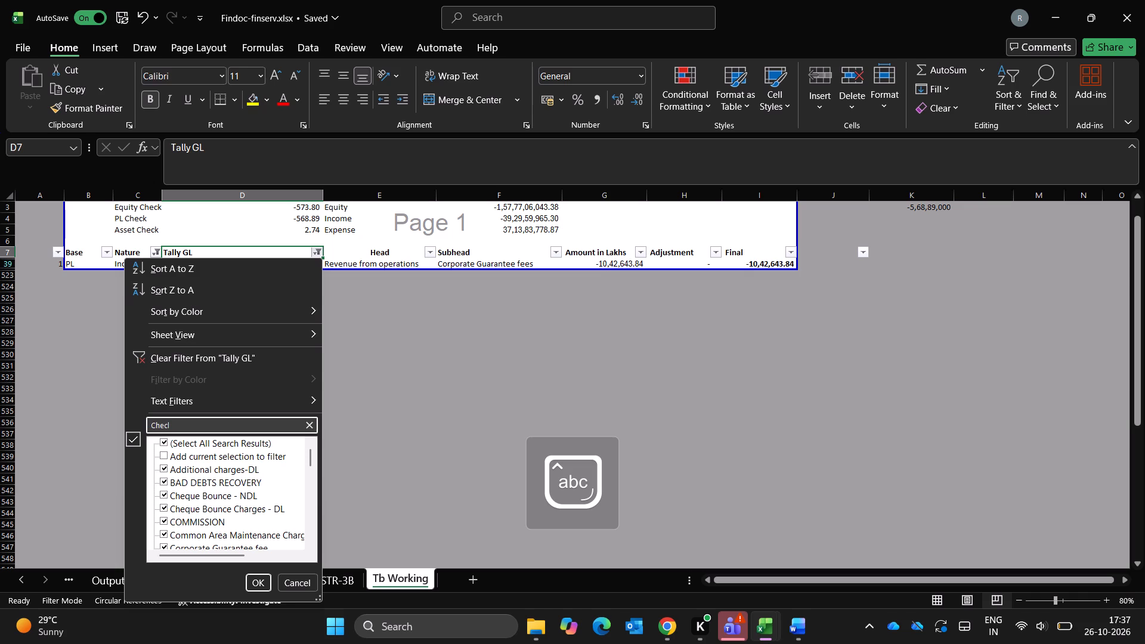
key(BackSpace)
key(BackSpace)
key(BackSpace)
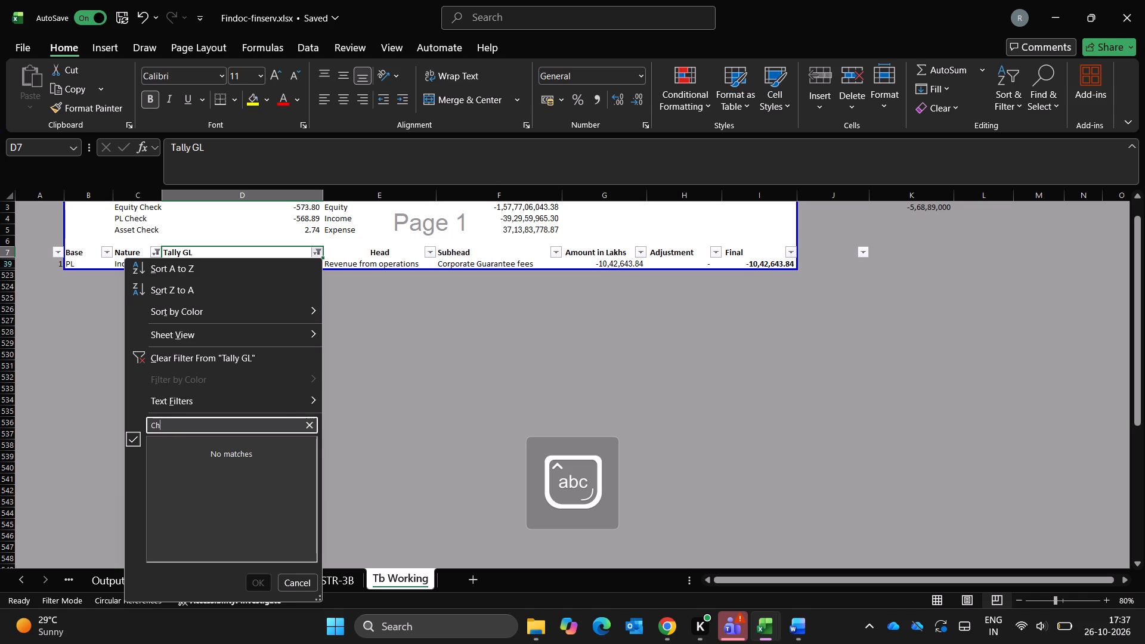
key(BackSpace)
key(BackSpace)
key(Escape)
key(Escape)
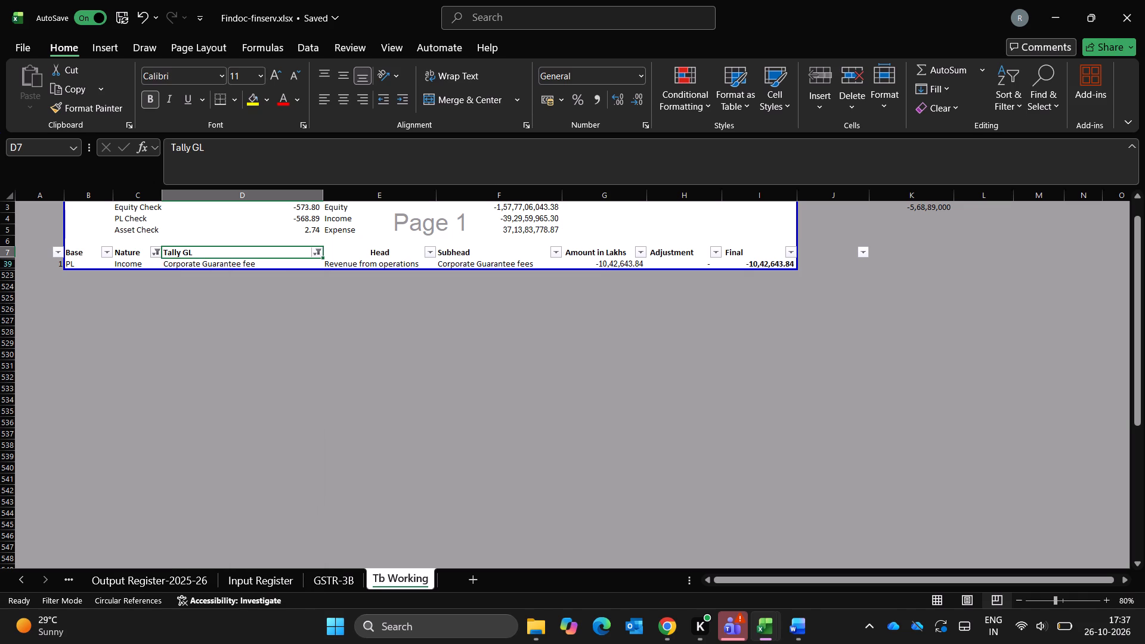
Filter the Tally GL column on Tb Working by the search text "cheque".
key(alt+Down)
key(alt+Down)
key(alt+Down)
key(alt+Down)
key(alt+Down)
key(alt+Down)
key(alt+Down)
key(Down)
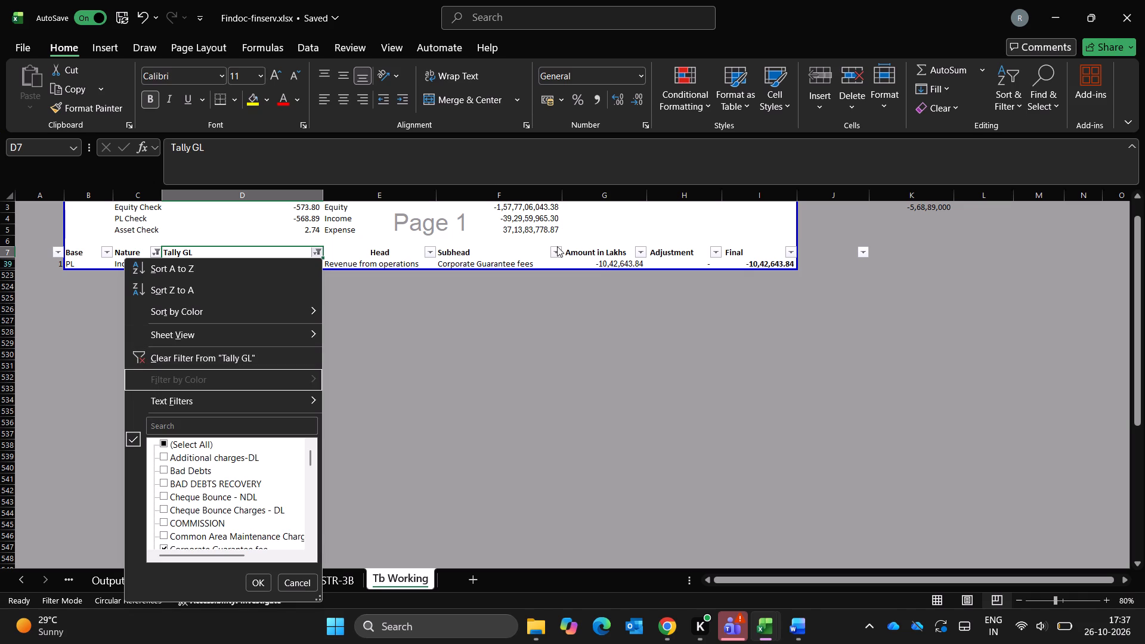
key(Down)
text(che)
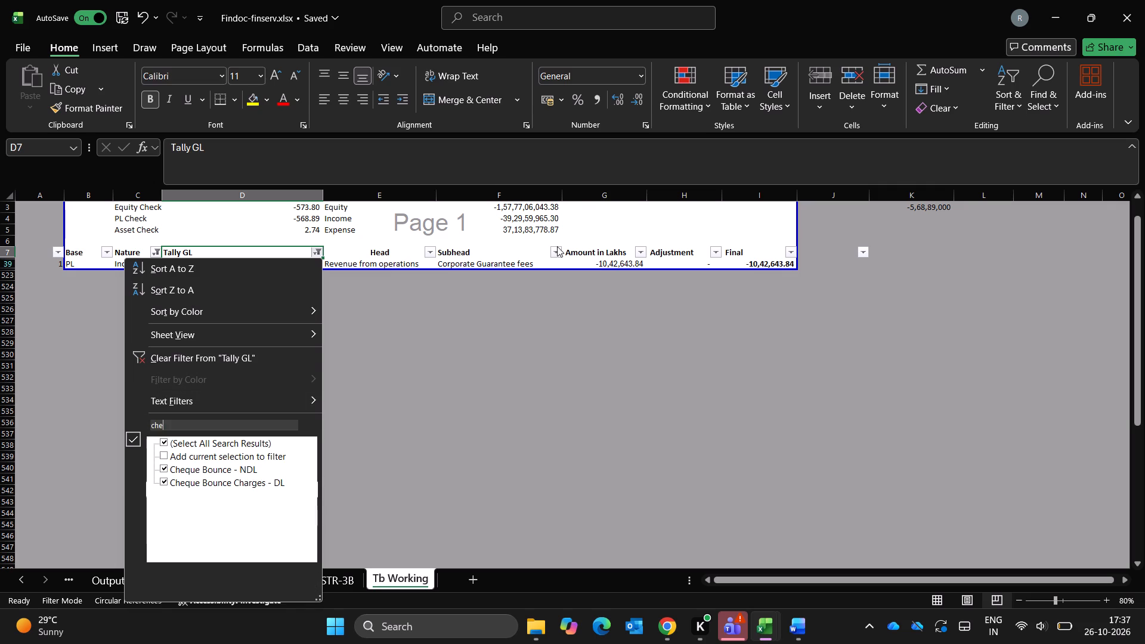
text(que)
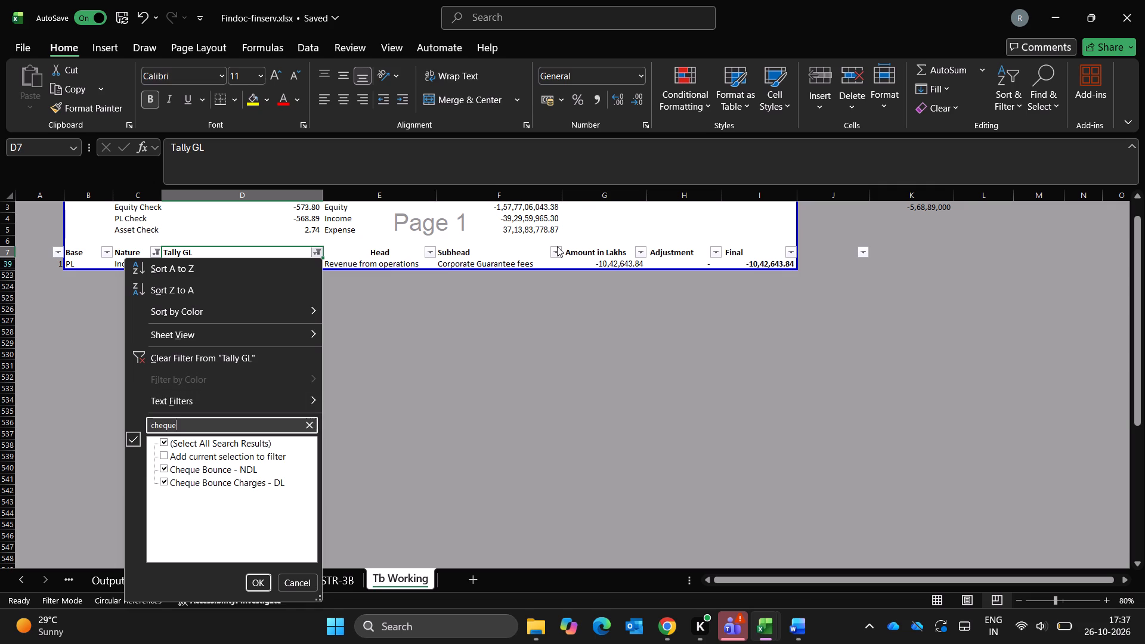
key(Return)
Examine the Amount in Lakhs, Adjustment and Final columns of the cheque bounce rows on Tb Working.
key(Right)
key(Right)
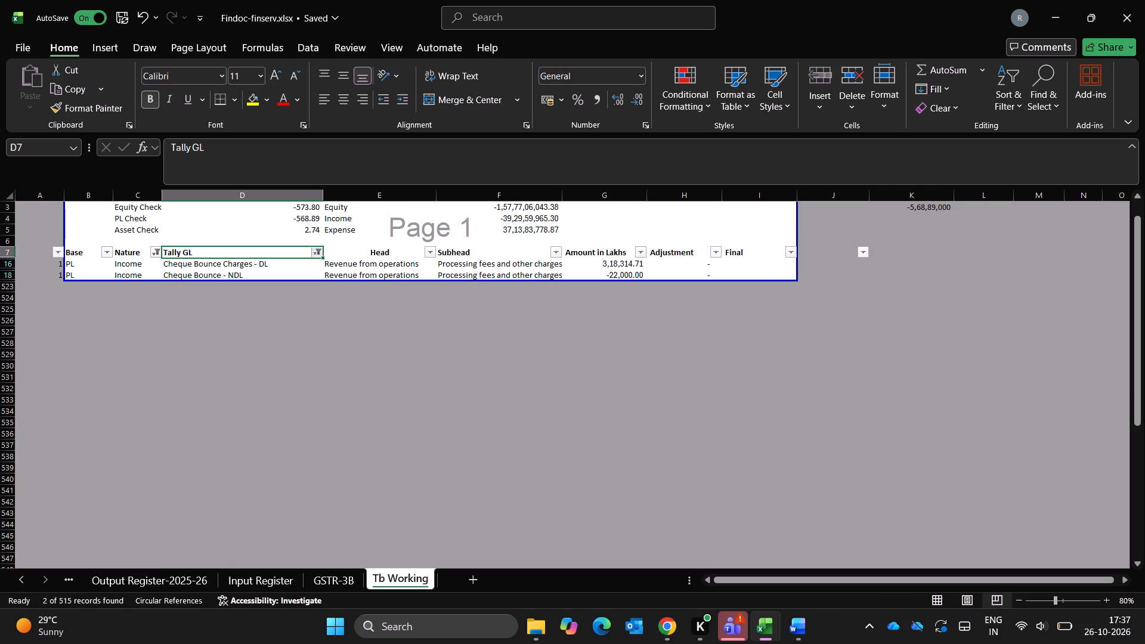
key(Right)
key(Right)
key(Right)
key(Right)
key(Right)
key(Left)
key(Left)
key(Left)
key(Left)
key(Left)
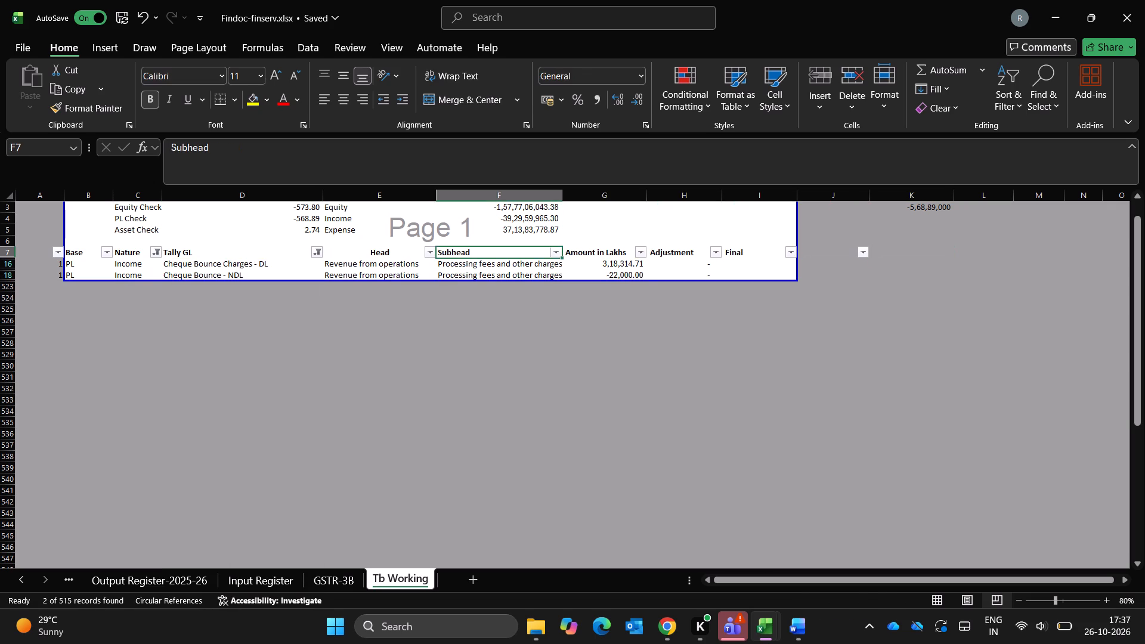
key(Right)
key(Down)
key(Down)
key(Right)
key(Left)
key(Up)
Return to Sheet10 and review the Cheque Bounce Charges and EMI Interest Income rows against the empty As per TB column.
key(ctrl+Page_Up)
key(ctrl+Page_Up)
key(ctrl+Page_Up)
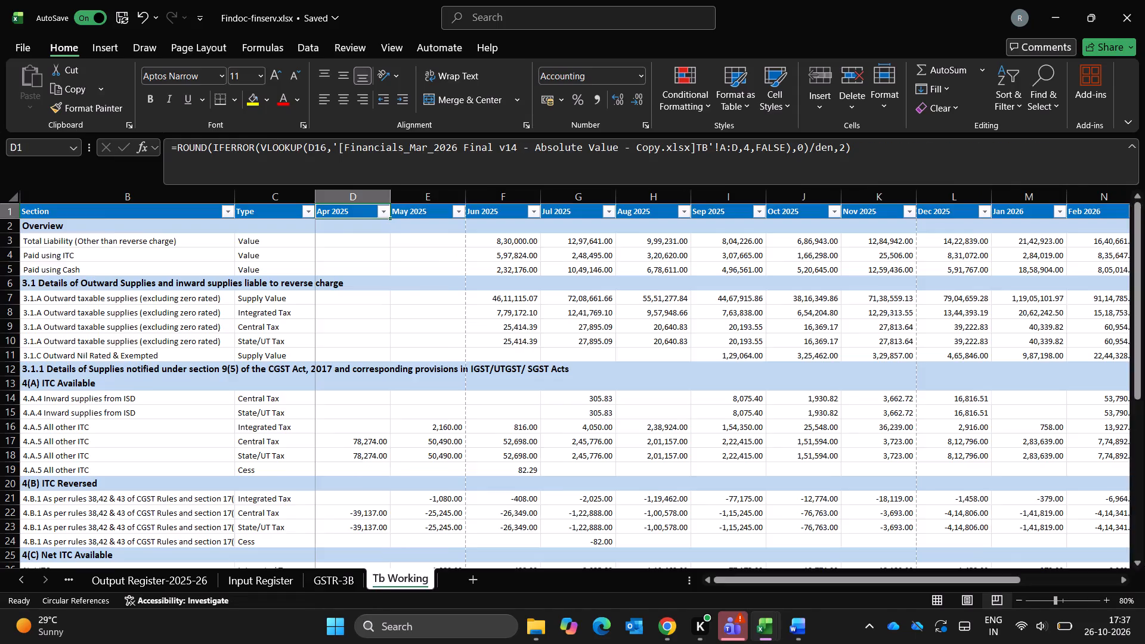
key(ctrl+Page_Up)
key(ctrl+Page_Up)
key(ctrl+Page_Up)
key(ctrl+Page_Up)
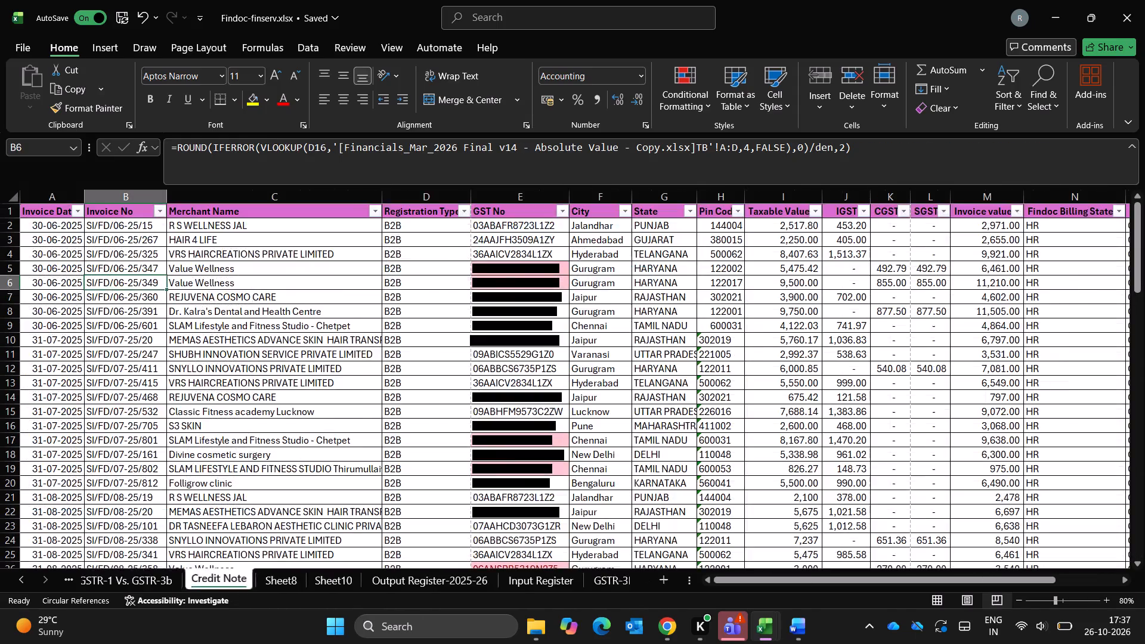
key(ctrl+Page_Down)
key(ctrl+Page_Down)
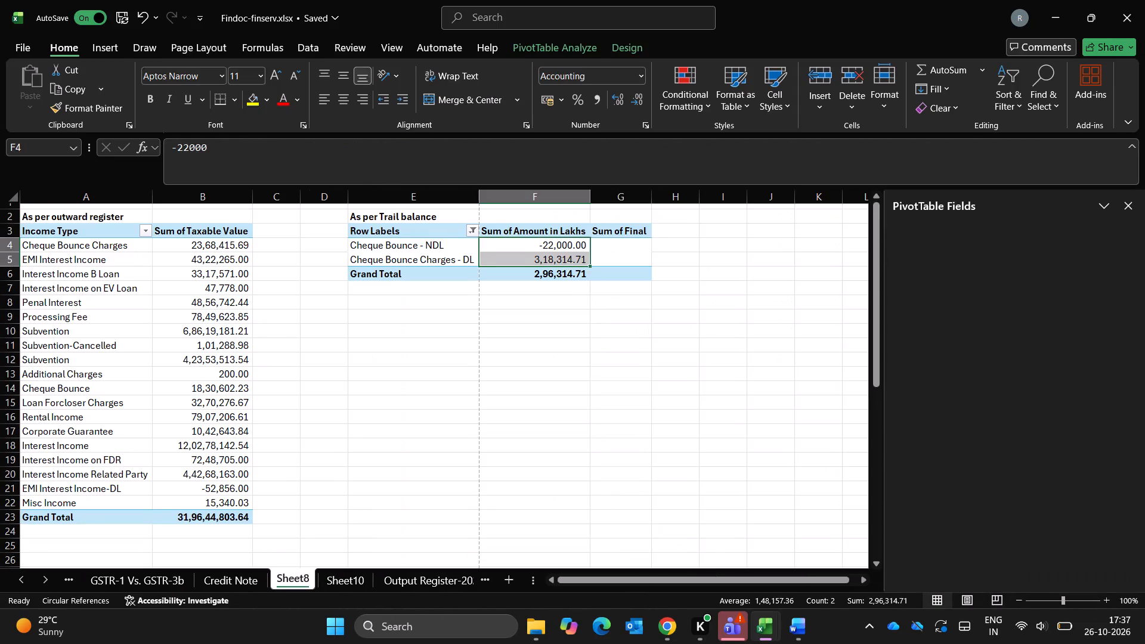
key(ctrl+Page_Down)
key(Left)
key(Right)
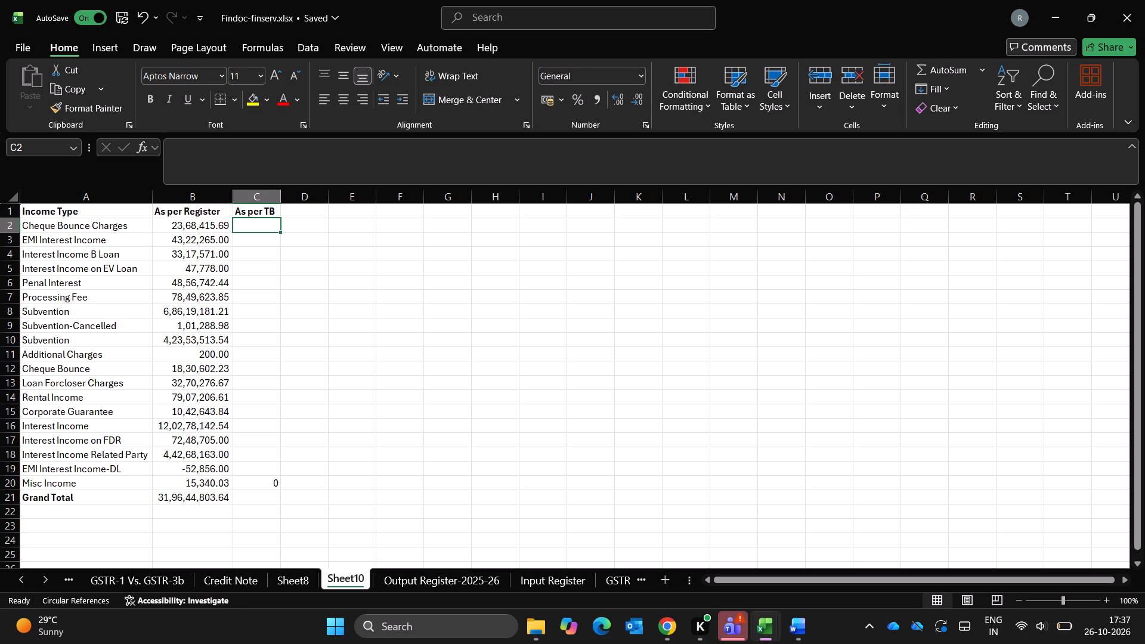
key(Left)
key(Down)
key(Right)
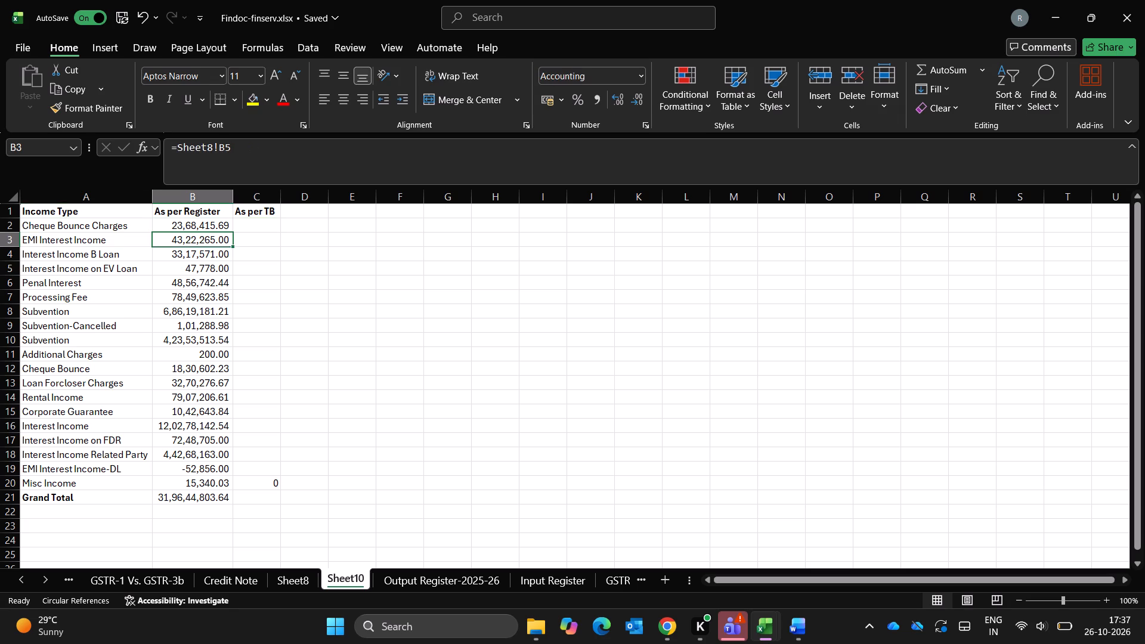
key(Right)
key(Up)
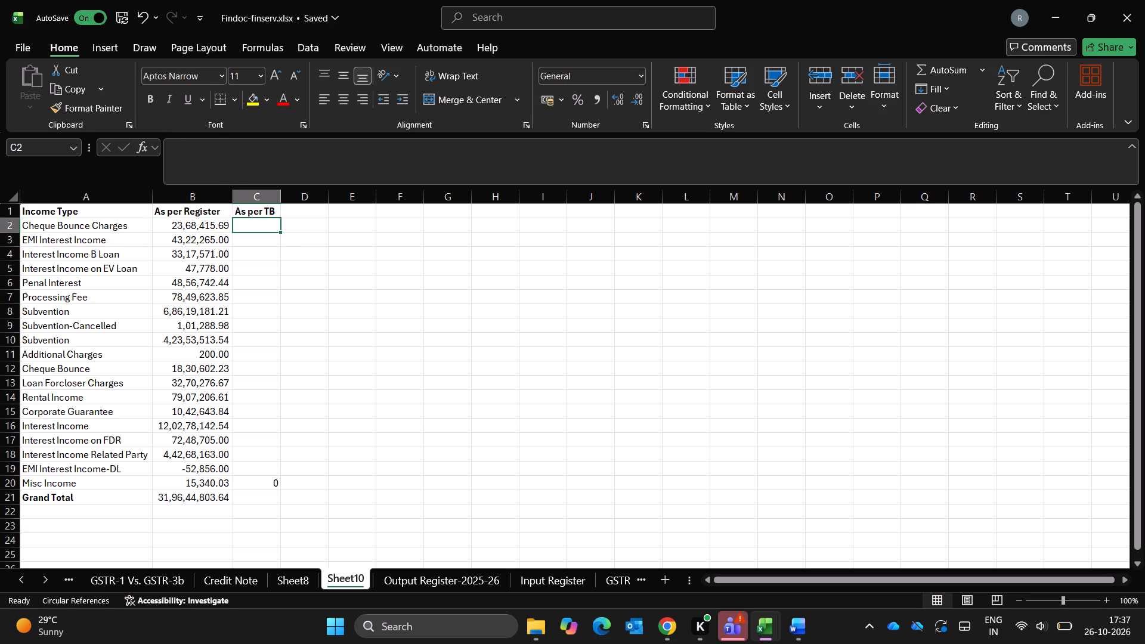
Compare the Sheet8 pivot's Sum of Amount in Lakhs and Sum of Final for both cheque bounce ledgers with Sheet10's Cheque Bounce Charges row.
key(ctrl+Page_Down)
key(ctrl+Page_Up)
key(ctrl+Page_Up)
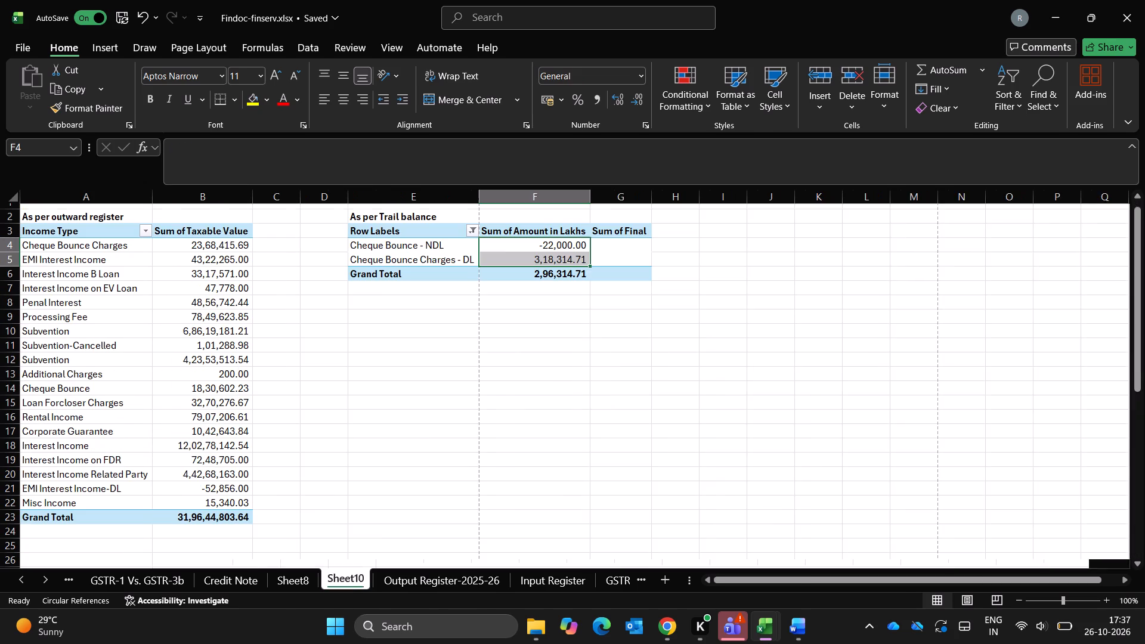
key(Down)
key(Down)
key(Up)
key(Up)
key(shift+Down)
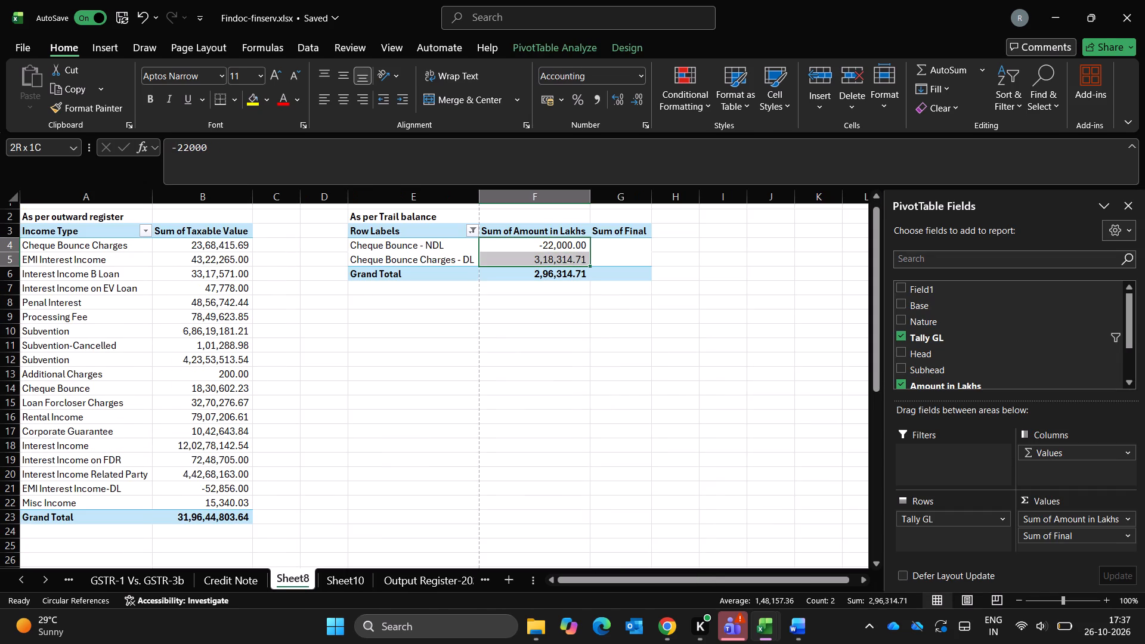
key(Down)
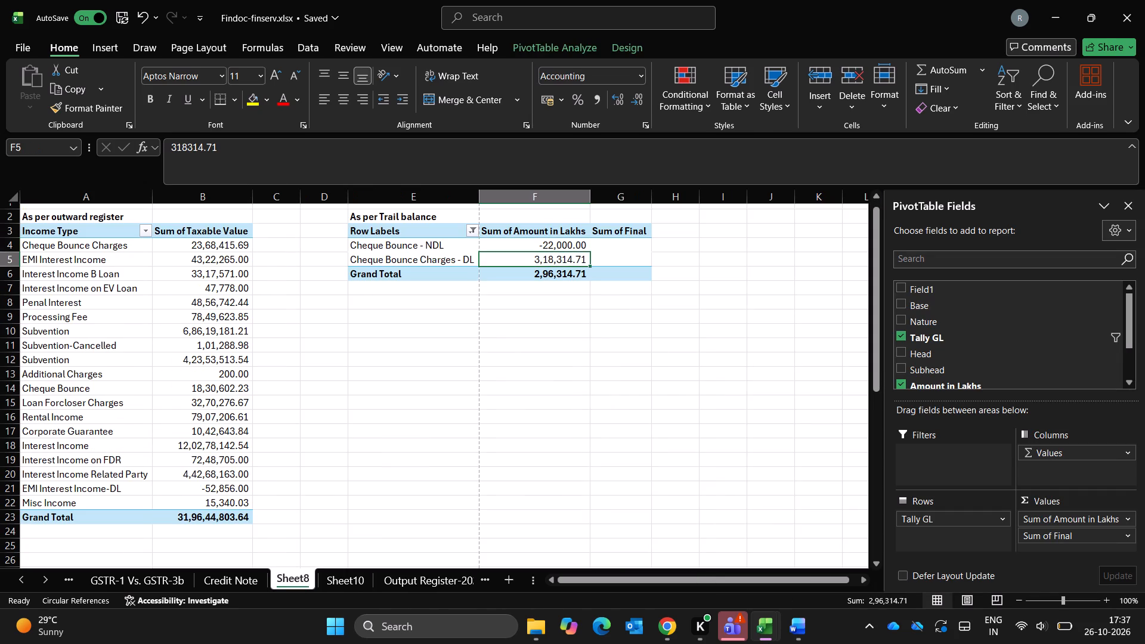
key(ctrl+Page_Up)
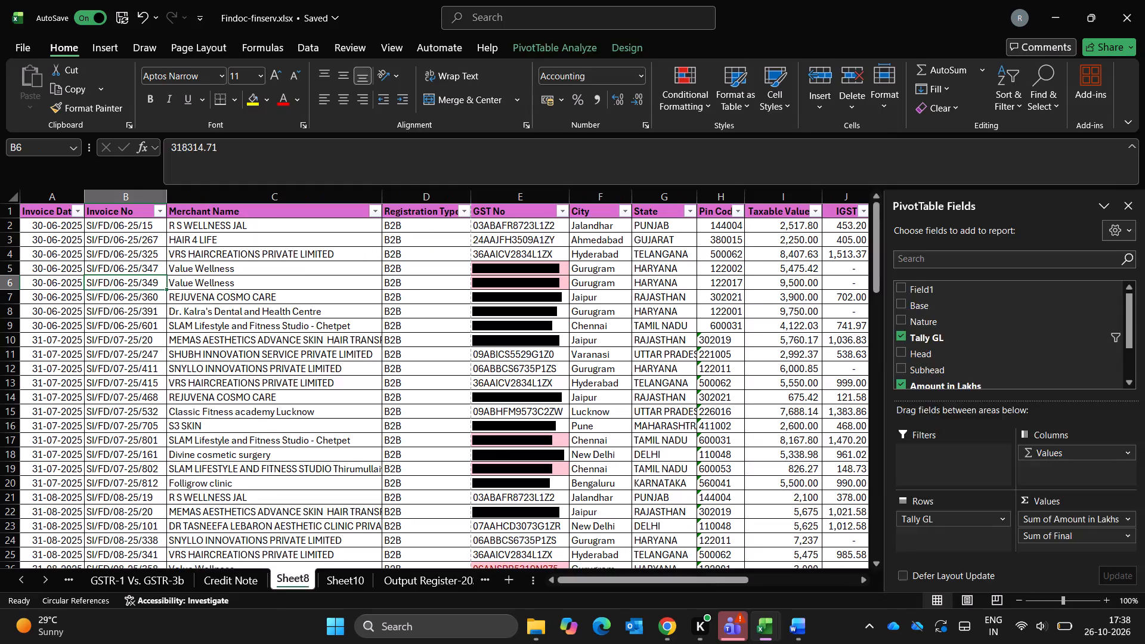
key(ctrl+Page_Down)
key(ctrl+Page_Down)
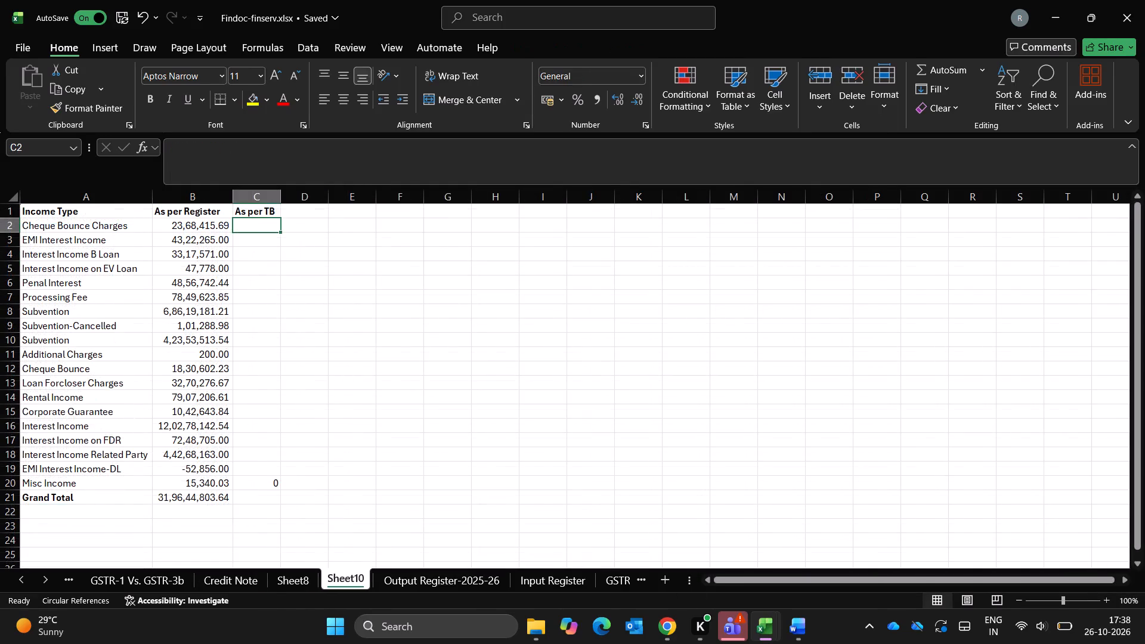
key(ctrl+Page_Up)
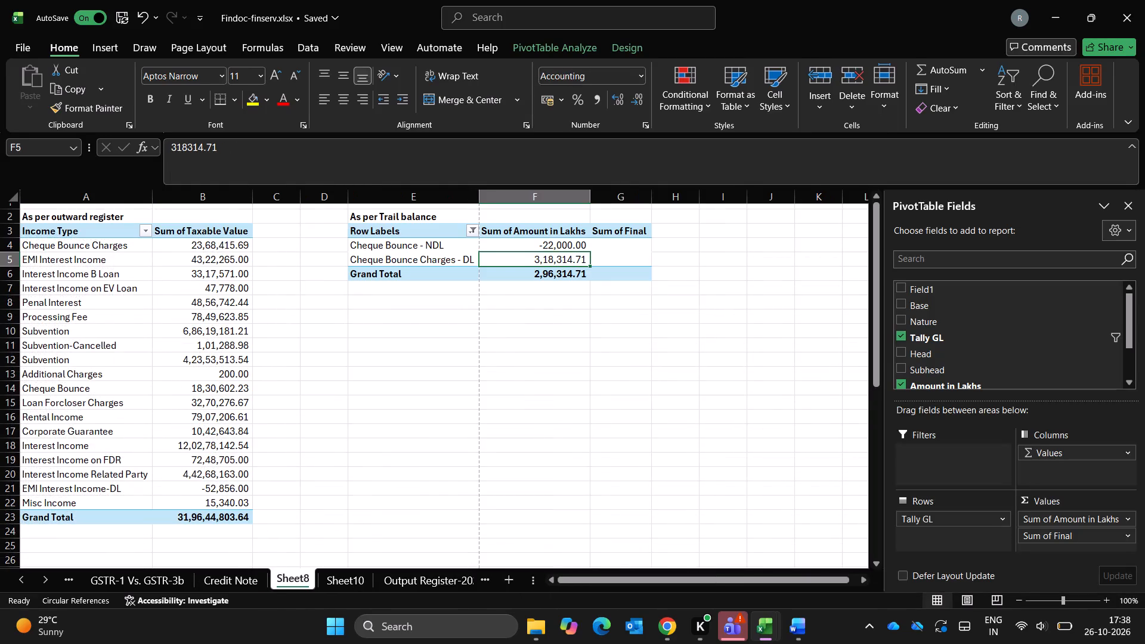
key(Left)
key(Up)
key(Down)
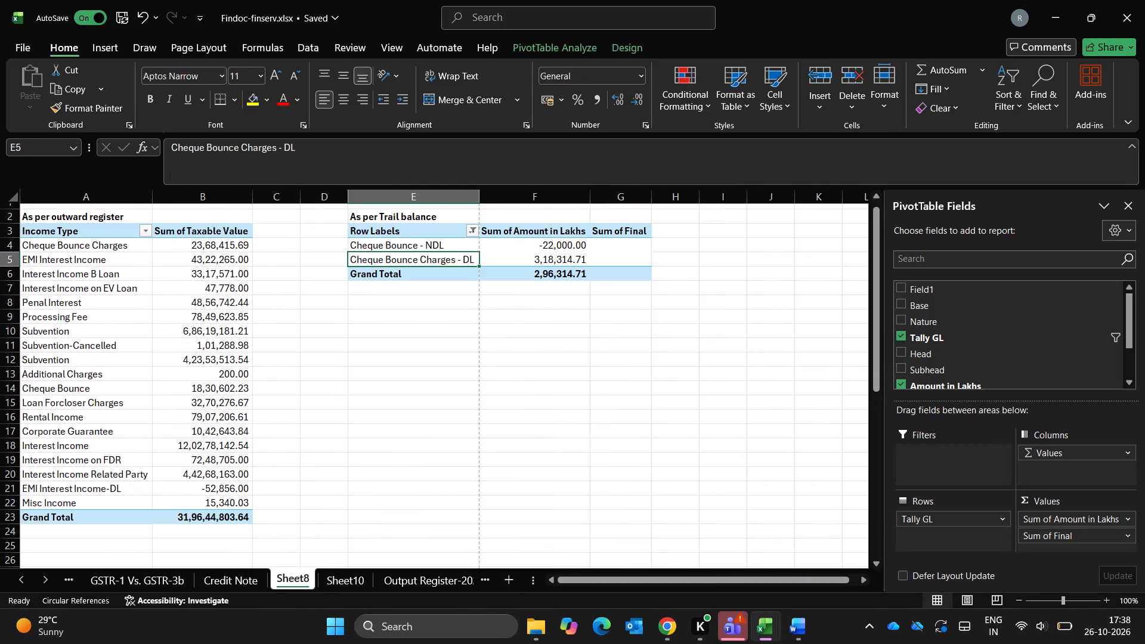
key(Up)
key(Right)
key(Right)
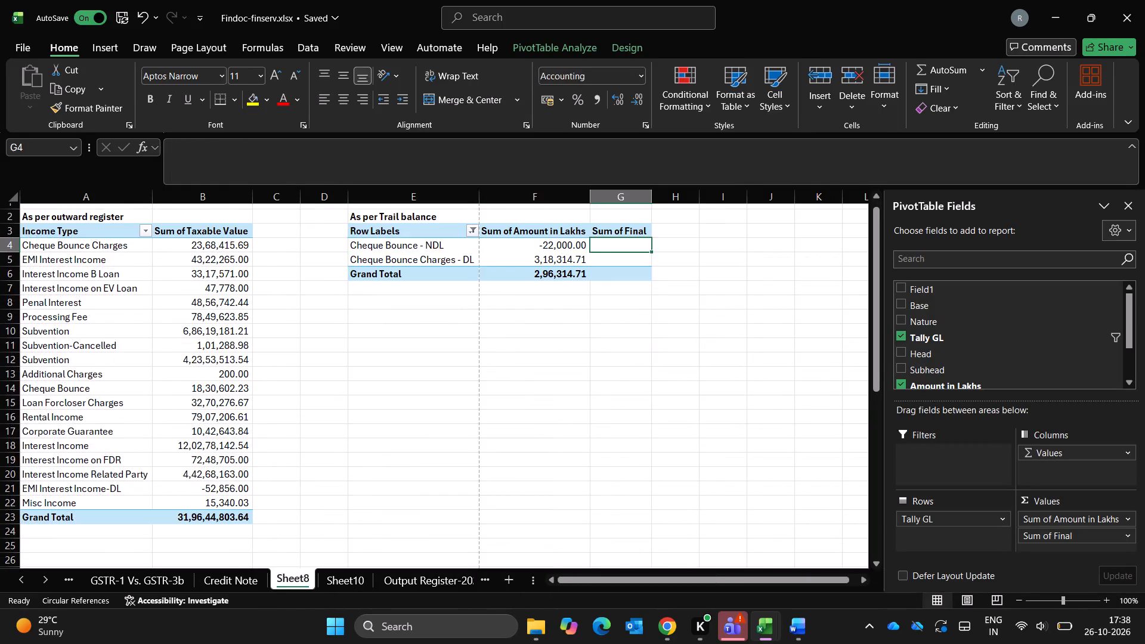
key(Left)
key(shift+Down)
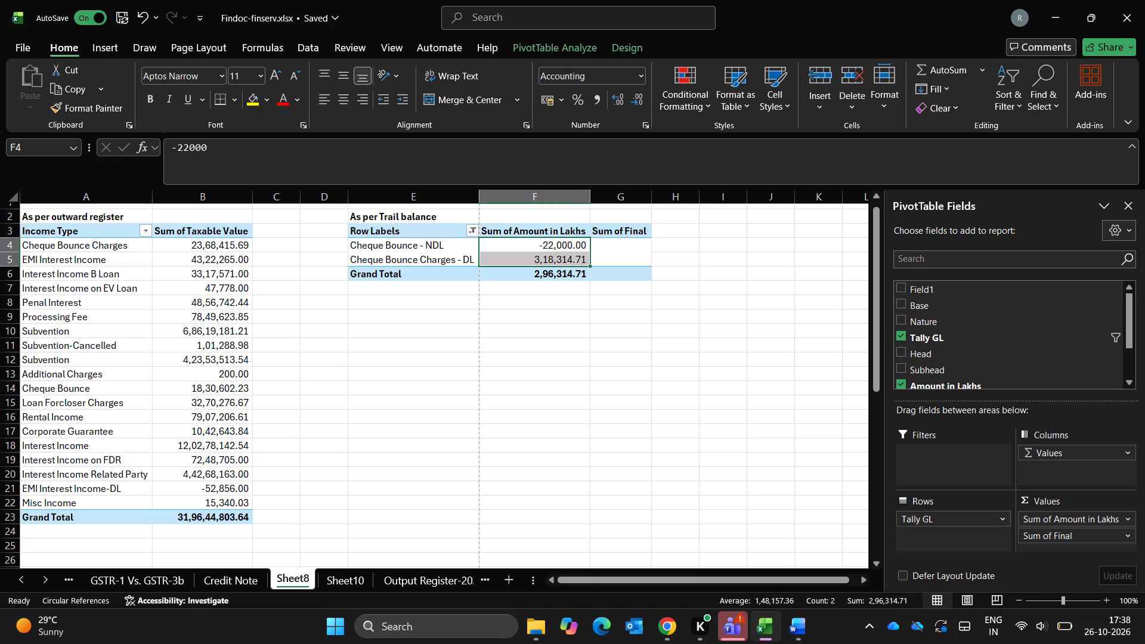
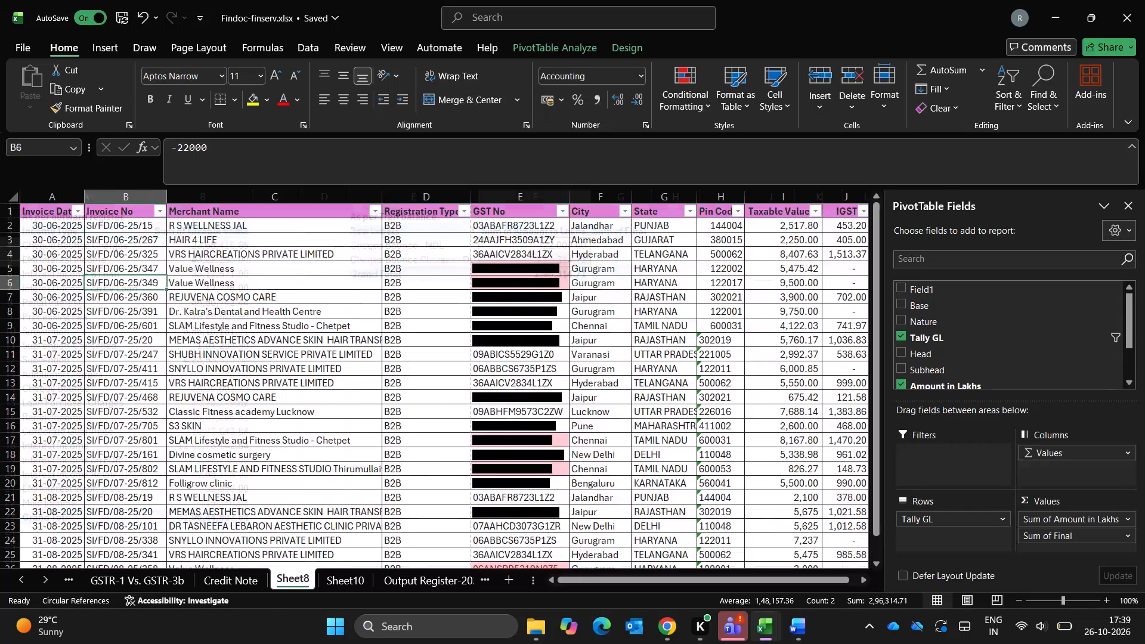
Fill As per TB for Cheque Bounce Charges on Sheet10 with the formula =Sheet8!F4+Sheet8!F5, adding both cheque bounce ledger amounts.
key(ctrl+Page_Down)
key(ctrl+Page_Down)
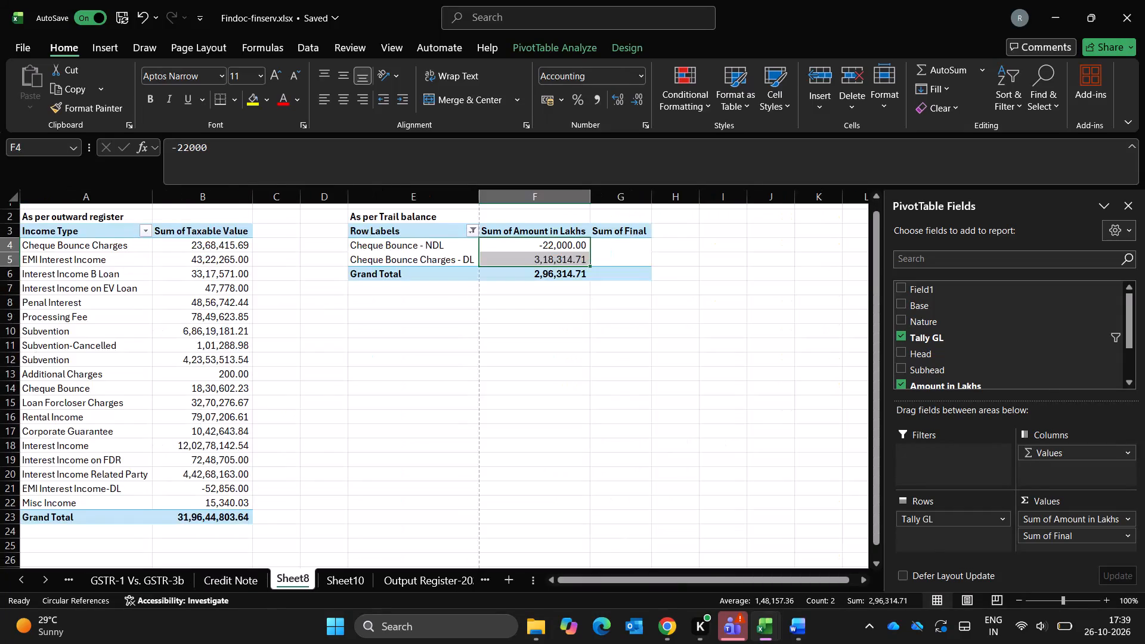
key(ctrl+Page_Down)
key(equal)
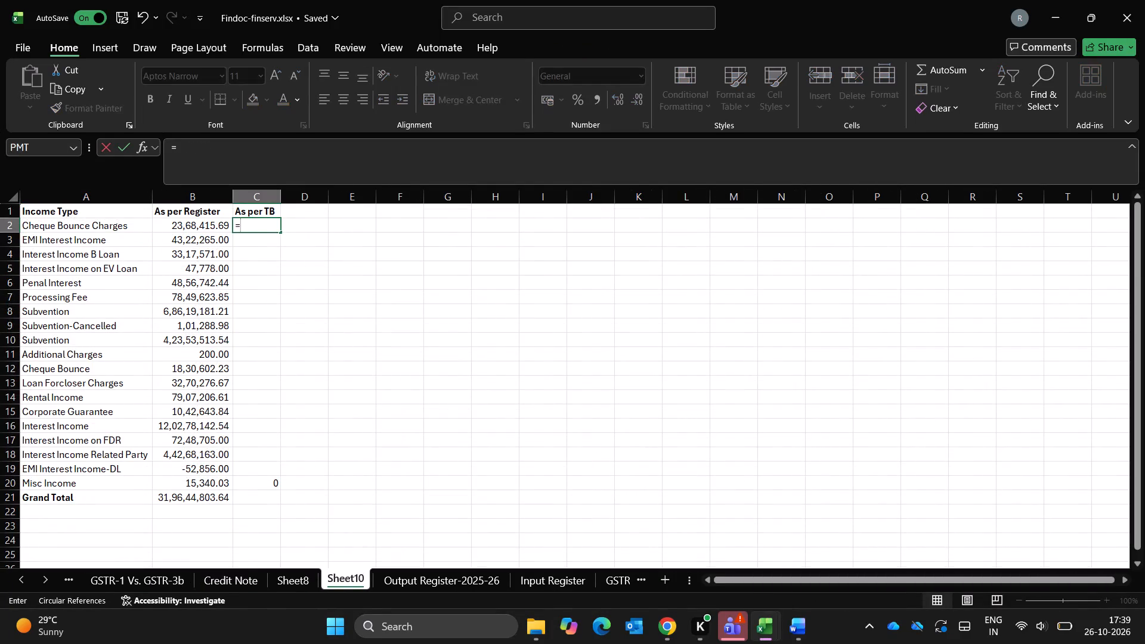
key(ctrl+Page_Up)
click(572, 244)
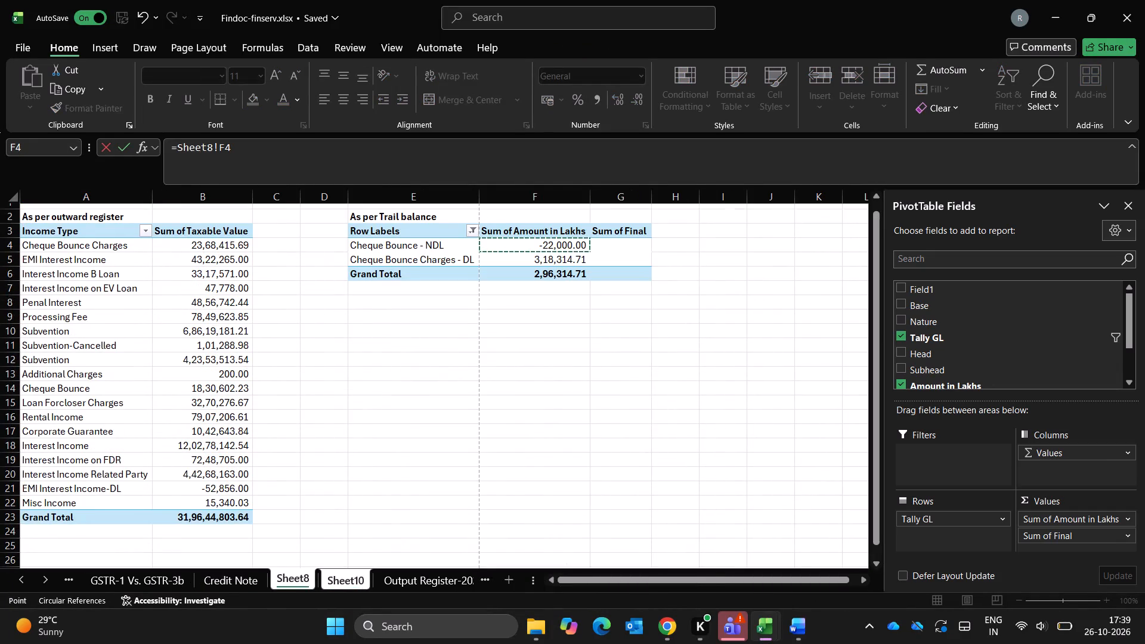
key(shift+plus)
click(562, 262)
key(Return)
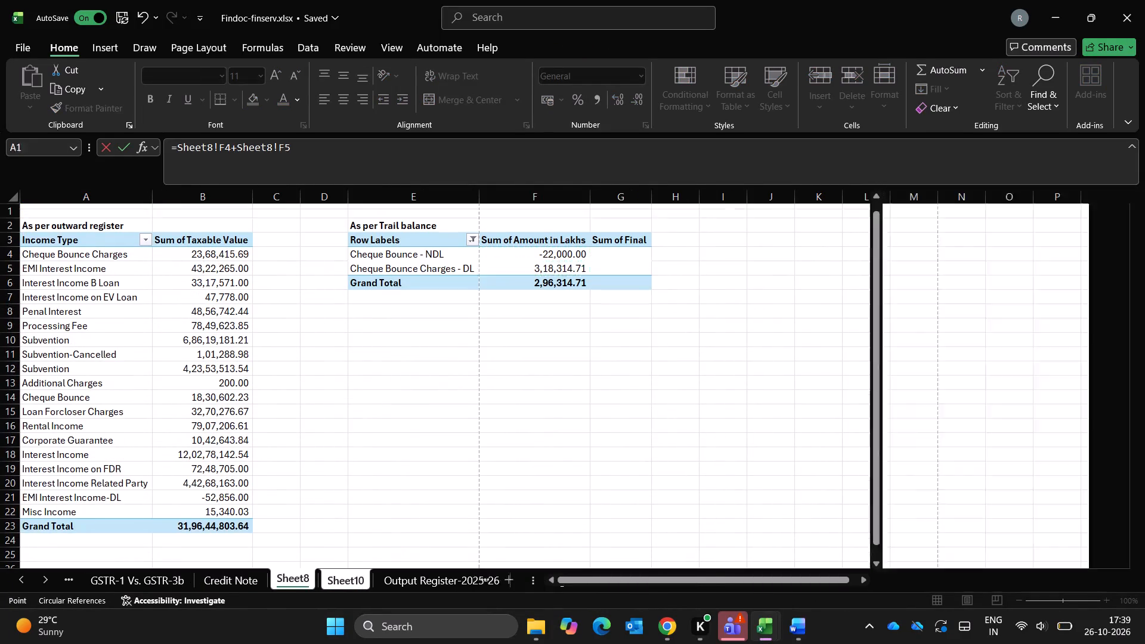
Review the Cheque Bounce Charges and EMI Interest Income rows on Sheet10, returning to the Row Labels header of Sheet8's trial balance pivot.
key(Down)
key(Up)
key(Up)
key(Left)
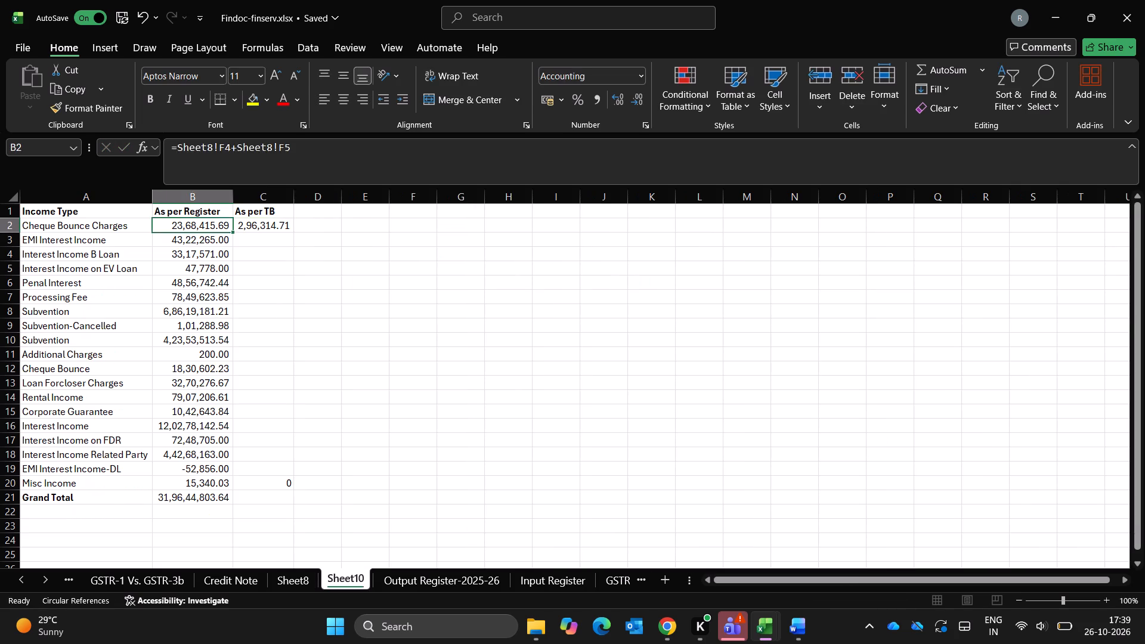
key(Left)
key(Right)
key(Right)
key(Down)
key(Left)
key(Left)
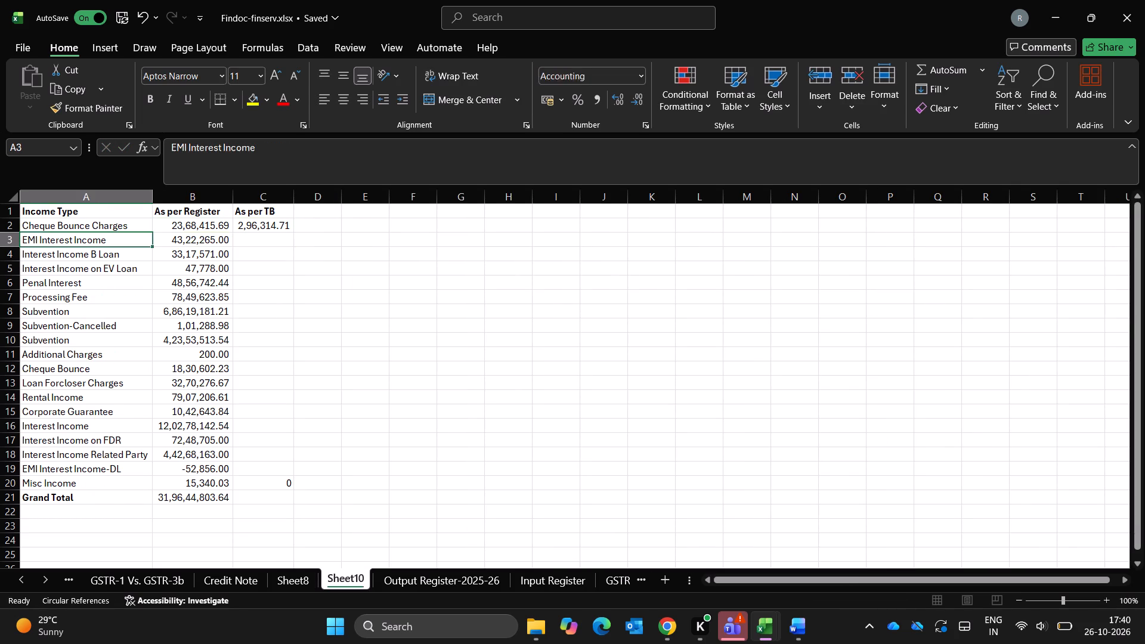
key(Right)
key(Right)
key(ctrl+Page_Down)
key(ctrl+Page_Up)
key(ctrl+Page_Up)
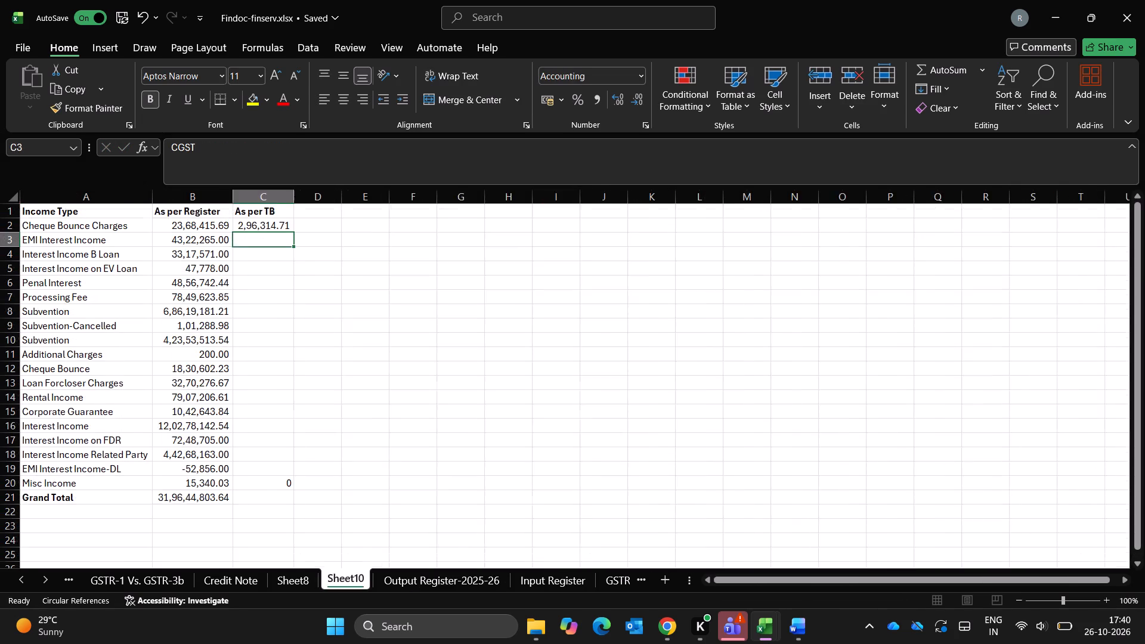
key(Left)
key(Up)
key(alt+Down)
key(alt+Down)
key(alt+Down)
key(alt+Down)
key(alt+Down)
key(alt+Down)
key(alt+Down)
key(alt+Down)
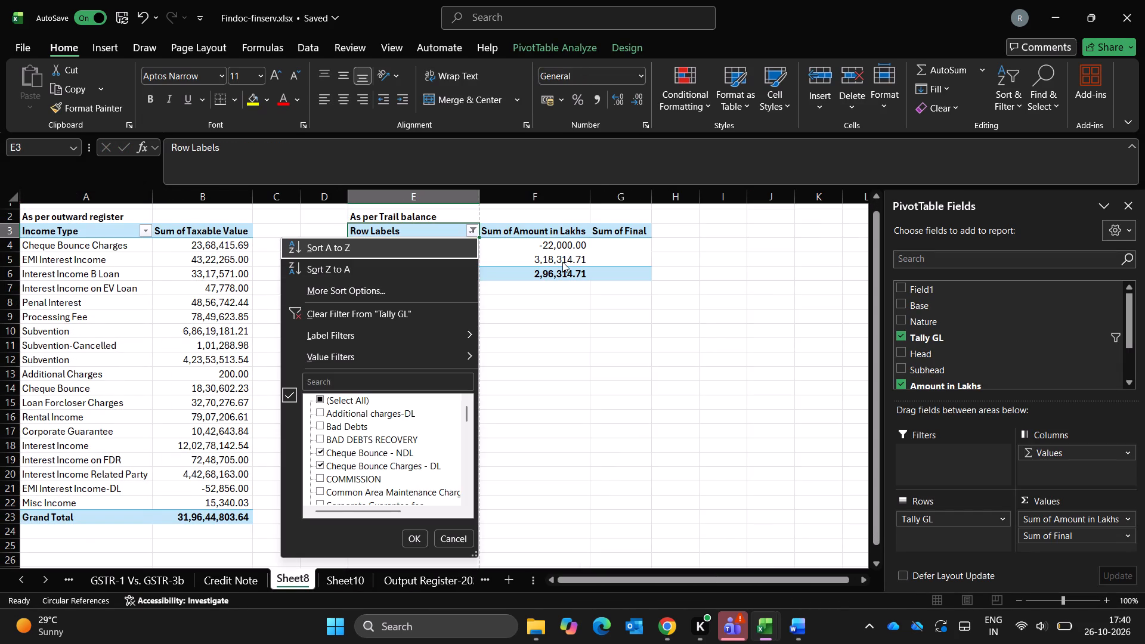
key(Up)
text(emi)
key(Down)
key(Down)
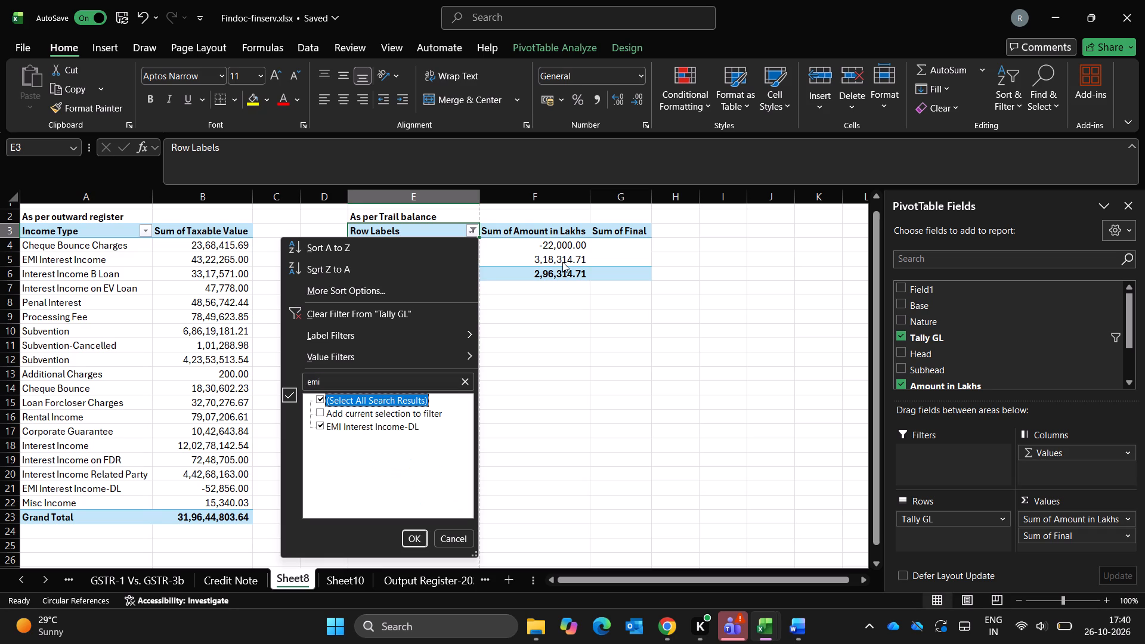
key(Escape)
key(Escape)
Clear the cheque bounce filter from Sheet8's trial balance pivot and filter its row labels by the search text "EMI".
key(alt+a)
key(alt+c)
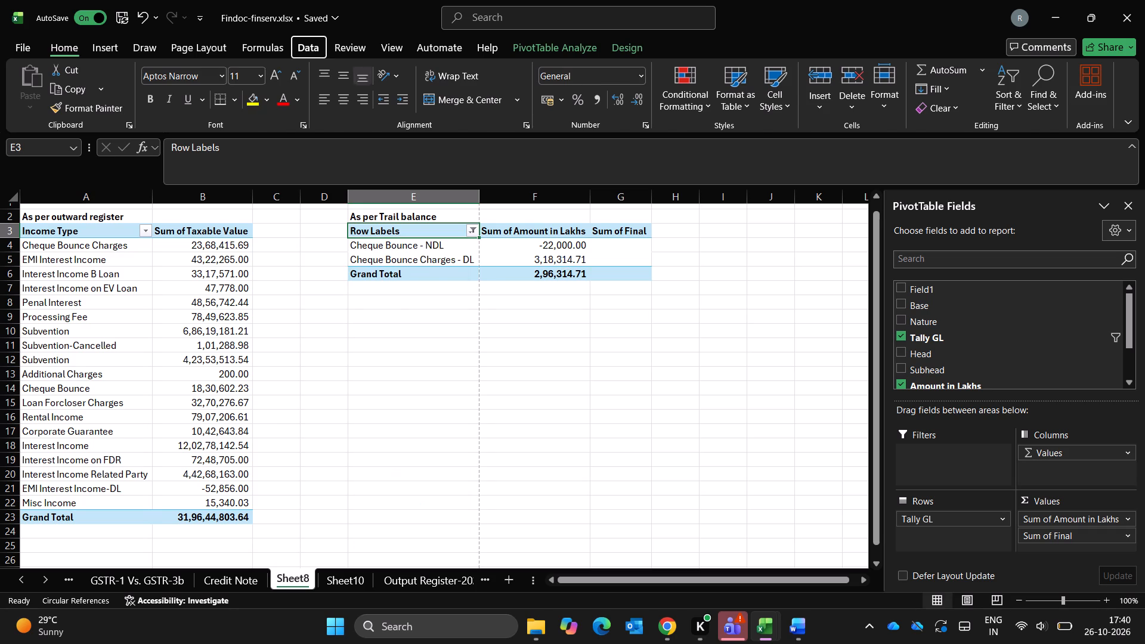
key(alt+Down)
key(alt+Down)
key(alt+Down)
key(alt+Down)
key(alt+Down)
key(Down)
key(Down)
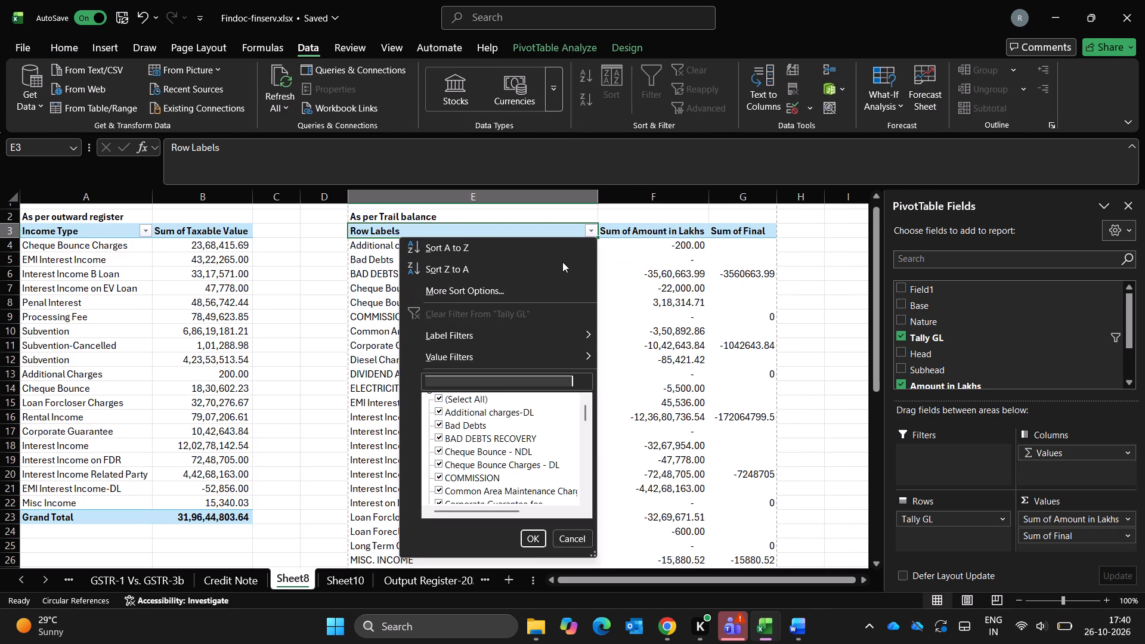
text(EMI)
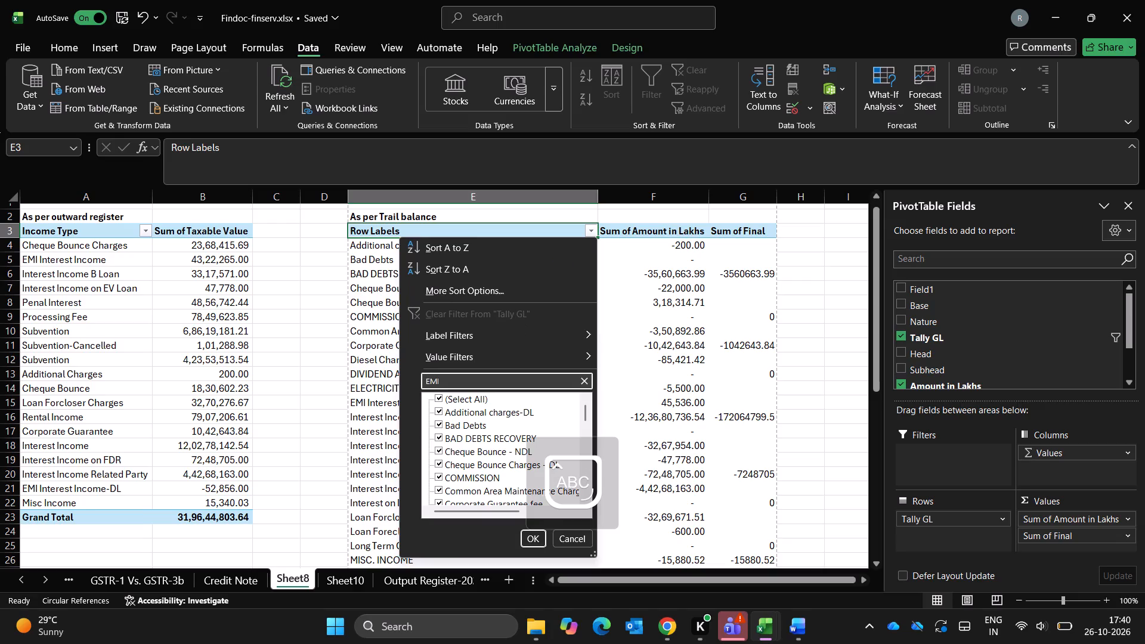
key(Return)
key(Down)
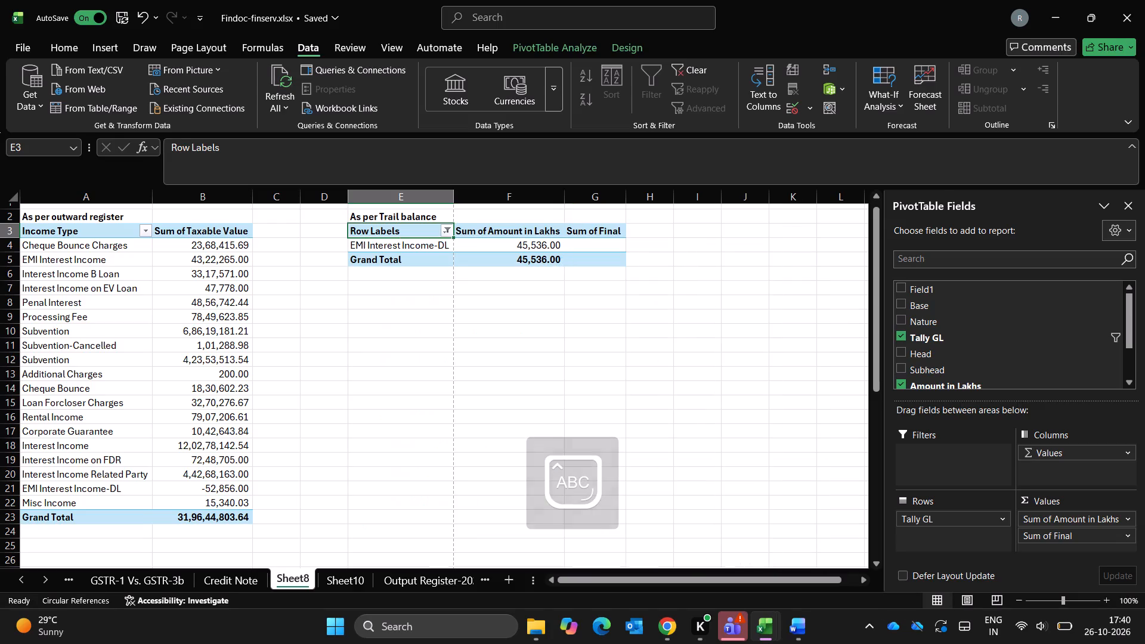
Check Sheet10's As per TB column and go to the Tally GL header on Tb Working.
key(ctrl+Page_Up)
key(ctrl+Page_Down)
key(ctrl+Page_Down)
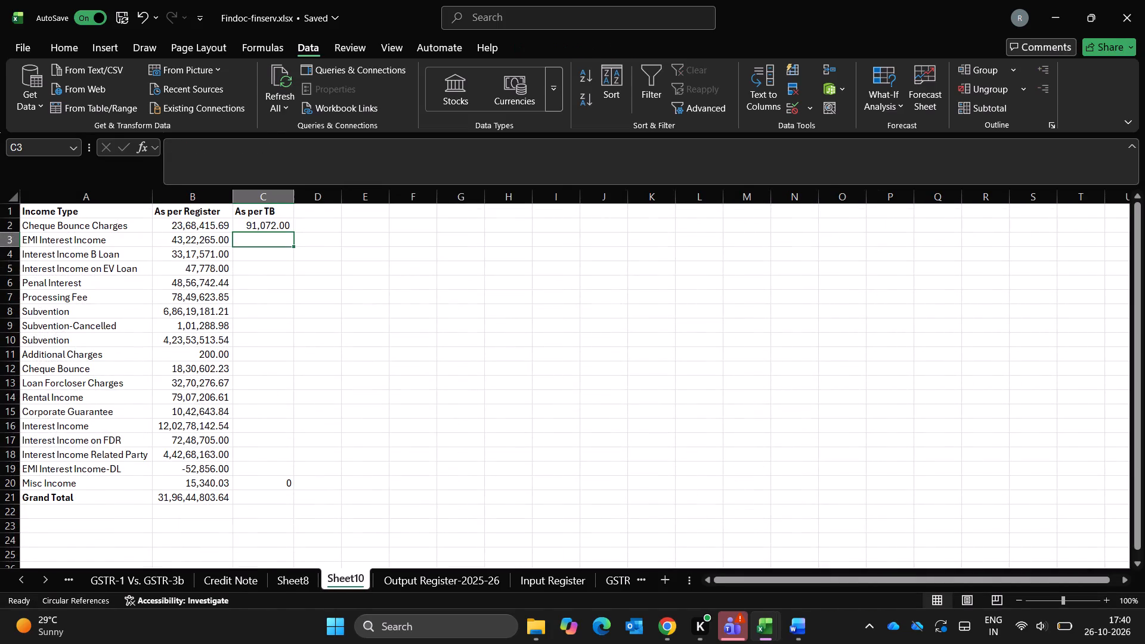
key(ctrl+Page_Down)
key(ctrl+Page_Down)
key(ctrl+Page_Down)
key(ctrl+Page_Down)
key(ctrl+Page_Down)
key(ctrl+Page_Down)
key(ctrl+Page_Down)
key(ctrl+Page_Down)
key(ctrl+Page_Down)
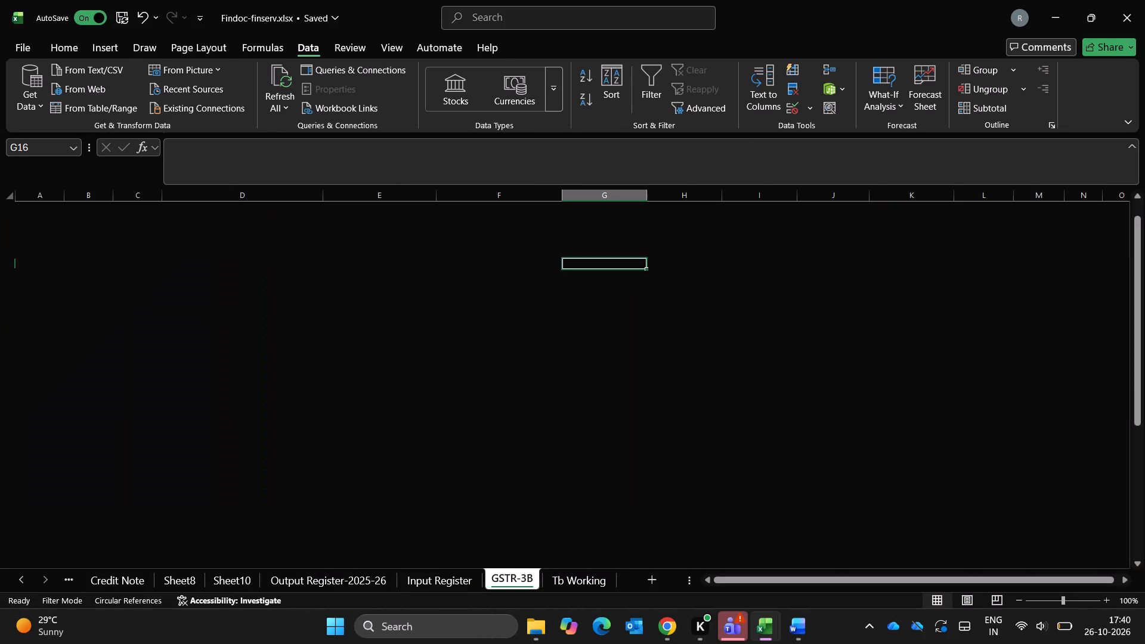
key(Up)
key(Left)
key(Left)
key(Left)
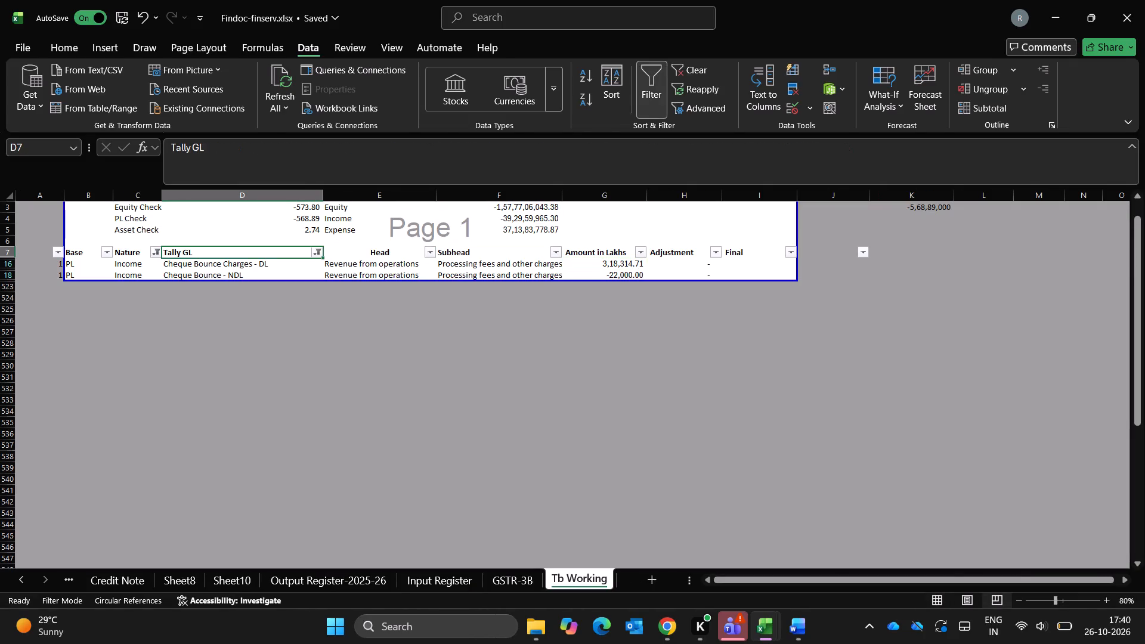
Look through the ledger names matching "E" in the Tally GL filter list on Tb Working, leaving the existing filter in place.
key(alt+Down)
key(alt+Down)
key(alt+Down)
key(alt+Down)
key(alt+Down)
key(alt+Down)
key(alt+Down)
key(alt+Down)
key(Down)
text(EM)
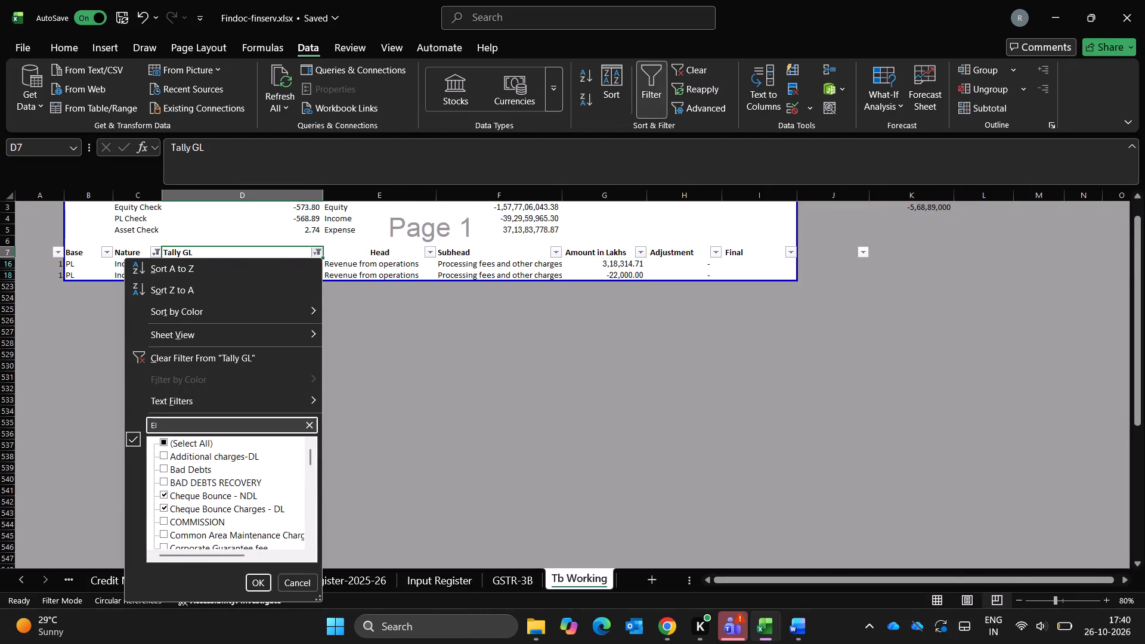
key(BackSpace)
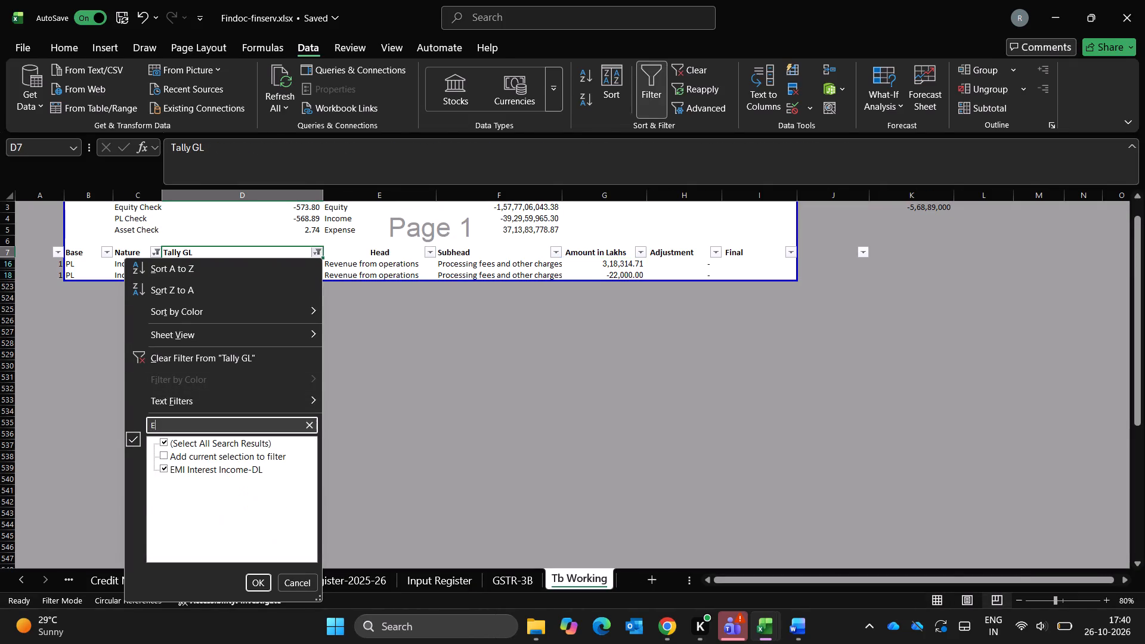
key(Down)
key(Down)
key(Down)
key(Up)
key(space)
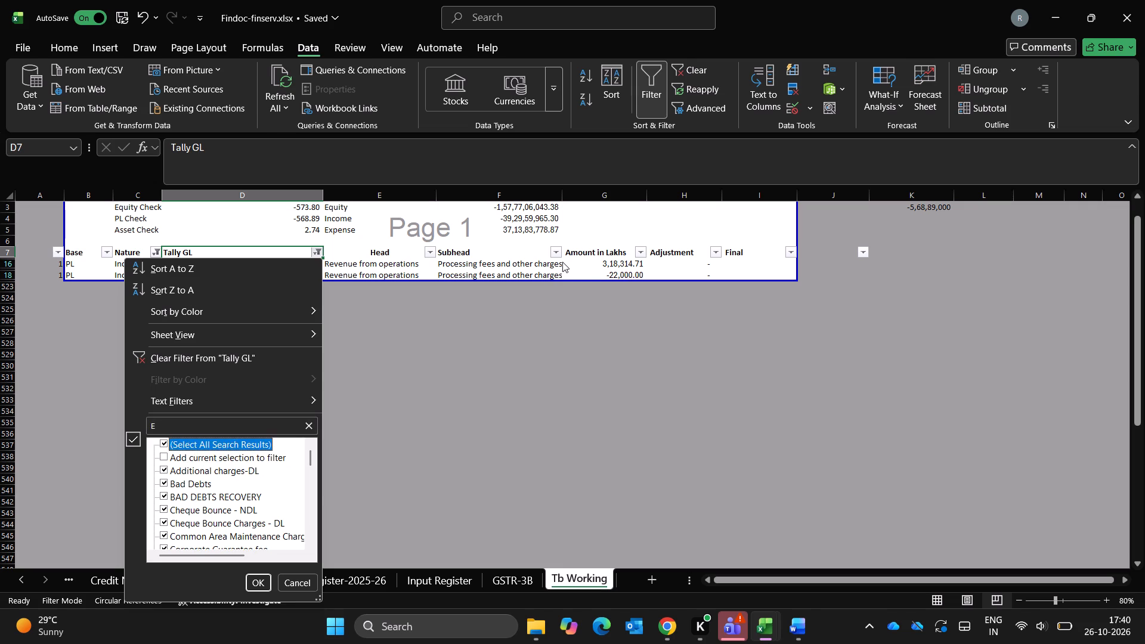
key(Down)
key(Down)
key(Down)
key(Down)
key(Down)
key(Down)
key(Down)
key(Down)
key(Down)
key(Down)
key(Down)
key(Down)
key(Down)
key(Down)
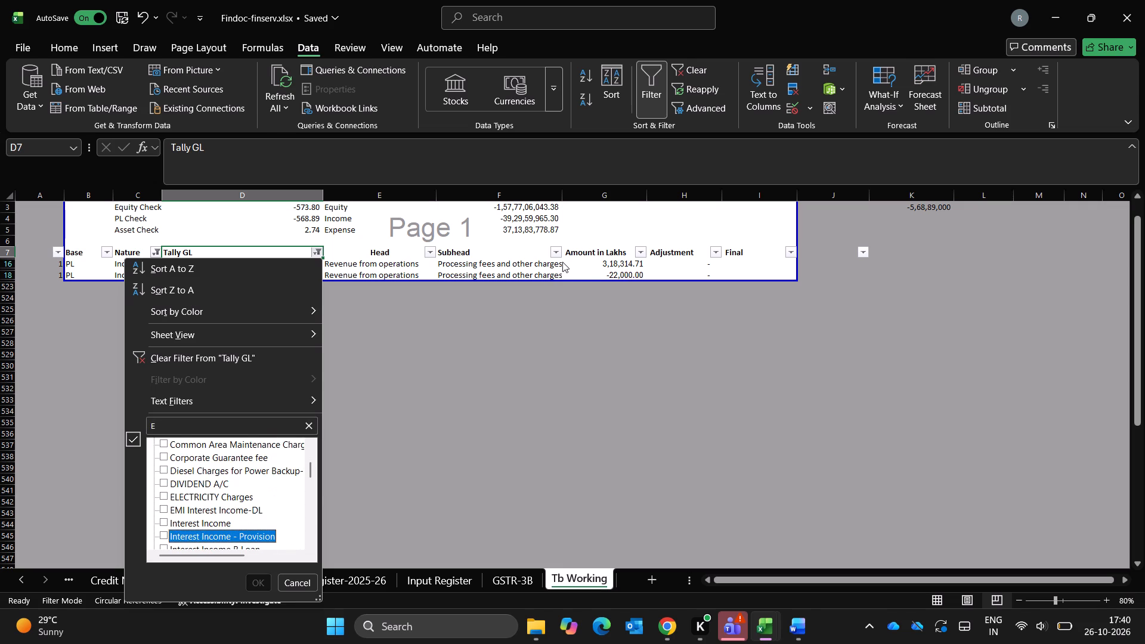
key(Down)
key(Down)
key(Down)
key(Down)
key(Down)
key(Down)
key(Down)
key(Down)
key(Down)
key(Down)
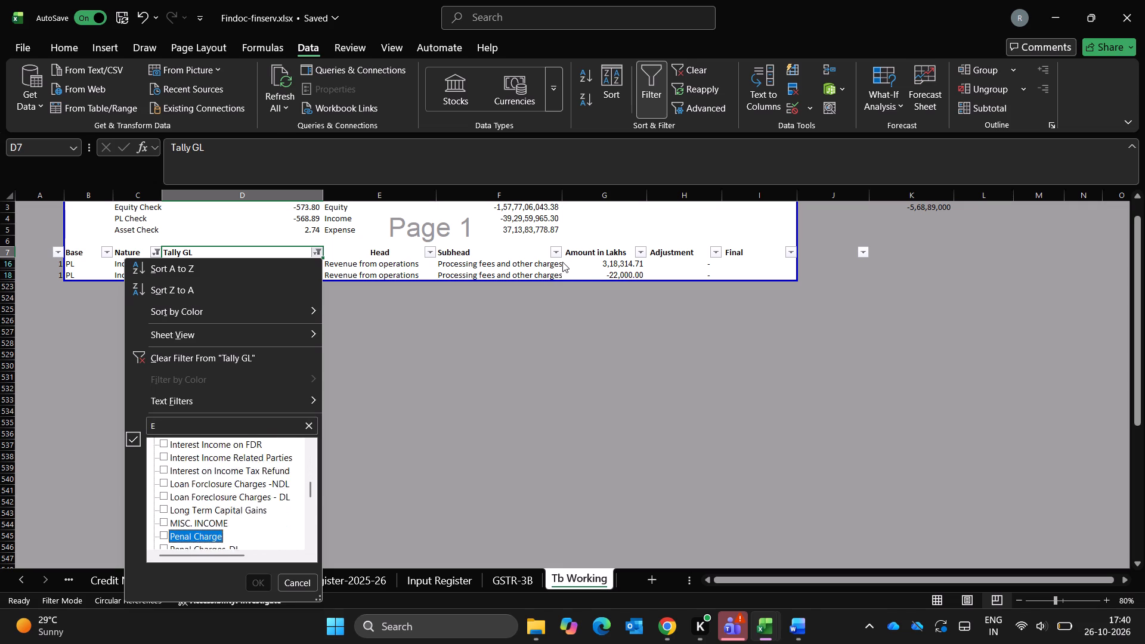
key(Down)
key(Down)
key(Down)
key(Down)
key(Down)
key(Down)
key(Down)
key(Down)
key(Down)
key(Down)
key(Down)
key(Down)
key(Down)
key(Down)
key(Down)
key(Down)
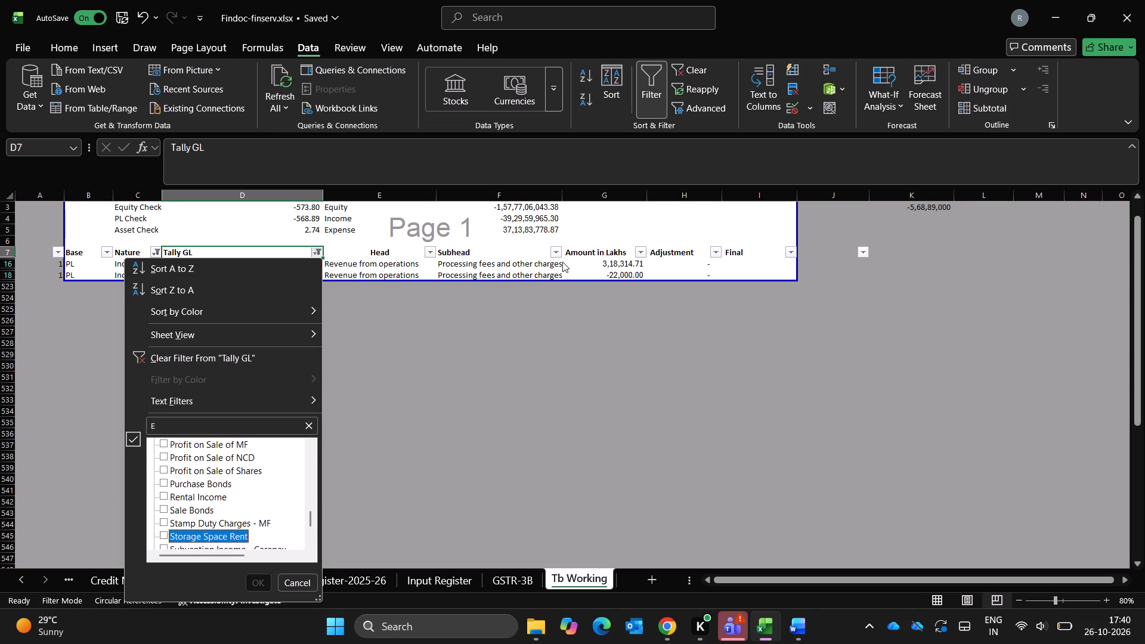
key(Down)
key(Down)
key(Down)
key(Down)
key(Down)
key(Down)
key(Down)
key(Down)
key(Down)
key(Down)
key(Down)
key(Down)
key(Down)
key(Escape)
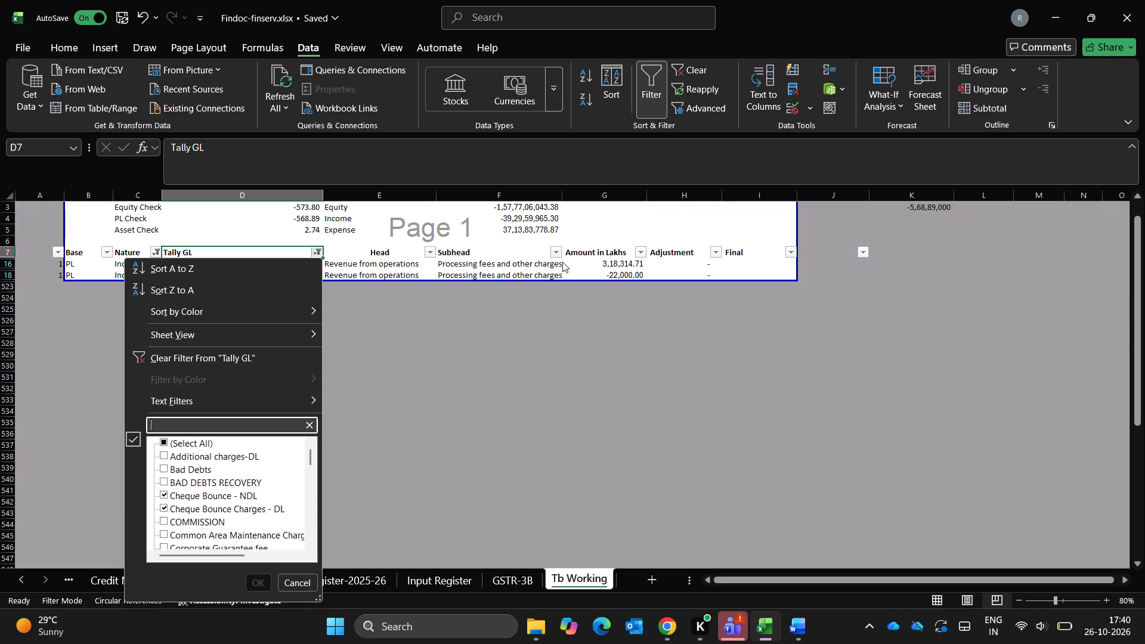
key(Escape)
Filter the Tally GL column on Tb Working by the search text "EMI".
key(alt+Down)
key(alt+Down)
key(alt+Down)
key(alt+Down)
key(alt+Down)
key(alt+Down)
key(alt+Down)
key(Down)
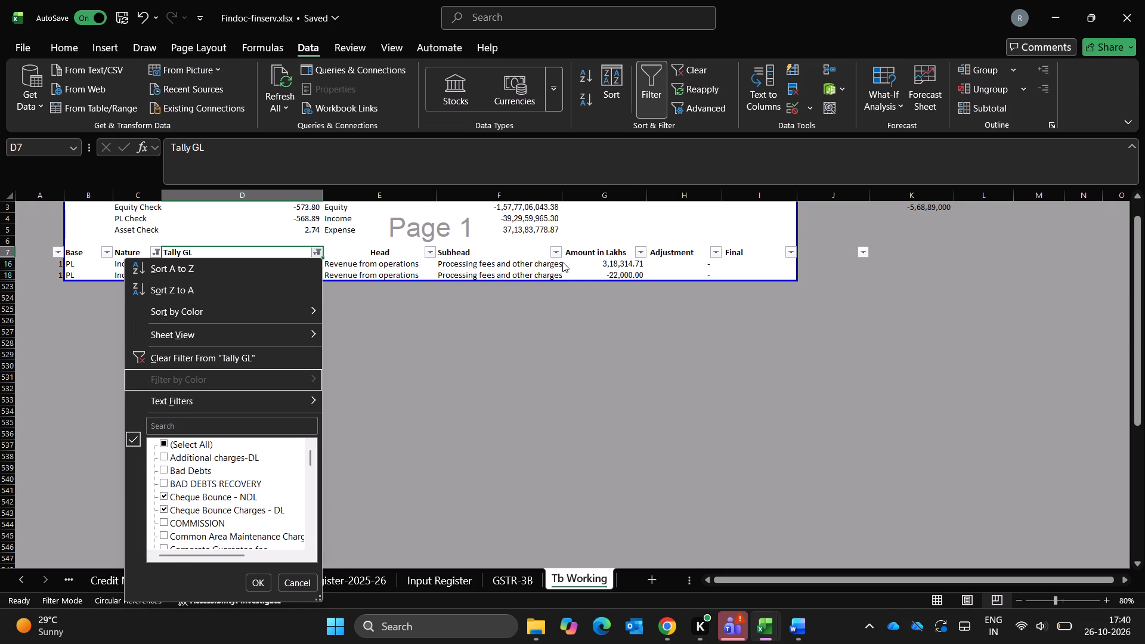
key(Down)
text(EMI)
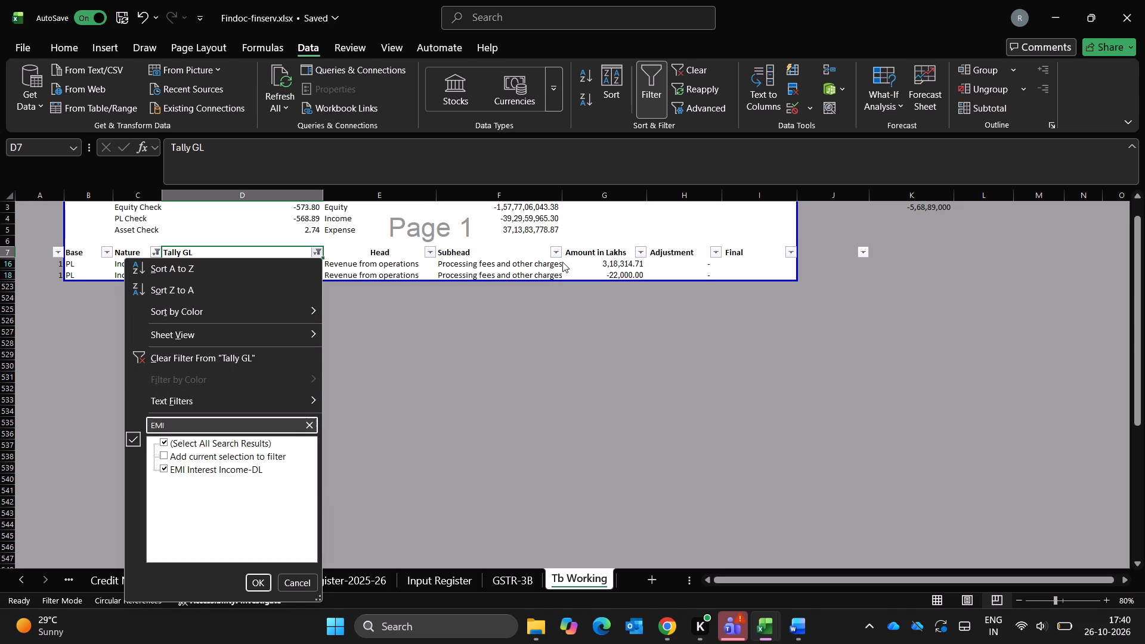
key(Return)
Check the amount and adjustment columns of the filtered EMI ledger row on Tb Working, and return to Sheet8's trial balance pivot.
key(Right)
key(Right)
key(Right)
key(Right)
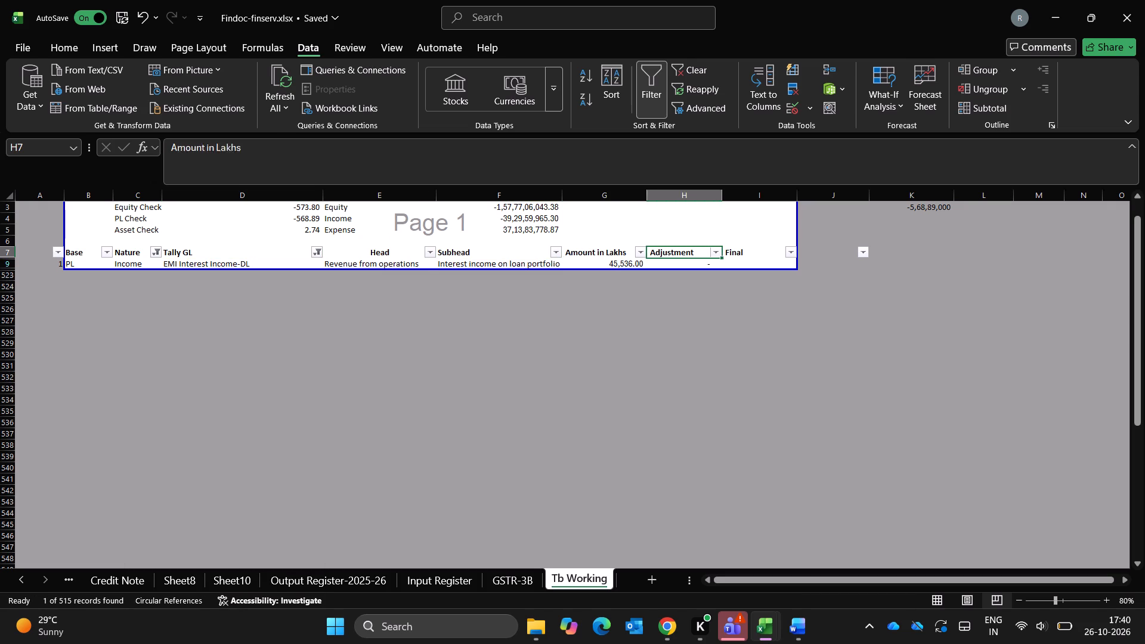
key(Down)
key(Down)
key(Right)
key(Right)
key(Up)
key(ctrl+Page_Up)
key(ctrl+Page_Up)
key(ctrl+Page_Up)
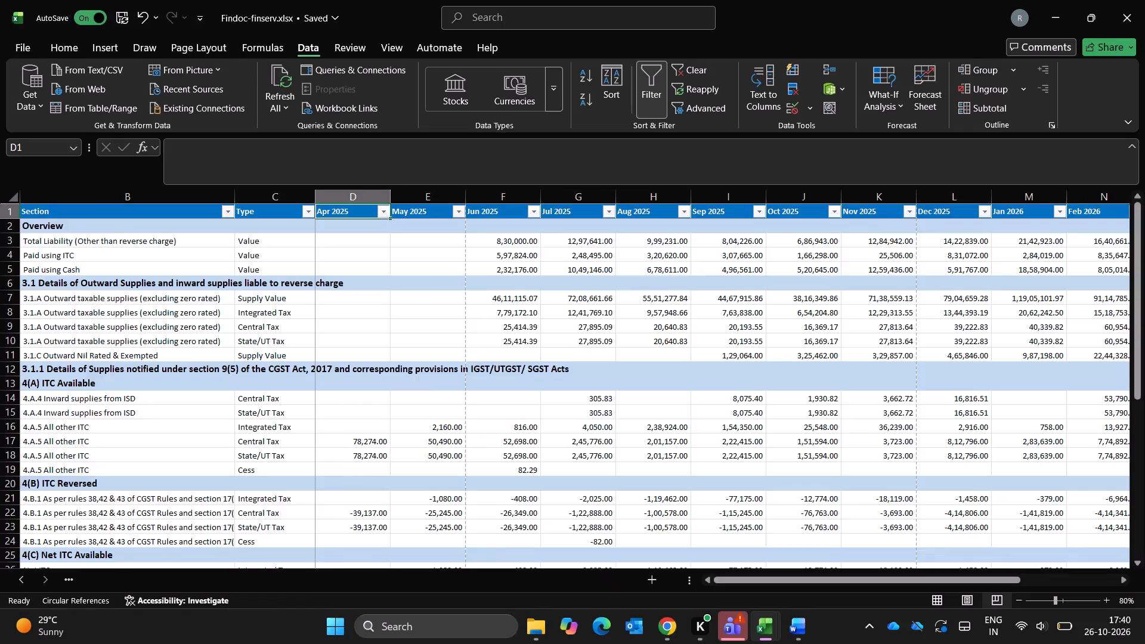
key(ctrl+Page_Up)
key(ctrl+Page_Up)
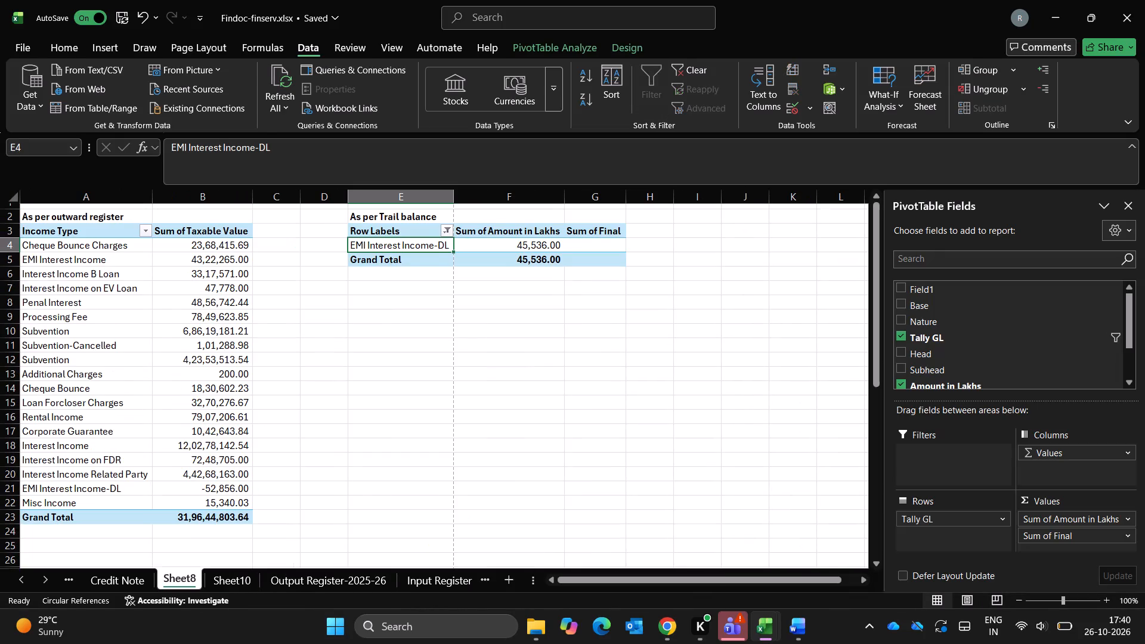
Link EMI Interest Income's As per TB cell C3 on Sheet10 to the pivot amount in Sheet8!F4.
key(ctrl+Page_Down)
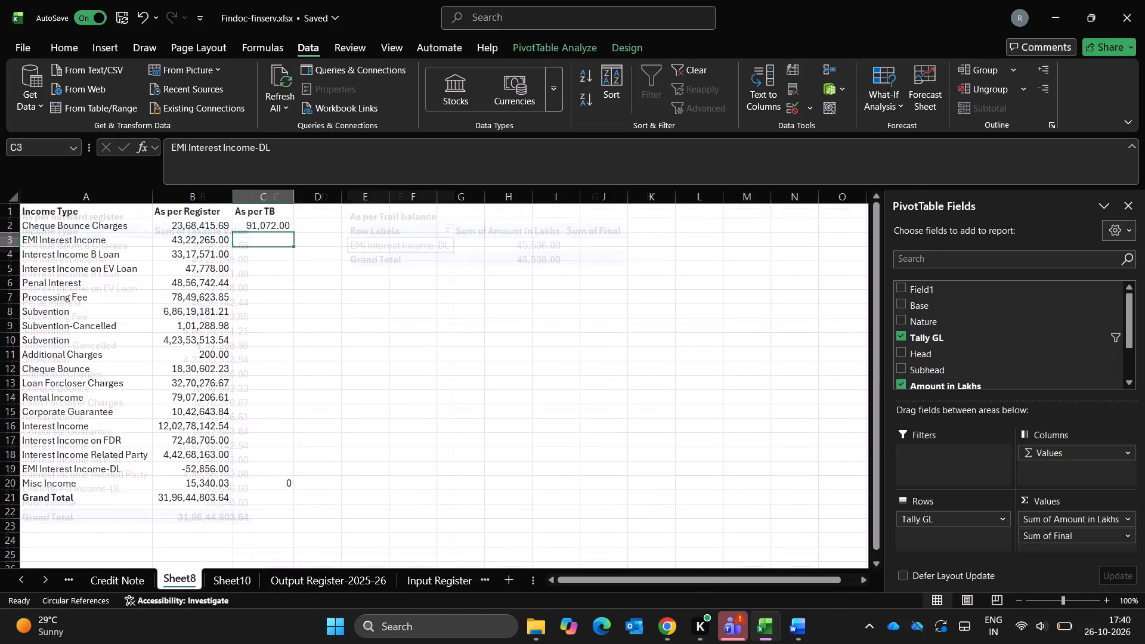
key(equal)
key(ctrl+Page_Down)
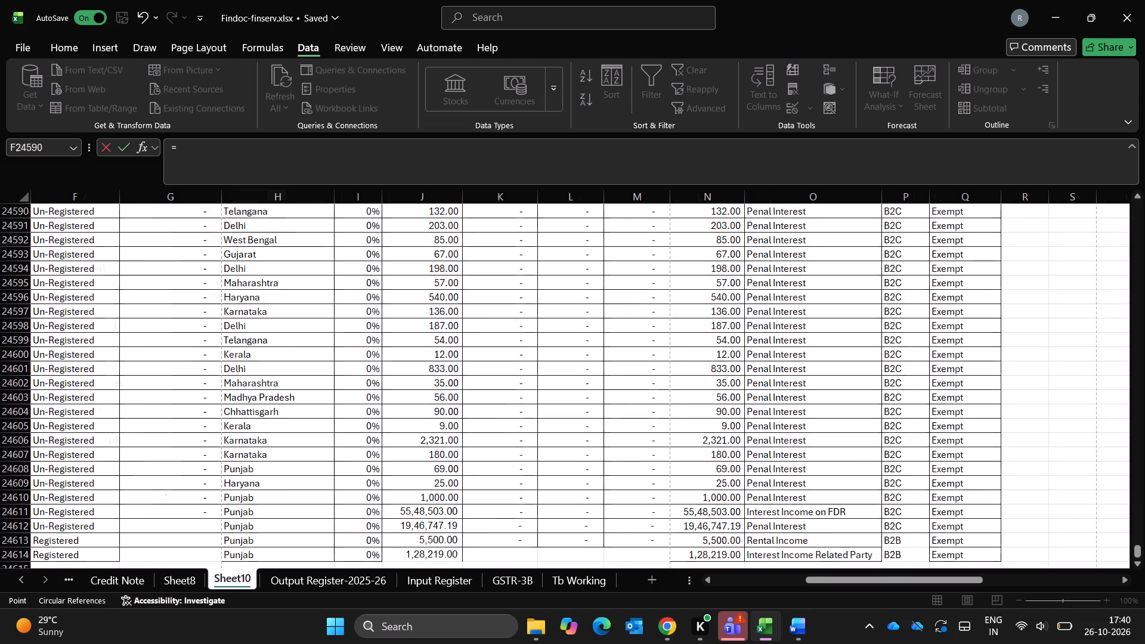
key(ctrl+Page_Up)
key(ctrl+Page_Down)
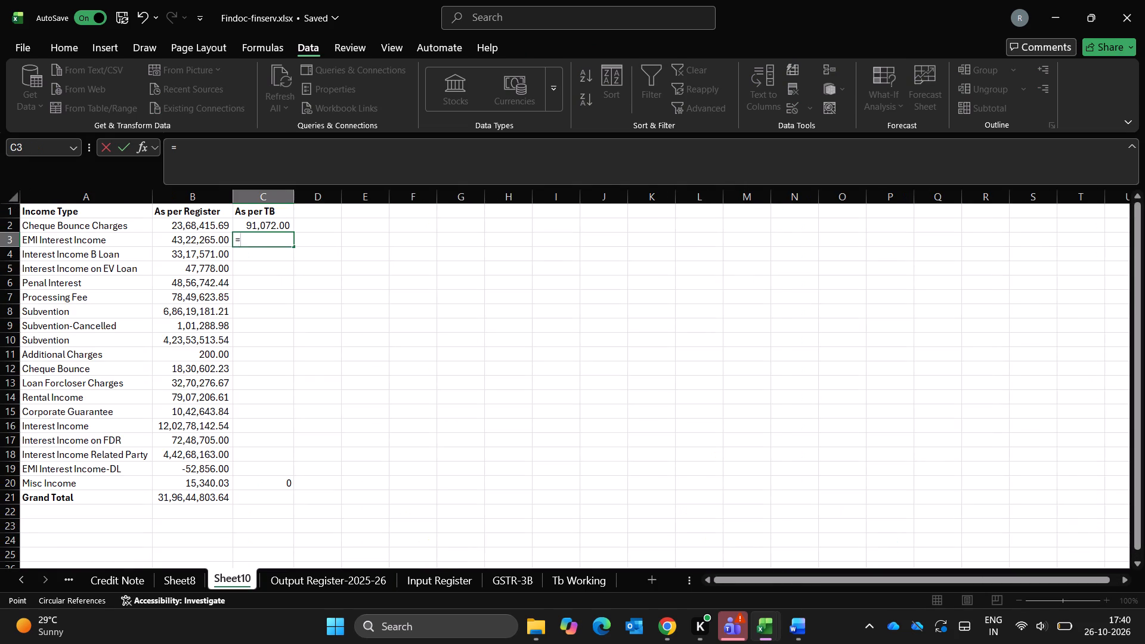
key(ctrl+Page_Up)
key(ctrl+Page_Up)
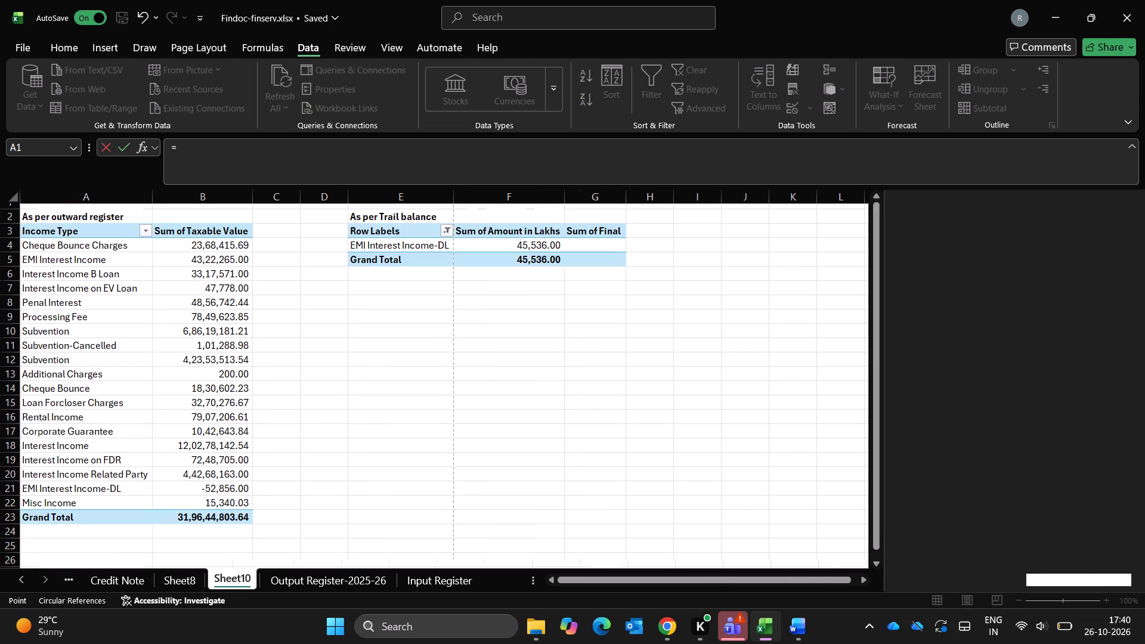
key(Right)
key(Right)
key(Right)
key(Right)
key(Down)
key(Right)
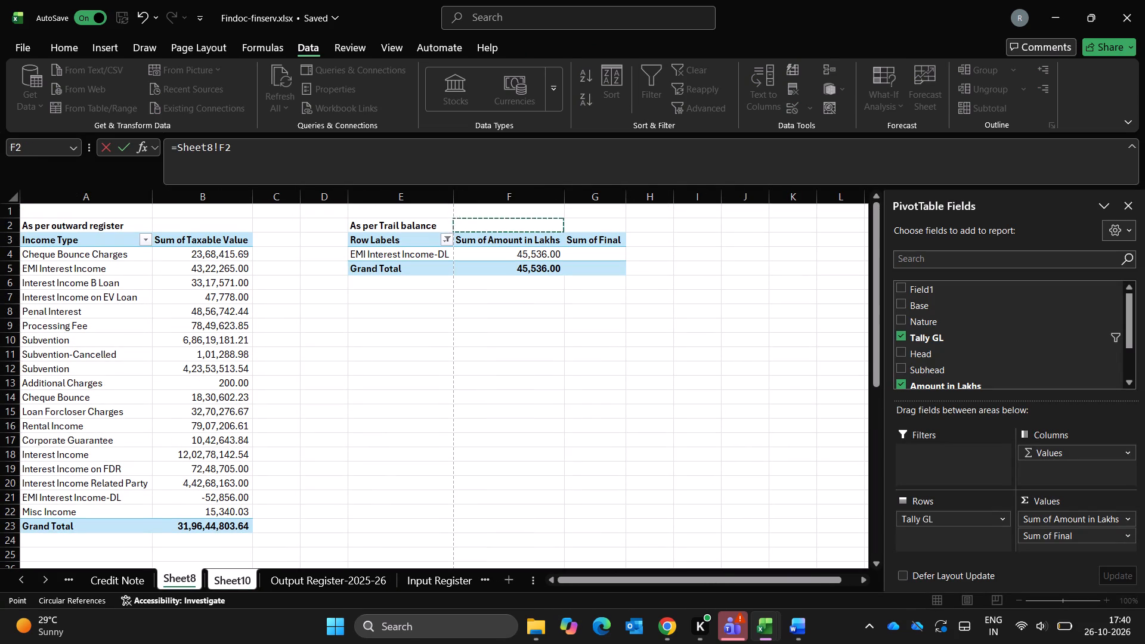
key(Down)
key(Down)
key(Return)
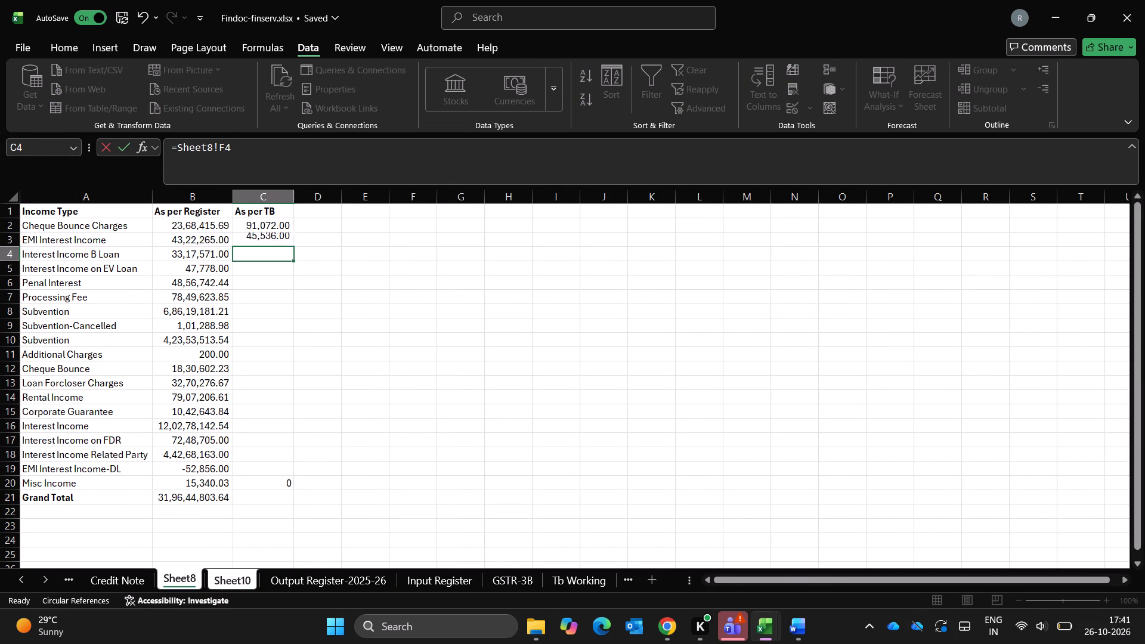
Search the row label filter of Sheet8's trial balance pivot for "INTERES" and deselect all the search results.
key(ctrl+Page_Down)
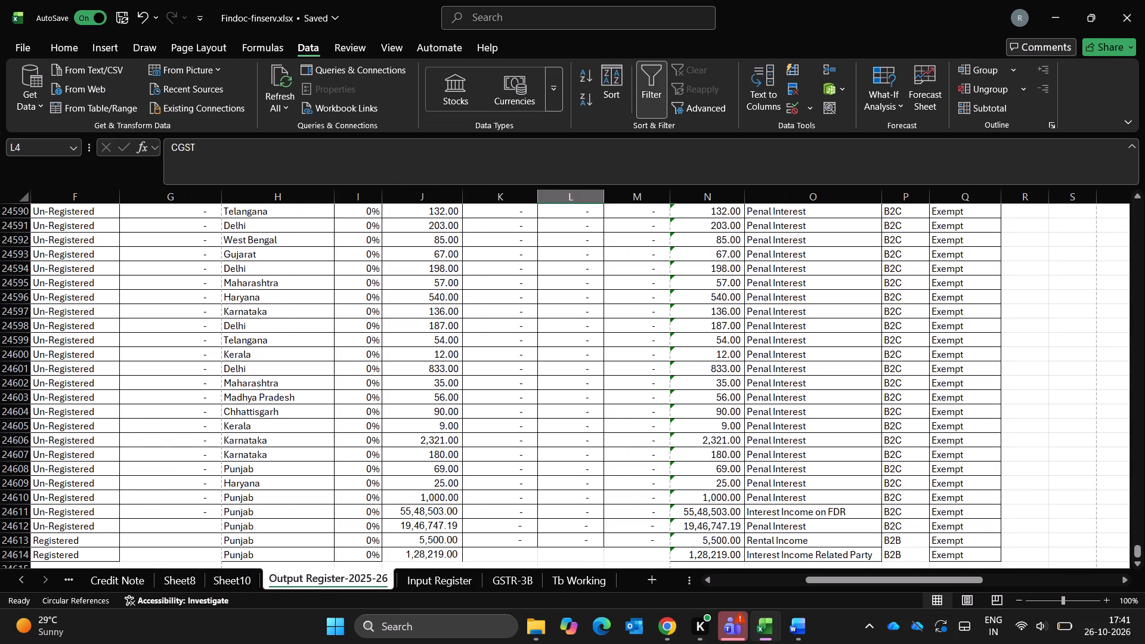
key(ctrl+Page_Up)
key(Left)
key(Right)
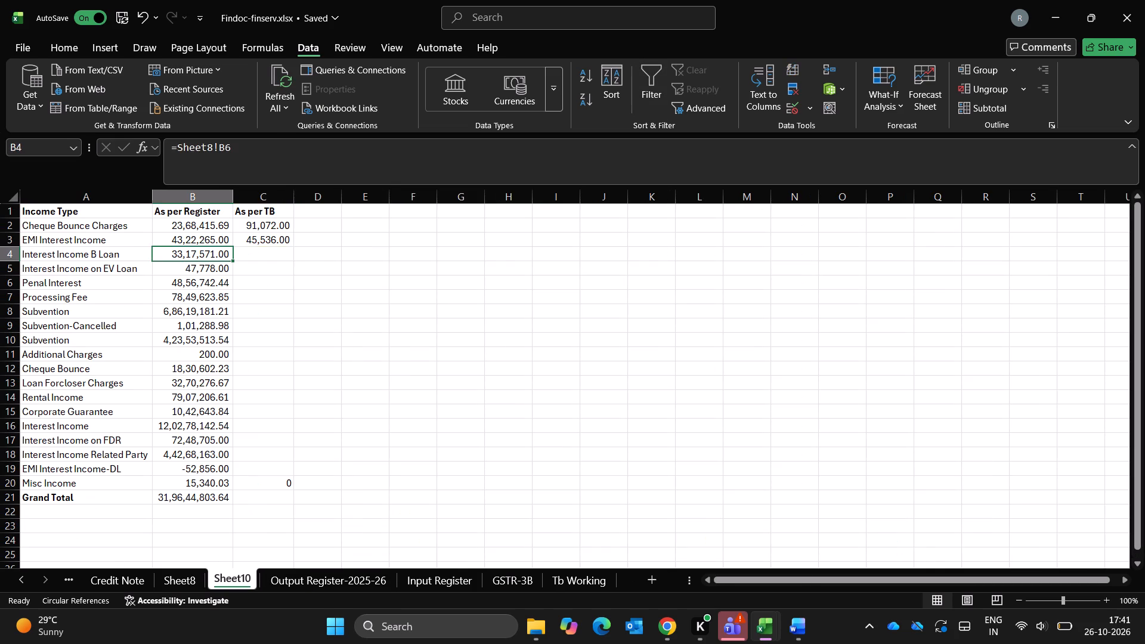
key(ctrl+Page_Down)
key(ctrl+Page_Up)
key(ctrl+Page_Up)
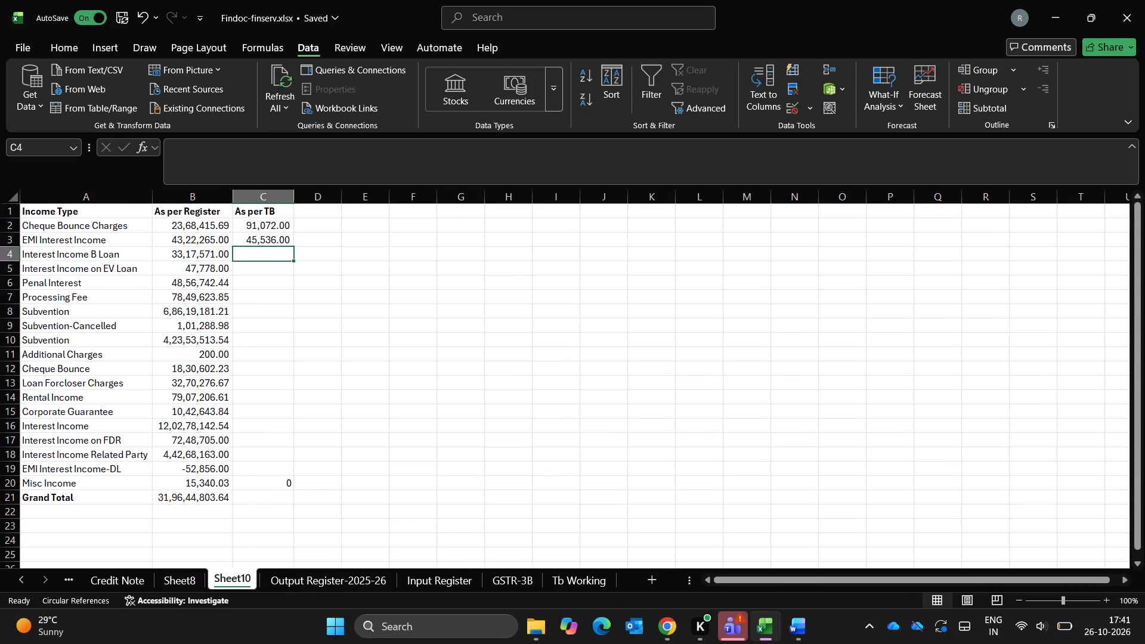
key(Up)
key(alt+Down)
key(alt+Down)
key(alt+Down)
key(alt+Down)
key(alt+Down)
key(alt+Down)
key(alt+Down)
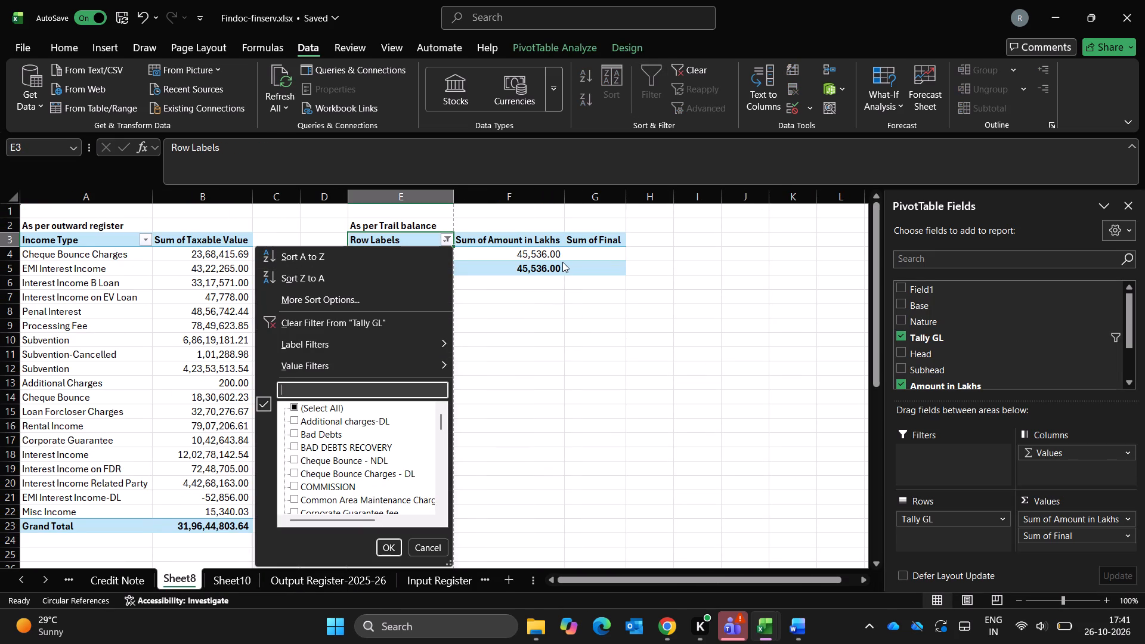
text(INTERES)
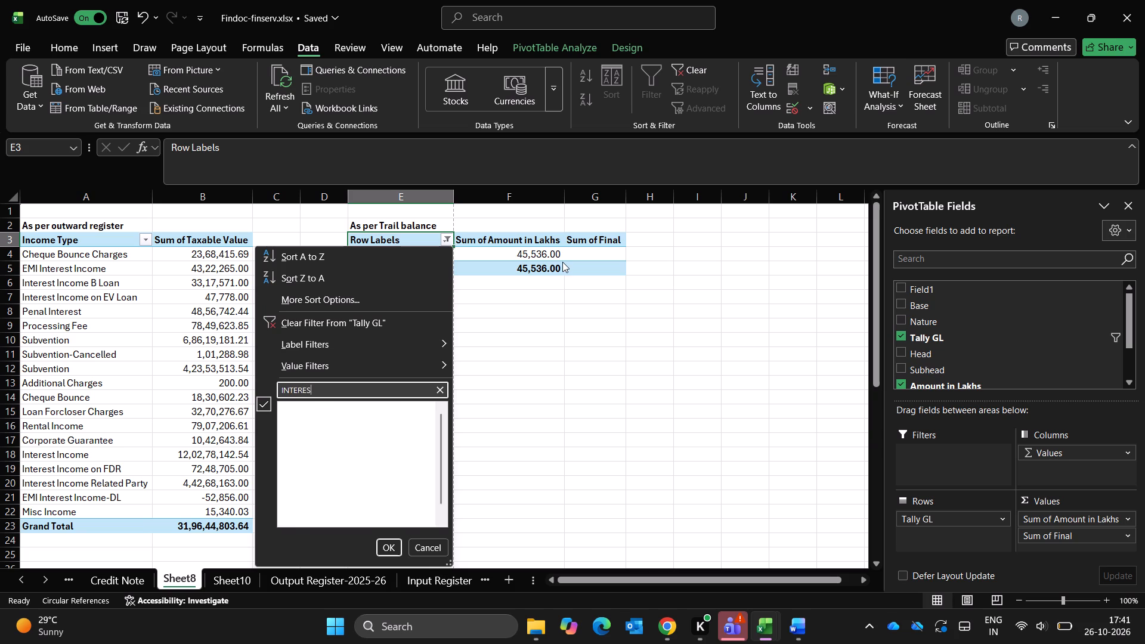
key(Down)
key(Down)
key(space)
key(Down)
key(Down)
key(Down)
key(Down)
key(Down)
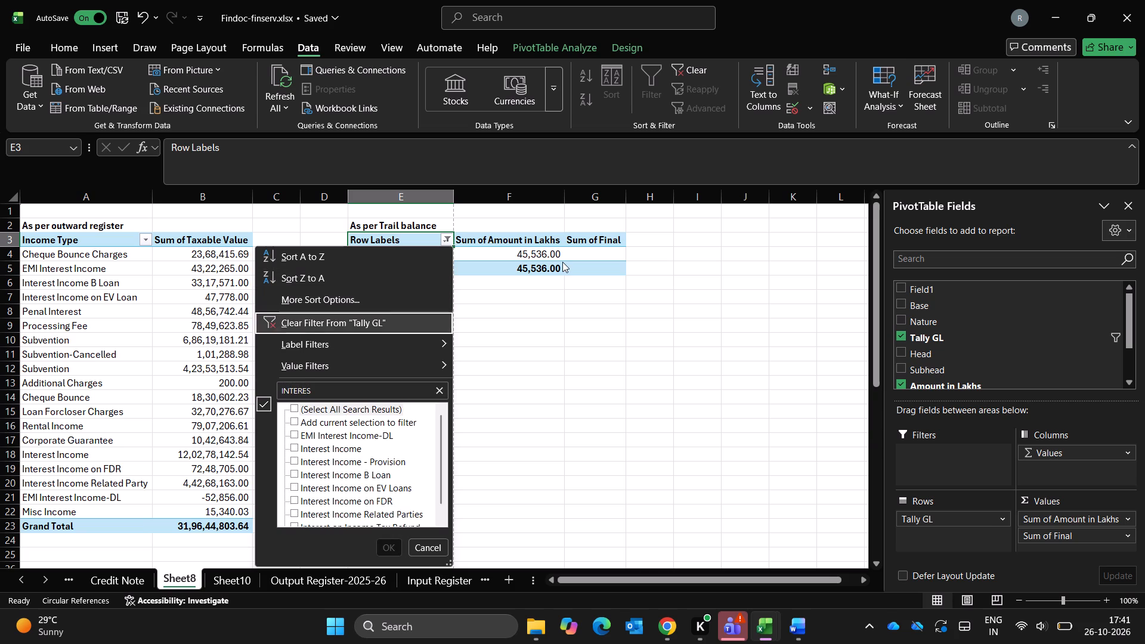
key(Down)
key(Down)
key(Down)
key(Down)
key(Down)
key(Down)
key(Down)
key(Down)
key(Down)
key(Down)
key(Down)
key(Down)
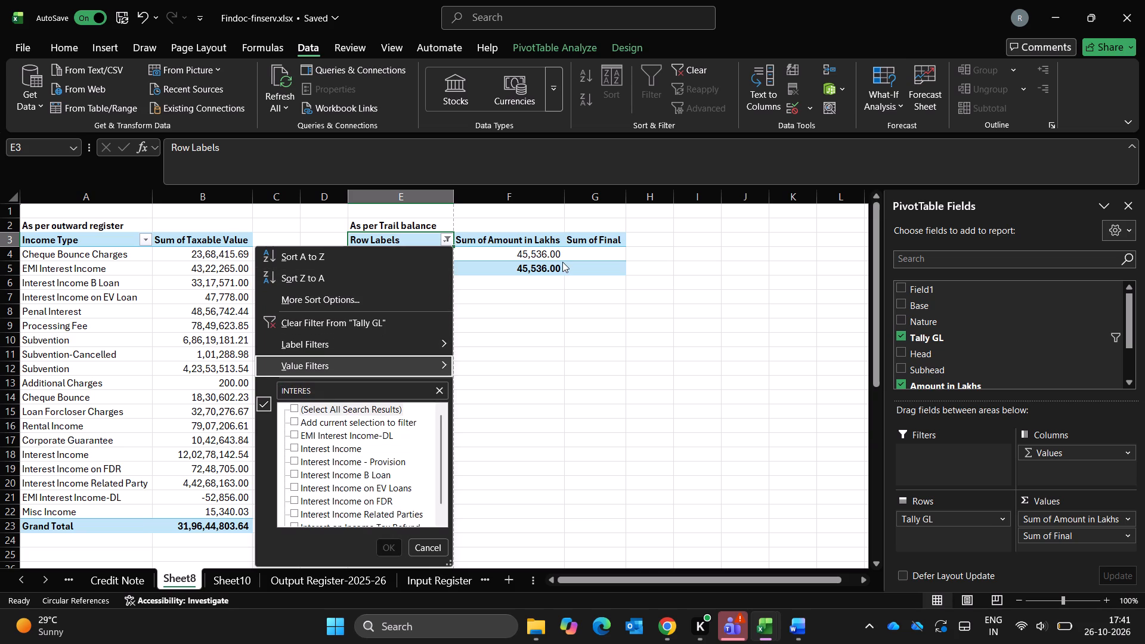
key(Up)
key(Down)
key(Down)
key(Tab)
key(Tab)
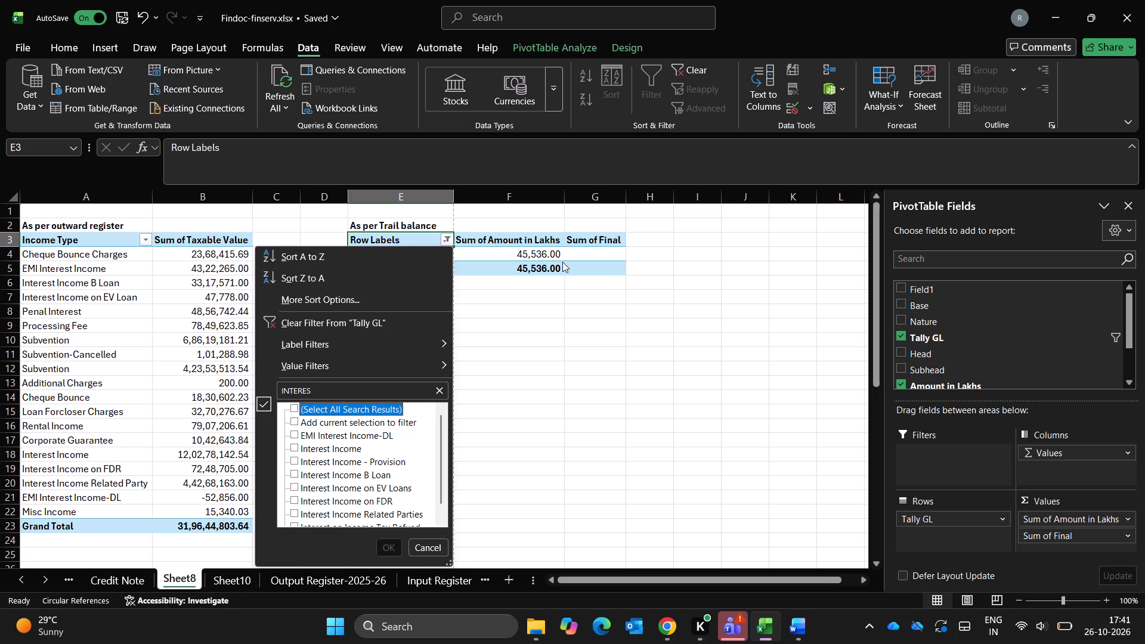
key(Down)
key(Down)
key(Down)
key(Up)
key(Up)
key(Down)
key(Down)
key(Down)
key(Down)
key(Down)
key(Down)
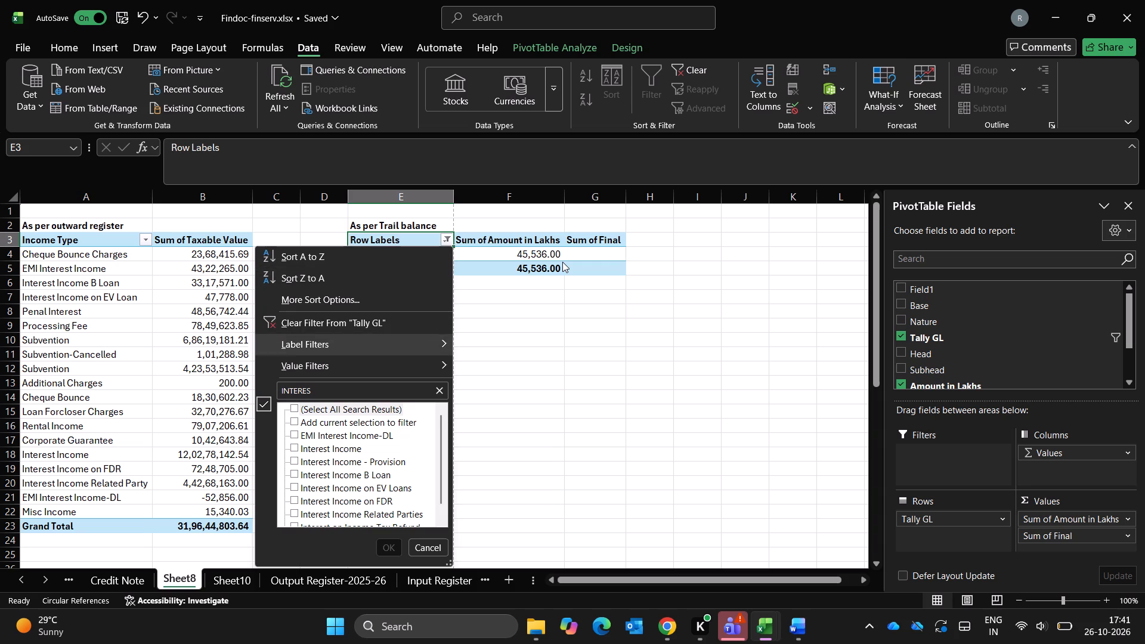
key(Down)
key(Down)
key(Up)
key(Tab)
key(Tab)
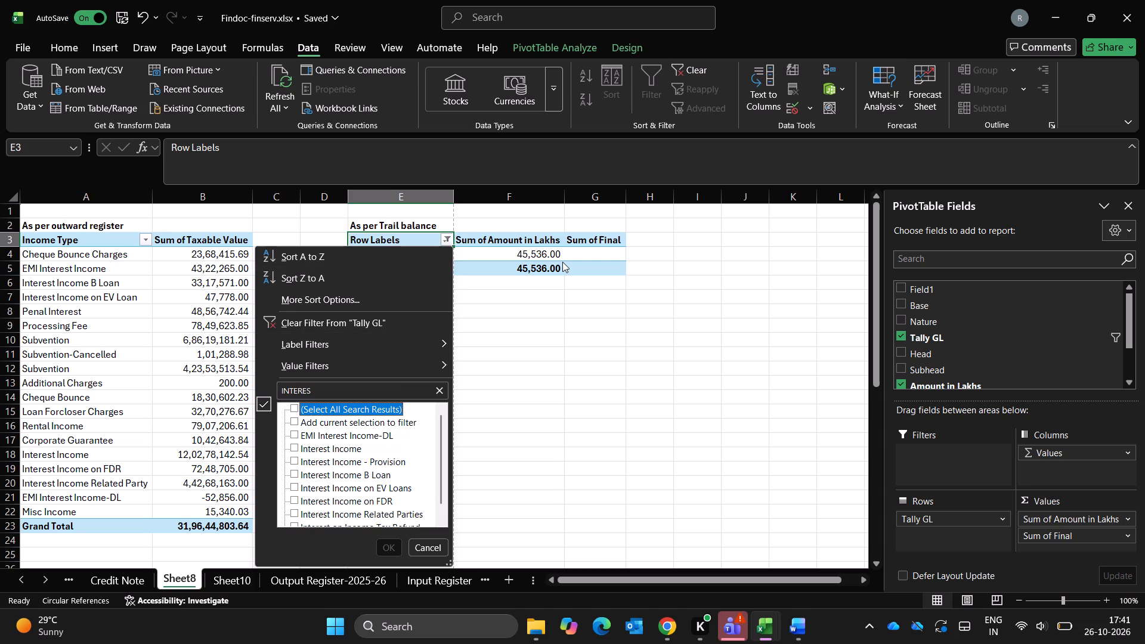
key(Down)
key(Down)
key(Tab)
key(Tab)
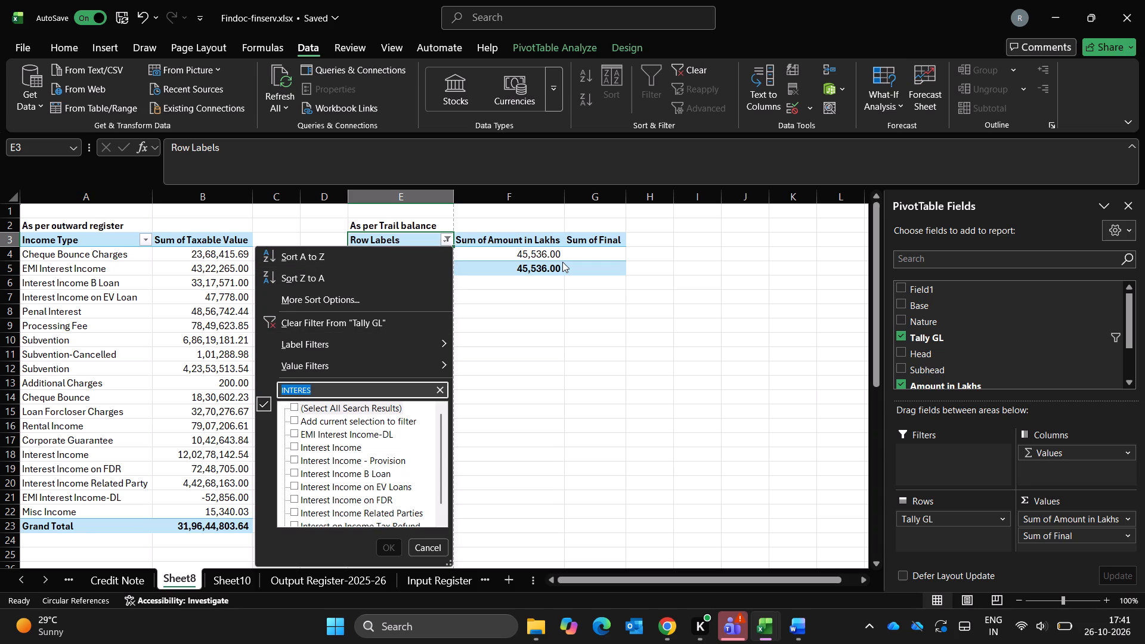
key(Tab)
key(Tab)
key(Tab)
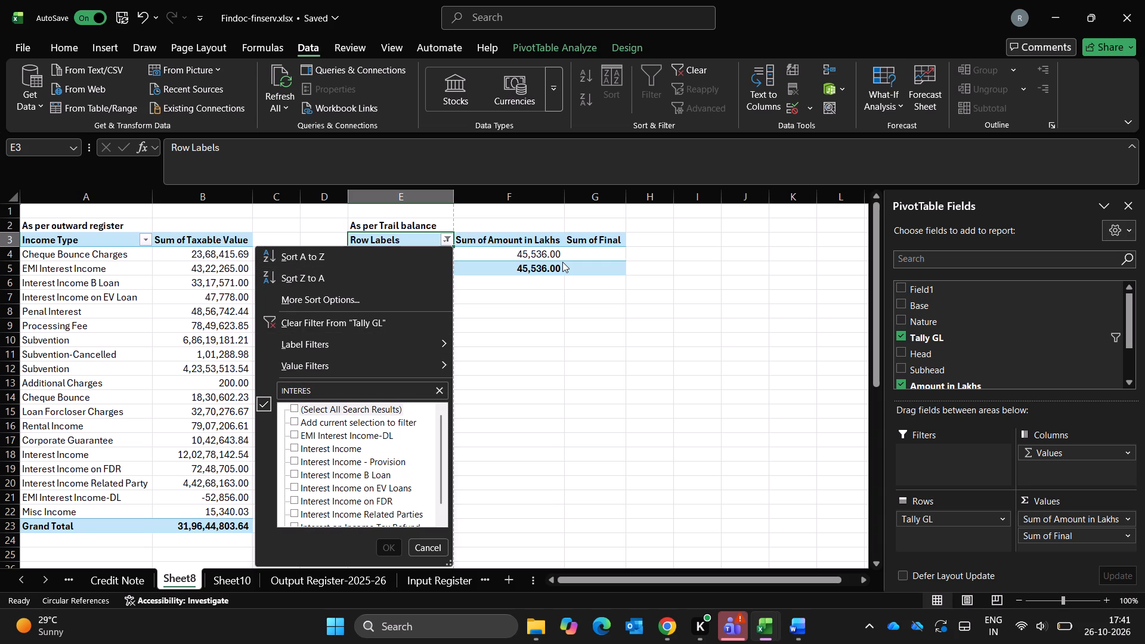
Filter the trial balance pivot to the Interest Income B Loan ledger only and go to its amount cell.
click(297, 475)
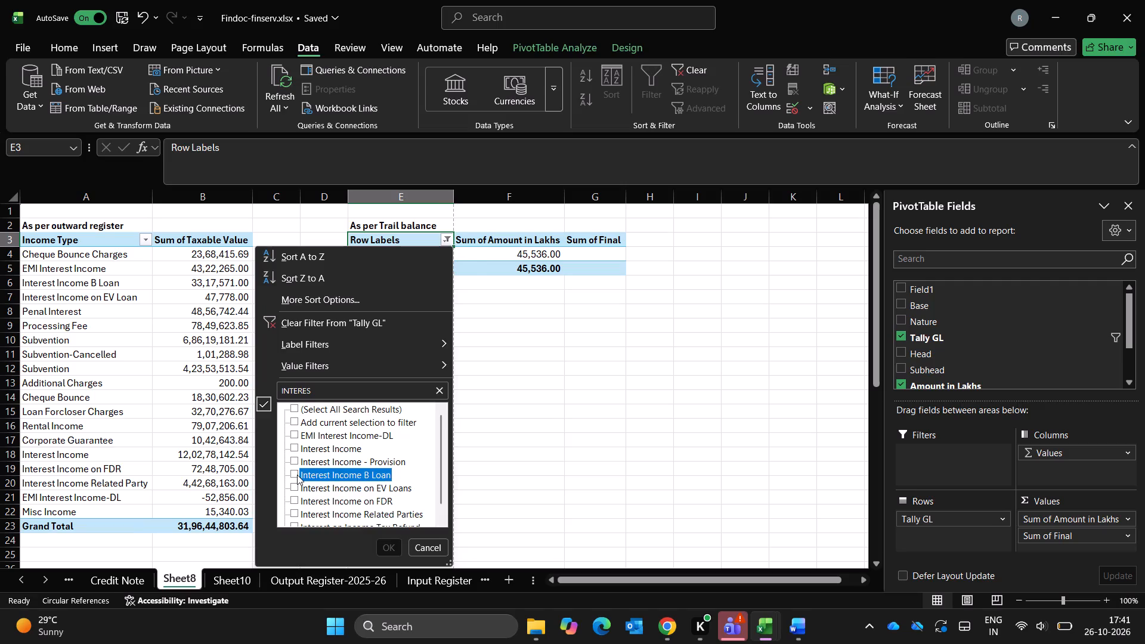
key(Return)
key(Down)
key(Right)
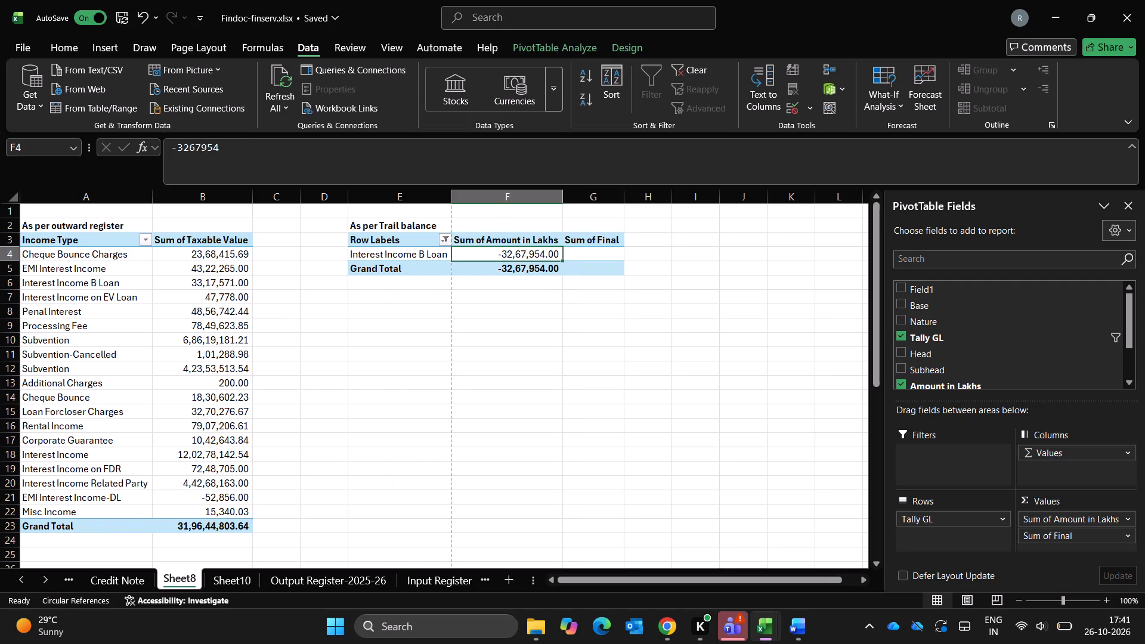
Link Interest Income B Loan's As per TB cell C4 on Sheet10 to the pivot amount in Sheet8!F4.
key(ctrl+Page_Up)
key(ctrl+Page_Down)
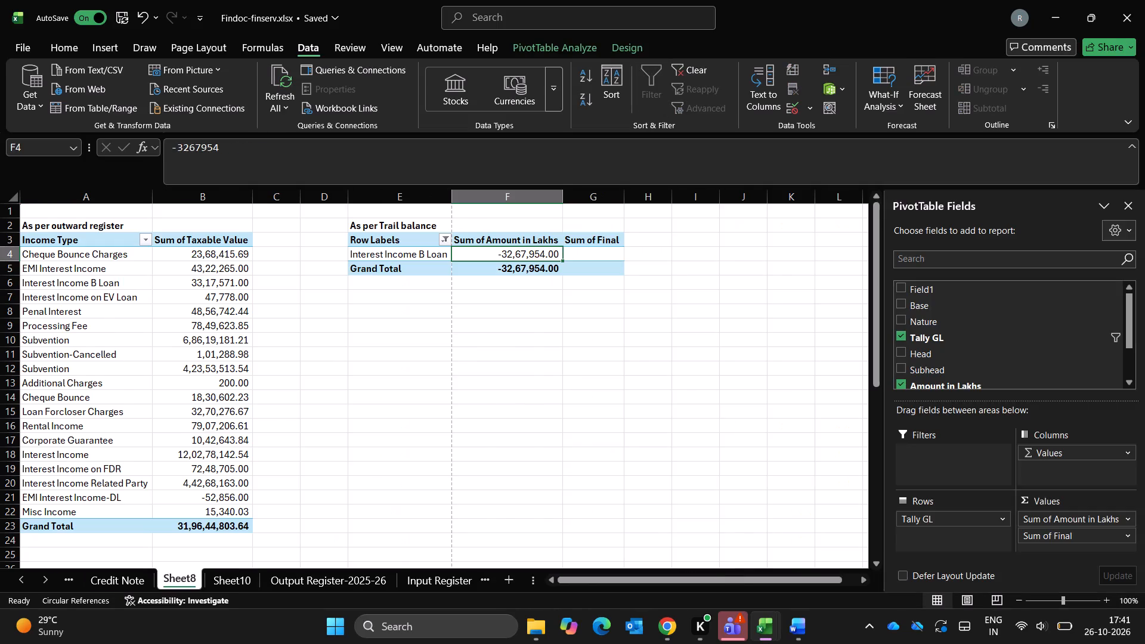
key(ctrl+Page_Down)
key(equal)
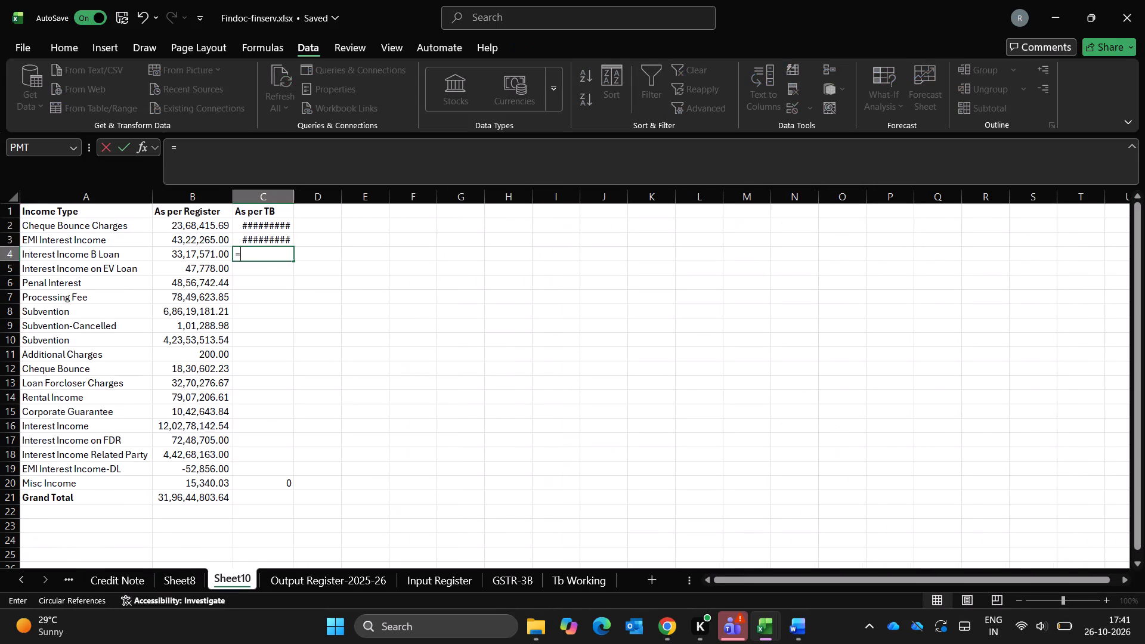
key(ctrl+Page_Up)
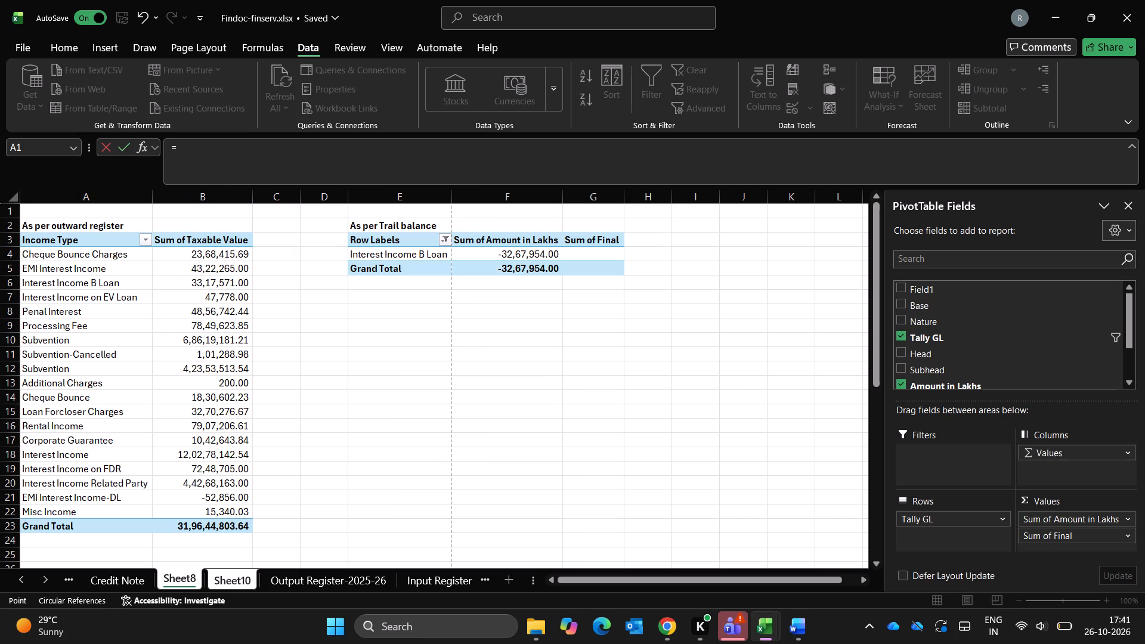
click(536, 260)
key(Return)
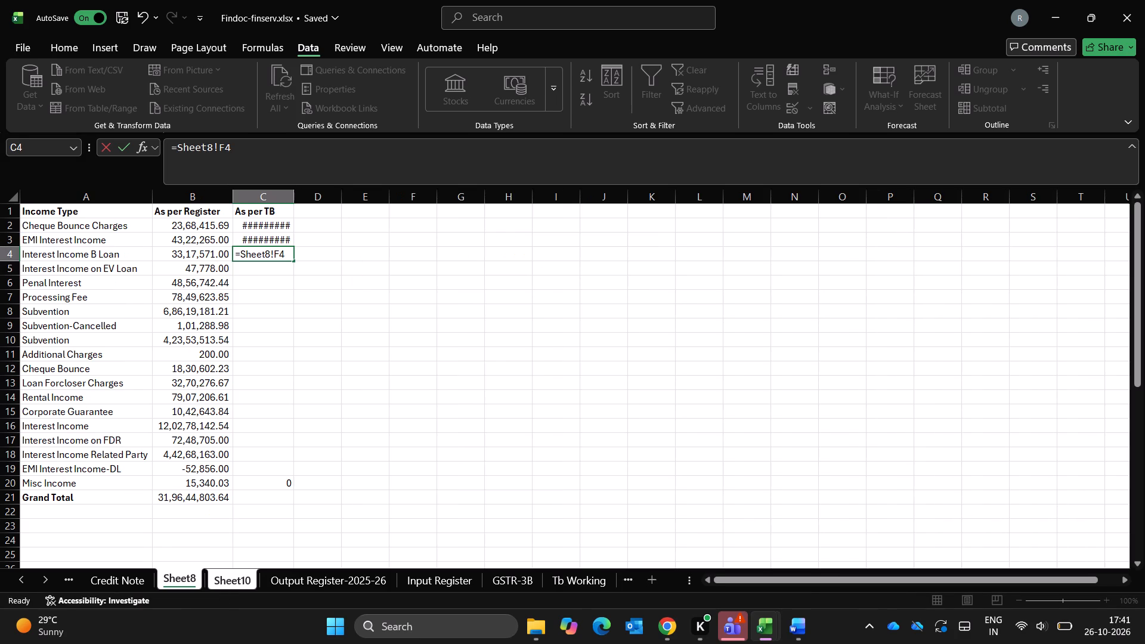
Reverse the sign of Interest Income B Loan's As per TB link by changing its formula to =Sheet8!F4*-1.
key(Up)
click(302, 158)
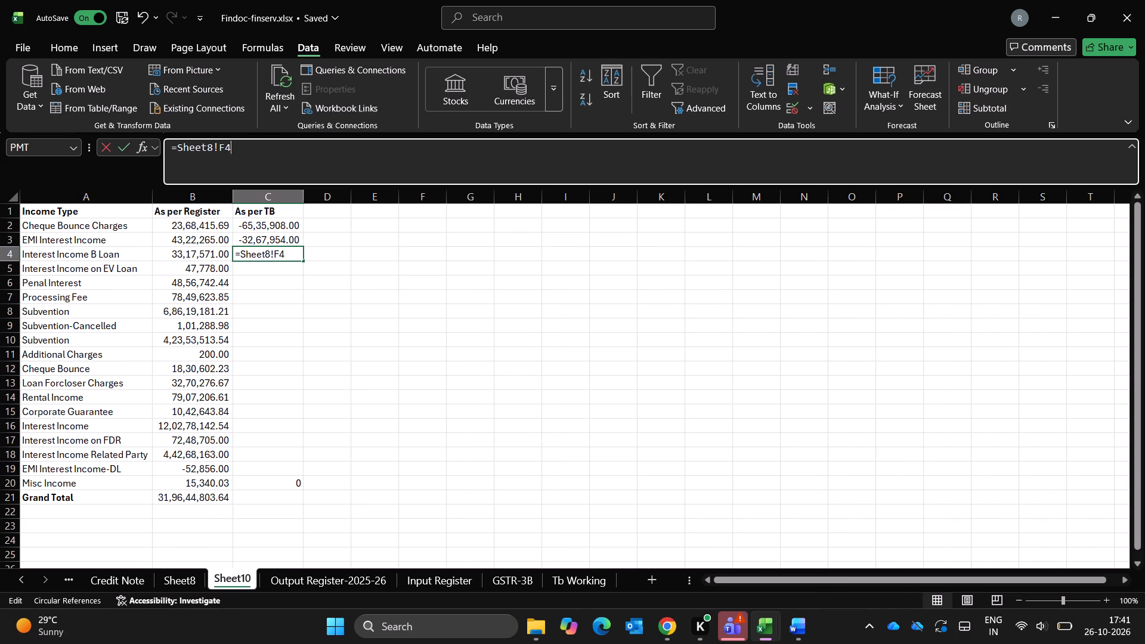
key(shift+asterisk)
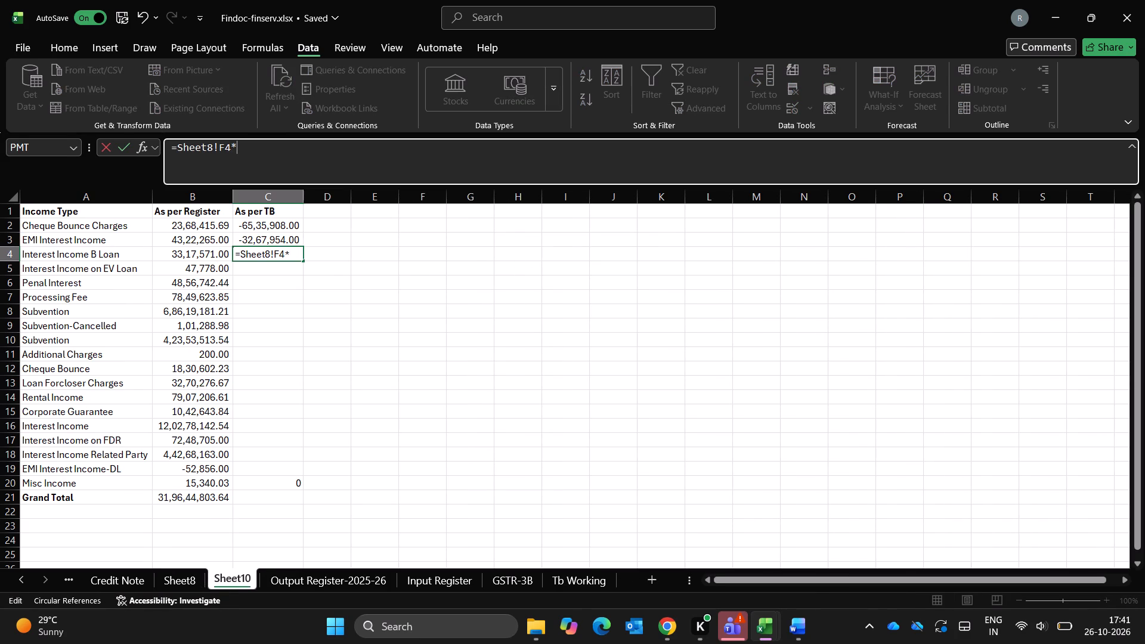
text(-1)
key(Return)
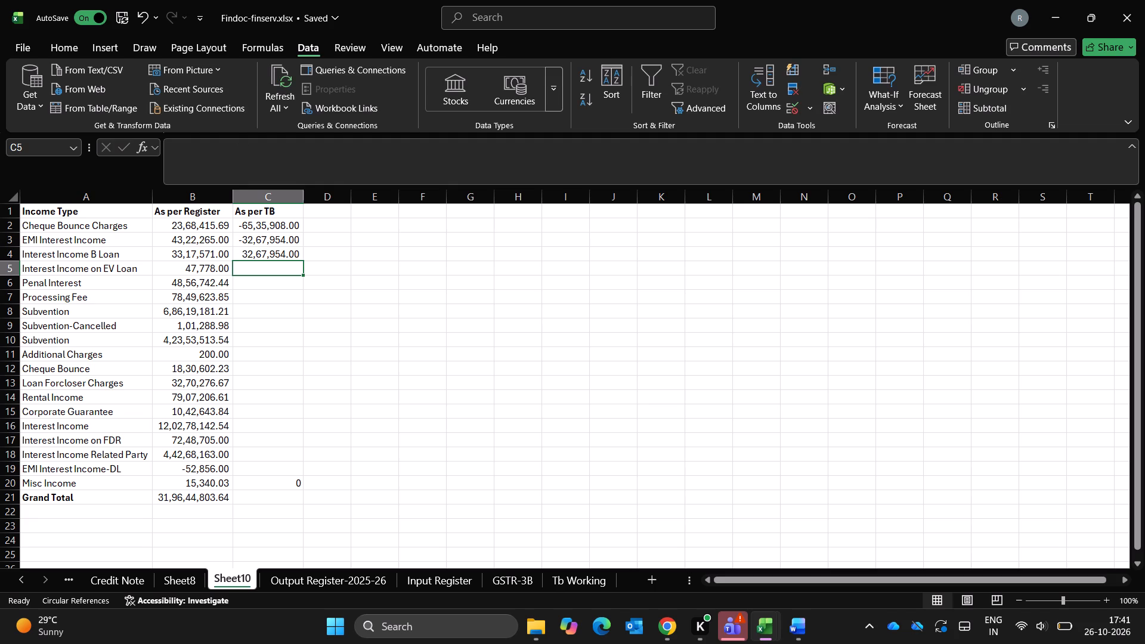
Check the As per TB formulas in Sheet10 and filter the row labels of Sheet8's trial balance pivot by "EMI".
key(Left)
key(Right)
key(Up)
key(Up)
key(Down)
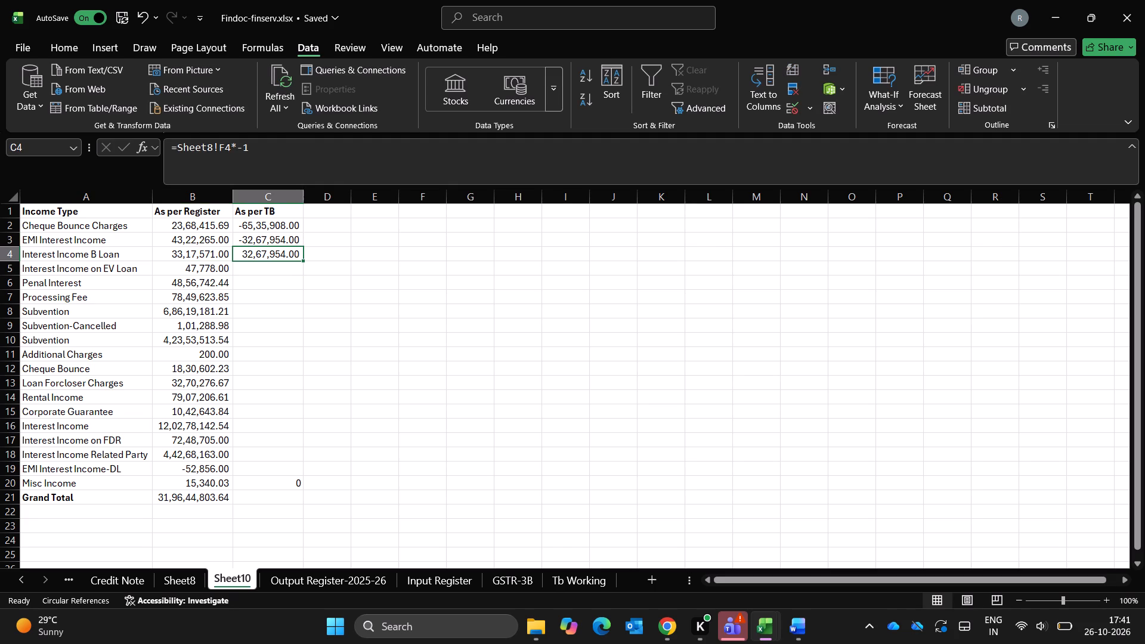
key(ctrl+Page_Up)
key(Left)
key(Up)
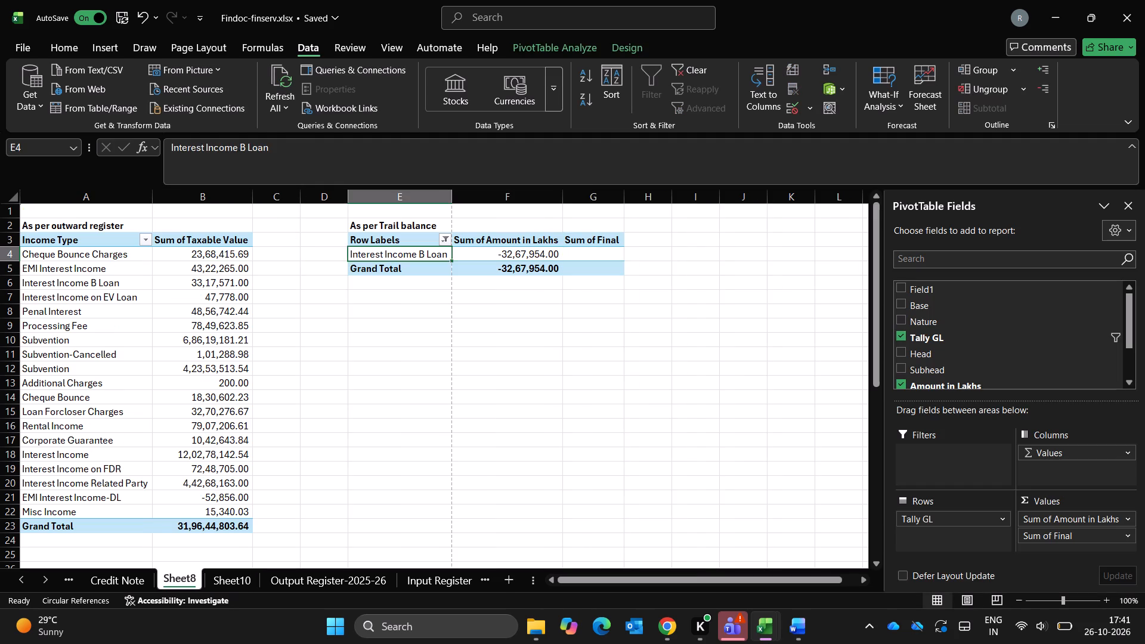
key(alt+Down)
key(alt+Down)
key(alt+Down)
key(alt+Down)
key(alt+Down)
key(alt+Down)
key(alt+Down)
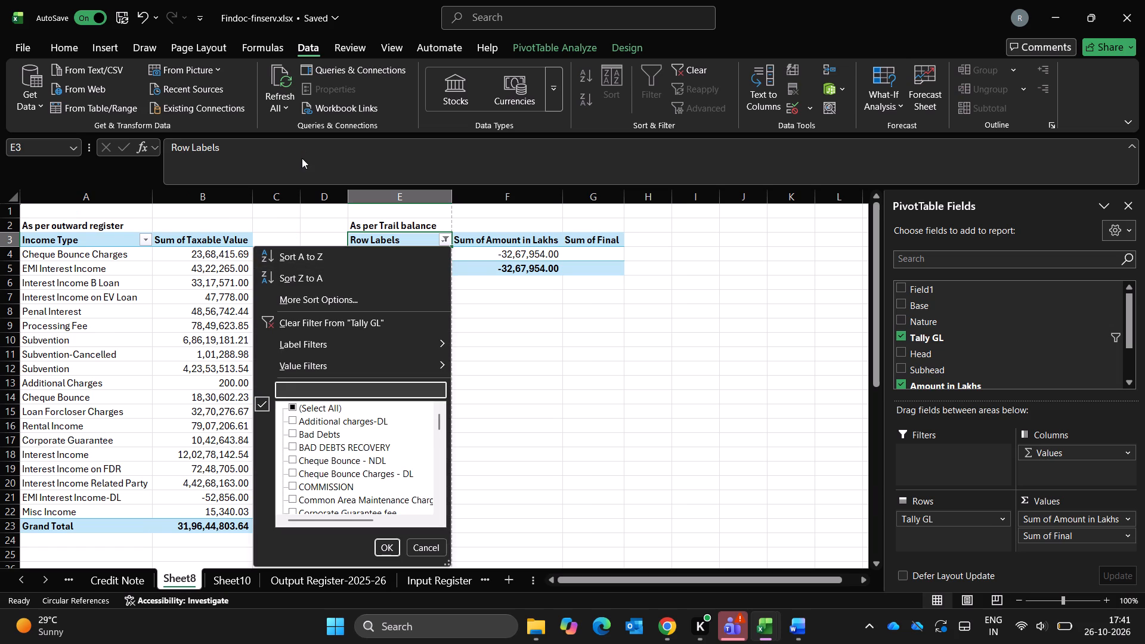
text(EMI)
key(Return)
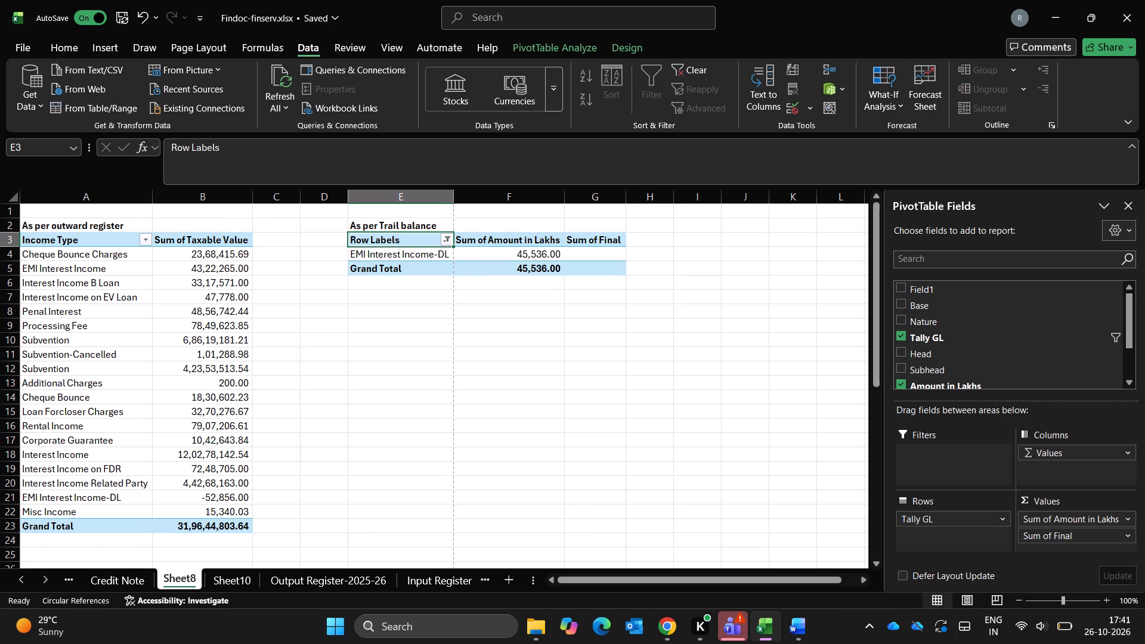
Clear the As per TB links for EMI Interest Income and Interest Income B Loan in cells C3:C4 of Sheet10.
key(ctrl+Page_Down)
key(Up)
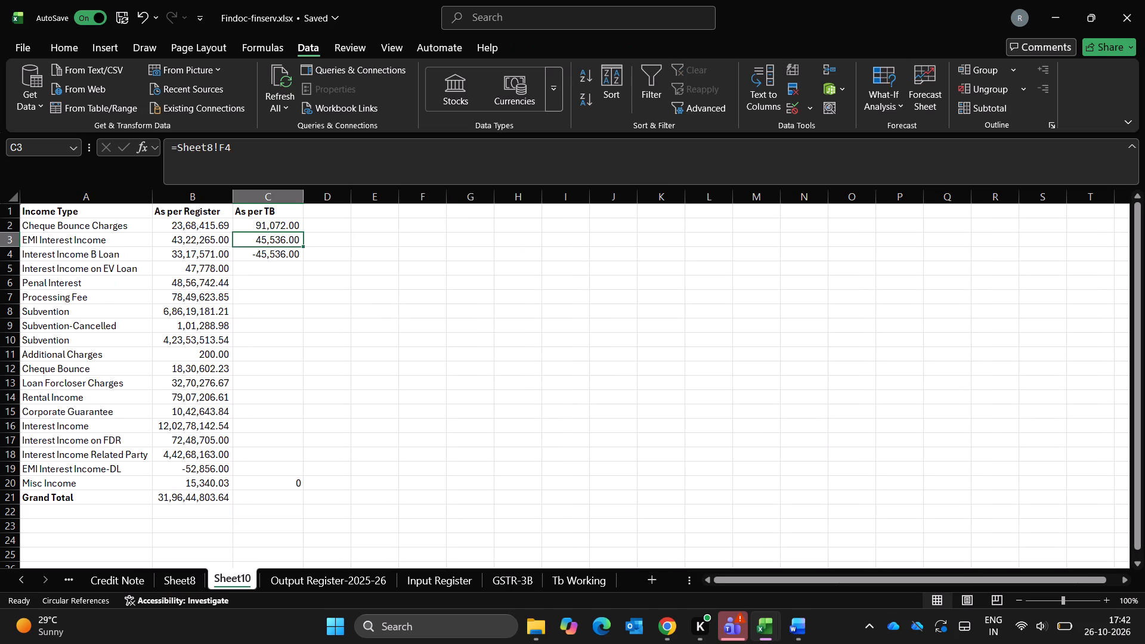
key(ctrl+Page_Up)
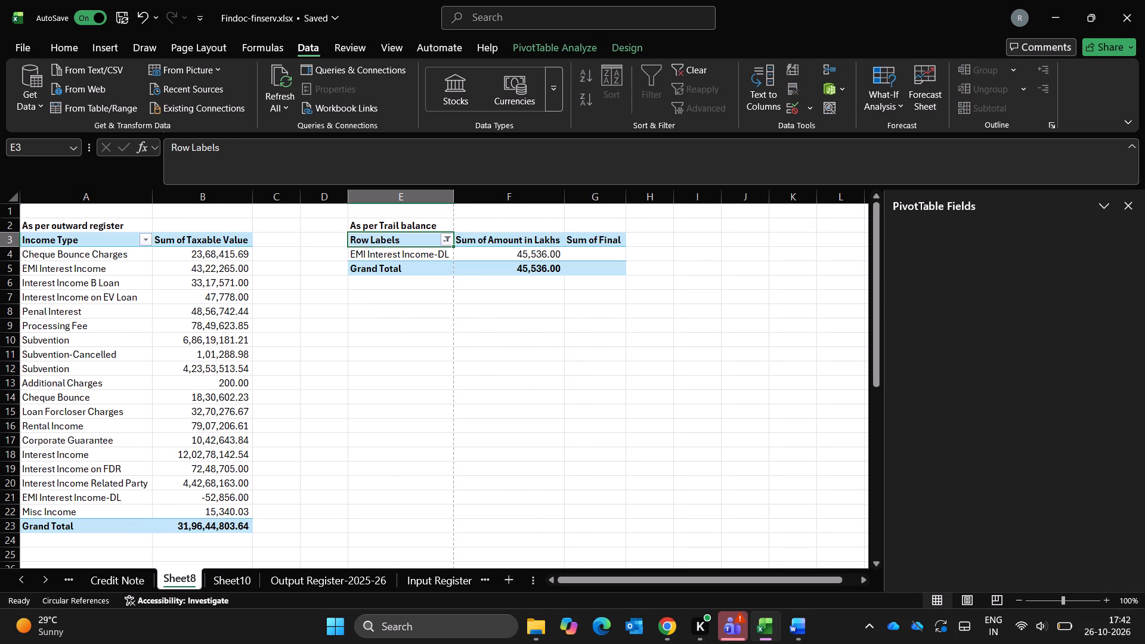
key(Right)
key(Right)
key(Left)
key(Left)
key(ctrl+Page_Down)
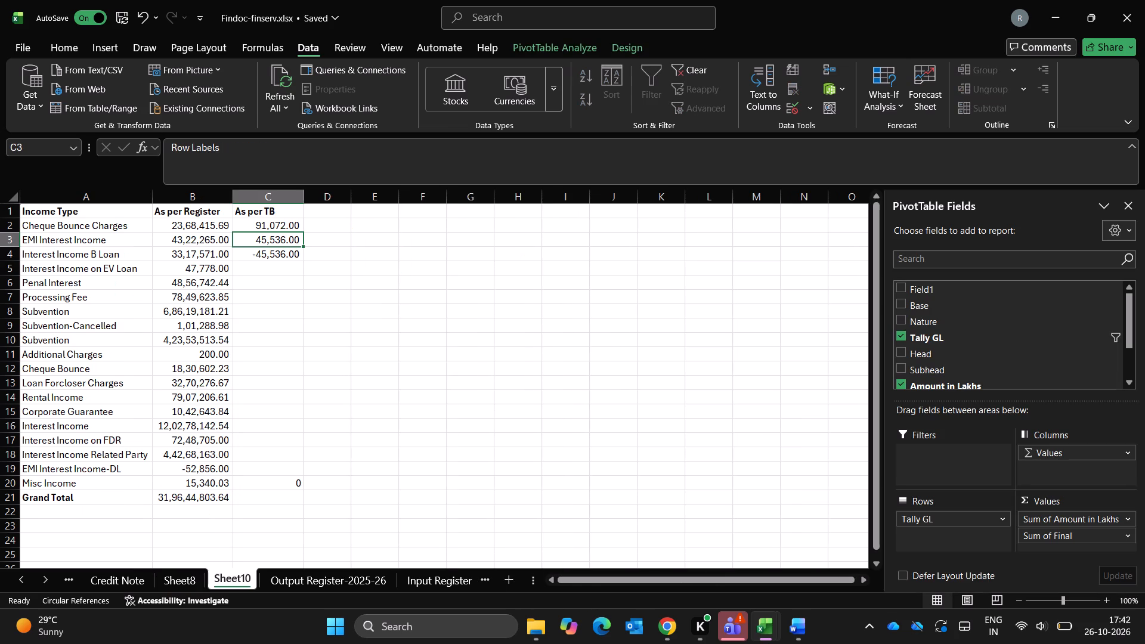
key(shift+Down)
key(Delete)
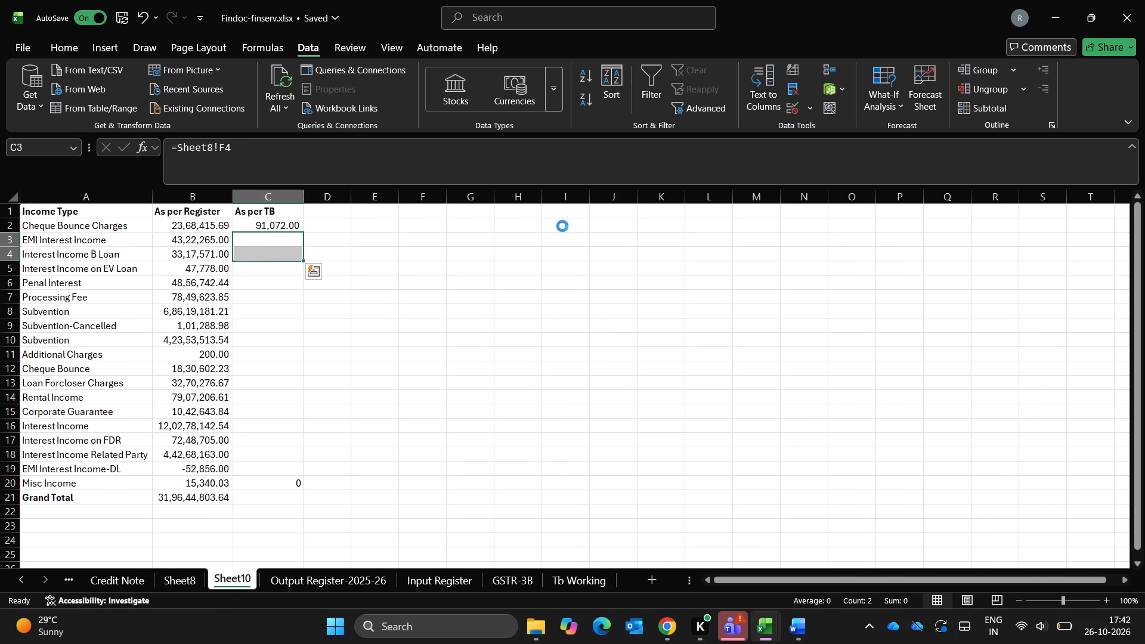
key(Up)
key(Up)
key(Down)
key(Down)
key(Up)
key(Down)
key(Down)
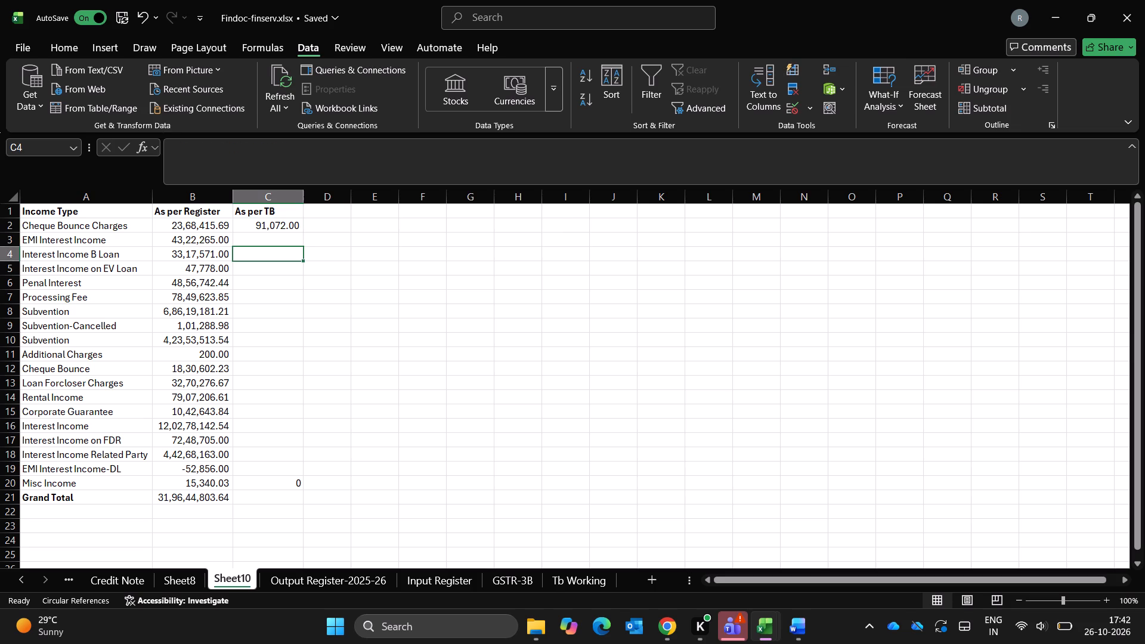
key(Up)
key(Up)
key(Up)
key(Up)
Remove the row label filter from Sheet8's trial balance pivot so that all ledgers are listed.
key(ctrl+Page_Down)
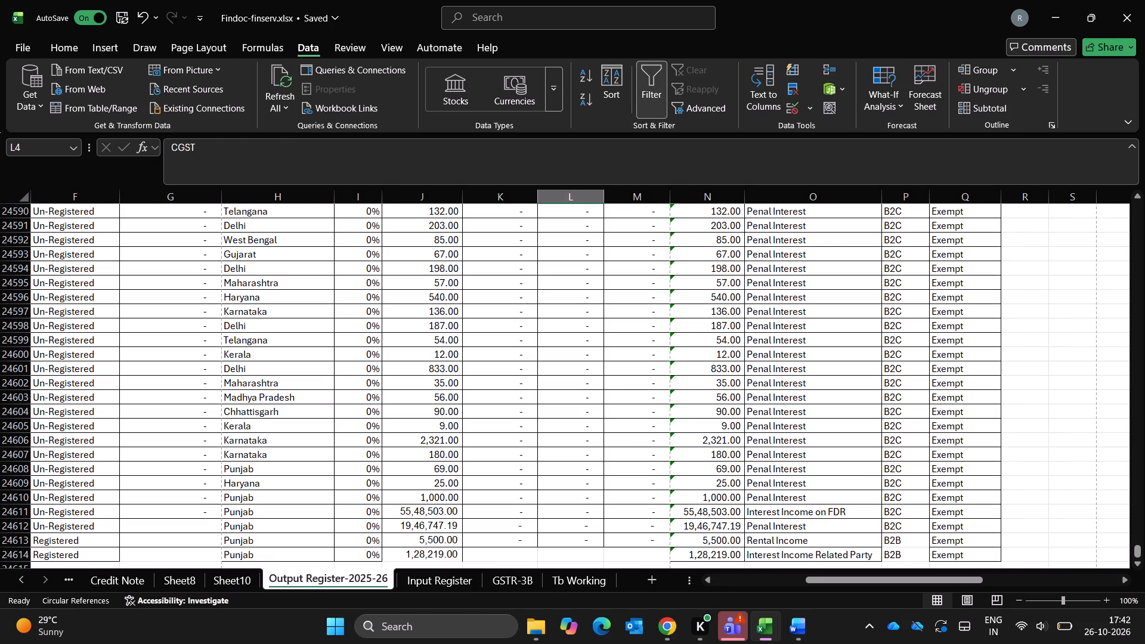
key(ctrl+Page_Up)
key(ctrl+Page_Up)
key(Down)
key(Up)
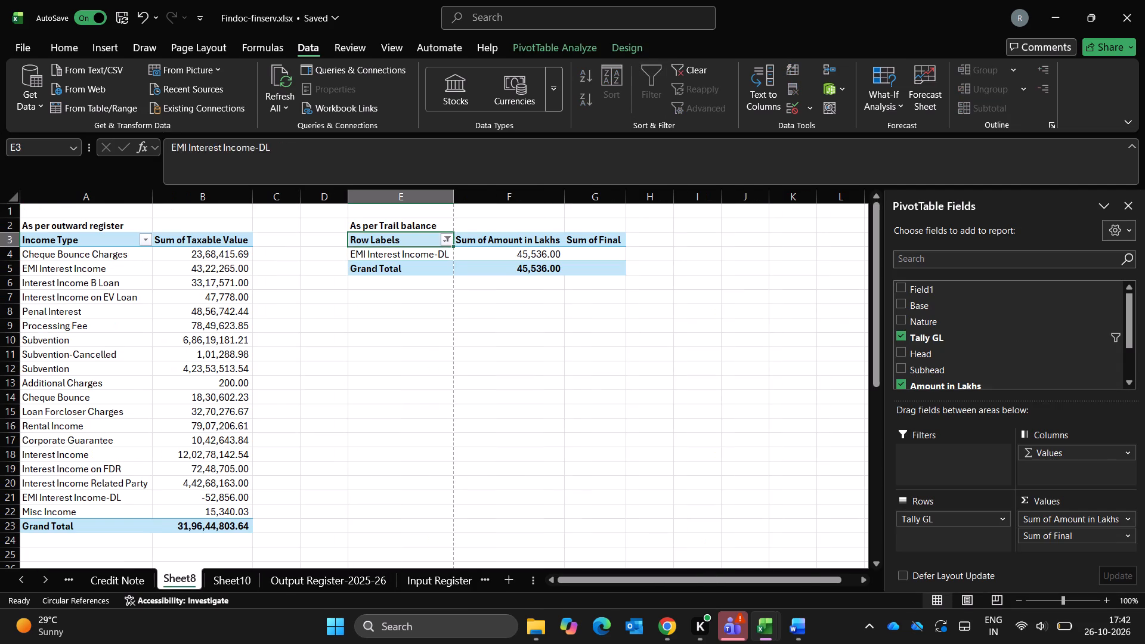
key(alt+Down)
key(alt+Down)
key(alt+Down)
key(alt+Down)
key(alt+Down)
key(alt+Down)
key(alt+Down)
key(alt+Down)
key(alt+Down)
key(space)
key(Return)
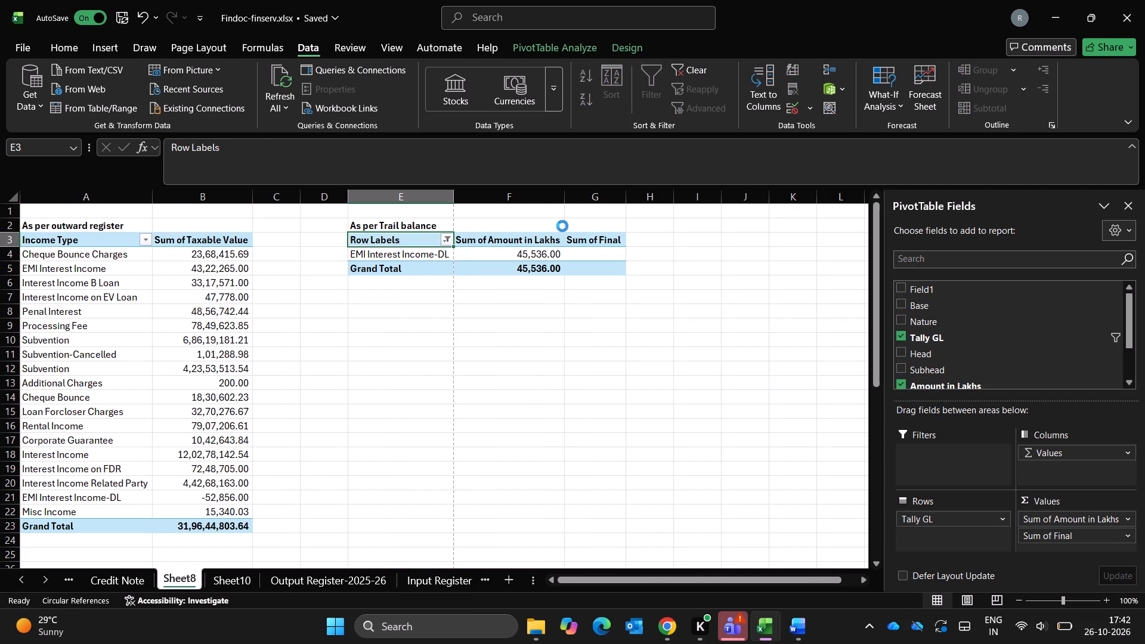
Look through the full ledger list of the trial balance pivot on Sheet8, down to its Grand Total.
key(Down)
key(Down)
key(Down)
key(Down)
key(Down)
key(Down)
key(Down)
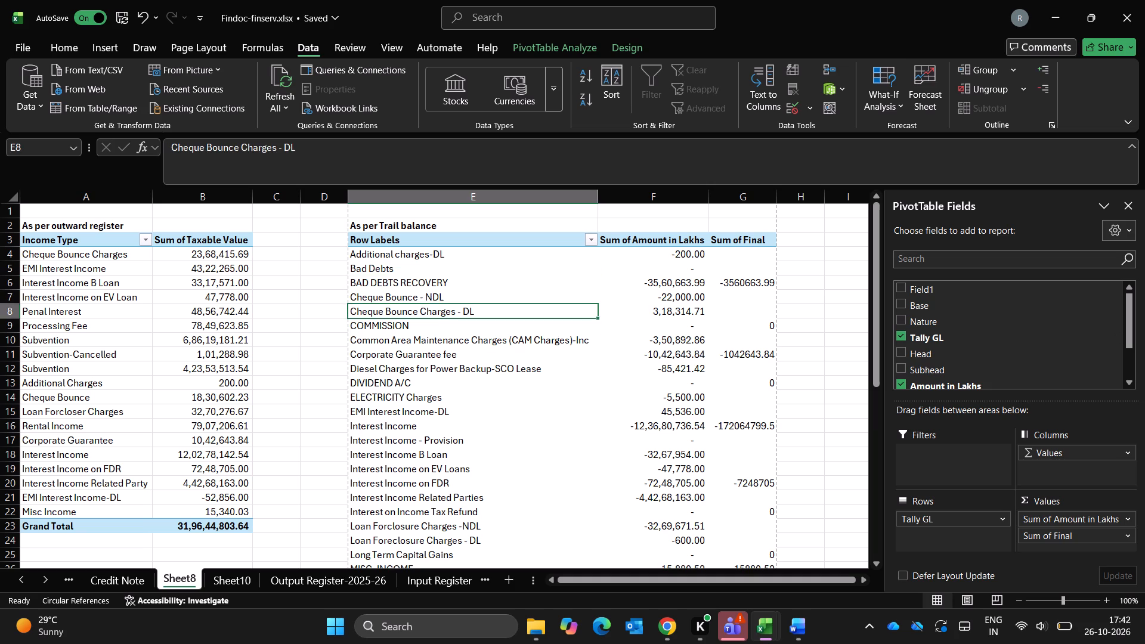
key(ctrl+Down)
key(Up)
key(ctrl+Up)
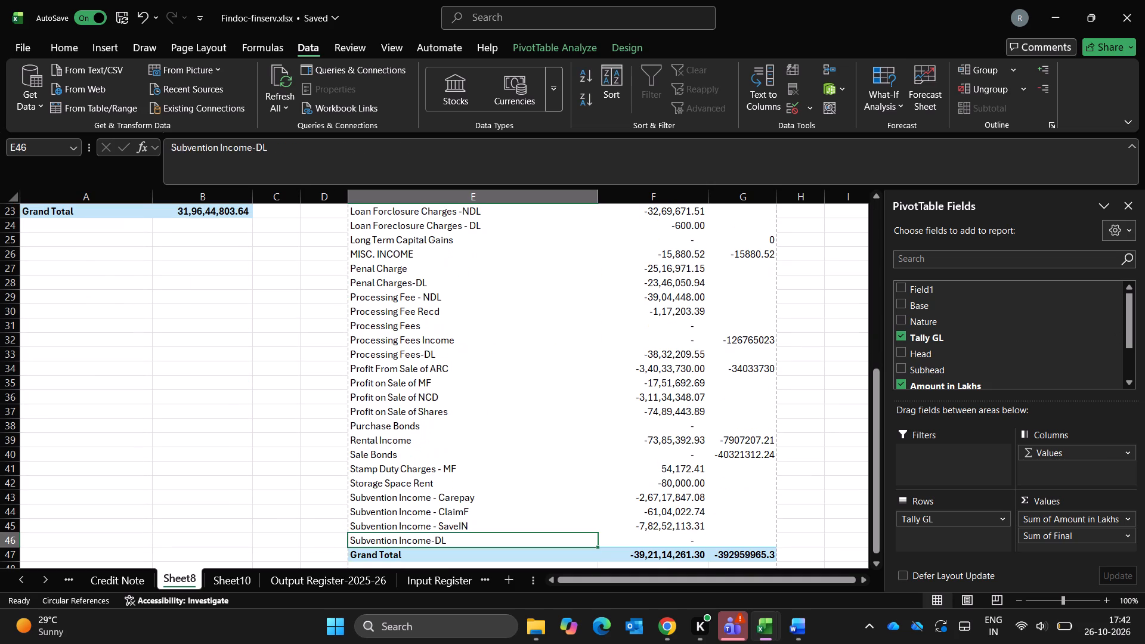
key(Down)
key(Down)
key(Down)
key(Down)
key(Down)
key(Down)
key(Down)
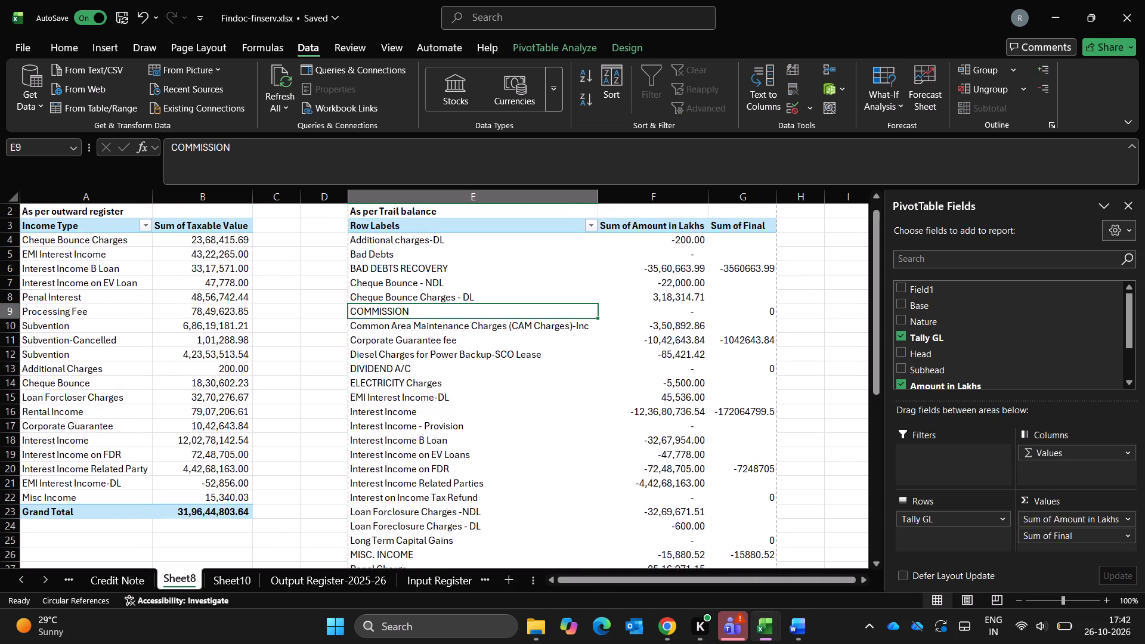
Clear the As per TB formula for Cheque Bounce Charges in cell C2 of Sheet10.
key(ctrl+Page_Down)
key(Left)
key(Left)
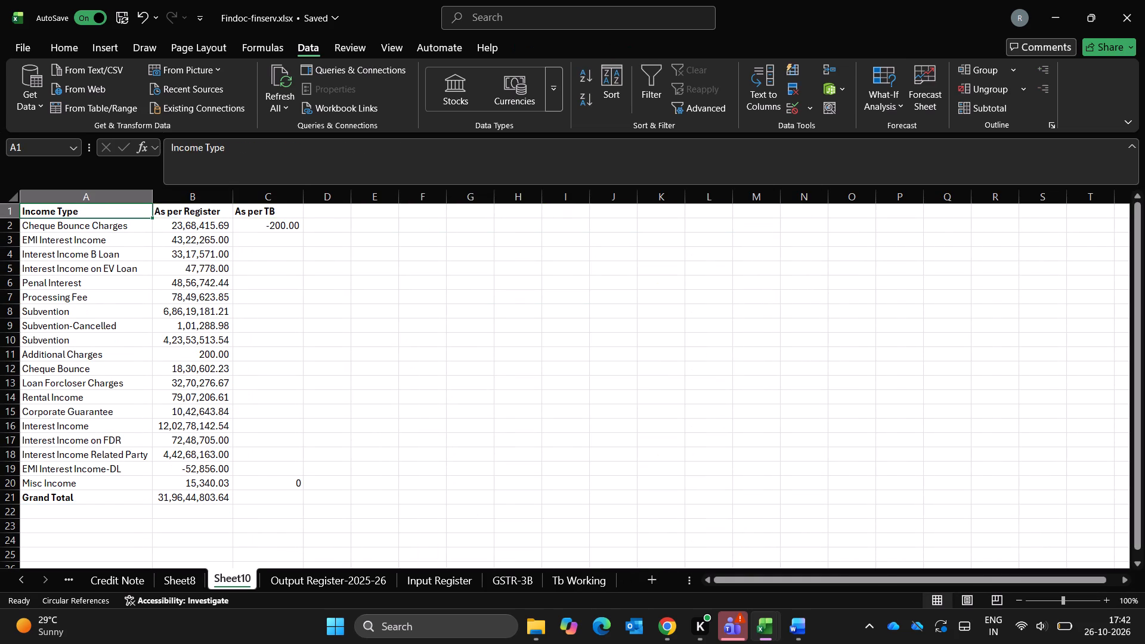
key(Left)
key(Right)
key(Down)
key(Right)
key(Down)
key(Up)
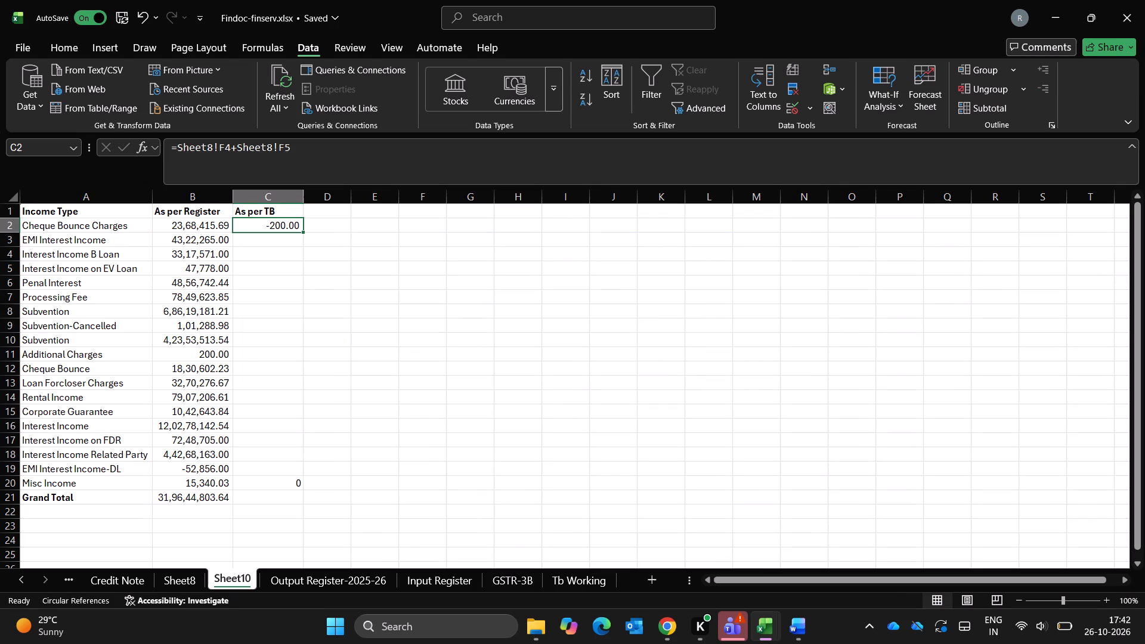
key(Delete)
Clear the remaining As per TB link for Misc Income in cell C20 of Sheet10.
key(Down)
key(Down)
key(Down)
key(Up)
key(Up)
key(Up)
key(Left)
key(Left)
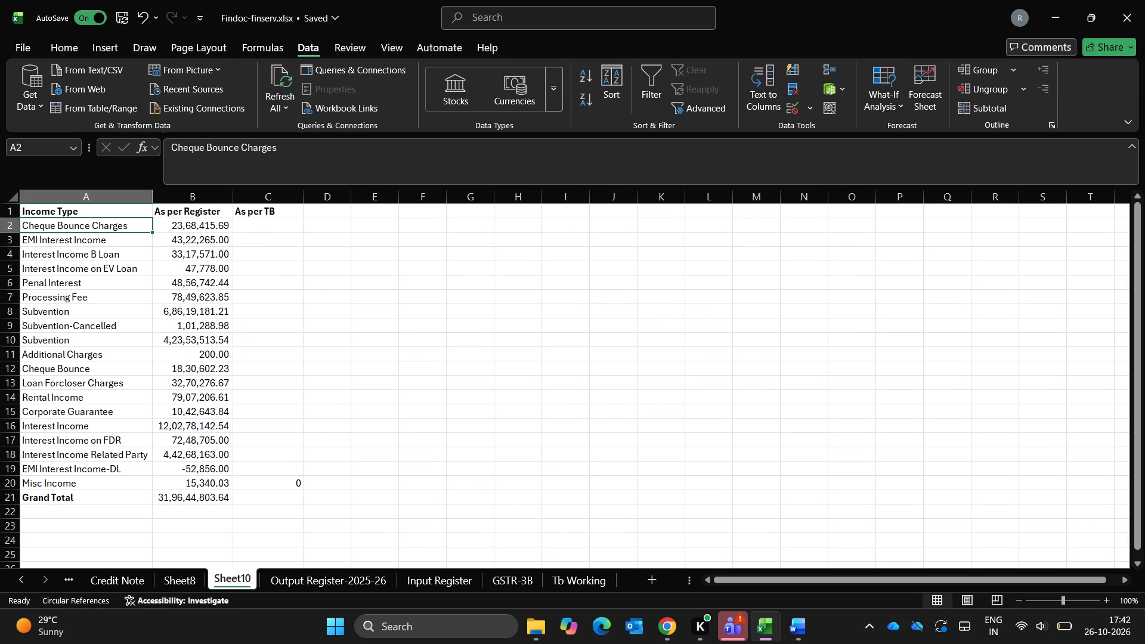
key(Down)
key(Down)
key(Down)
key(Down)
key(Down)
key(Down)
key(Down)
key(Down)
key(Down)
key(Down)
key(Down)
key(Down)
key(Down)
key(Down)
key(Down)
key(Down)
key(Right)
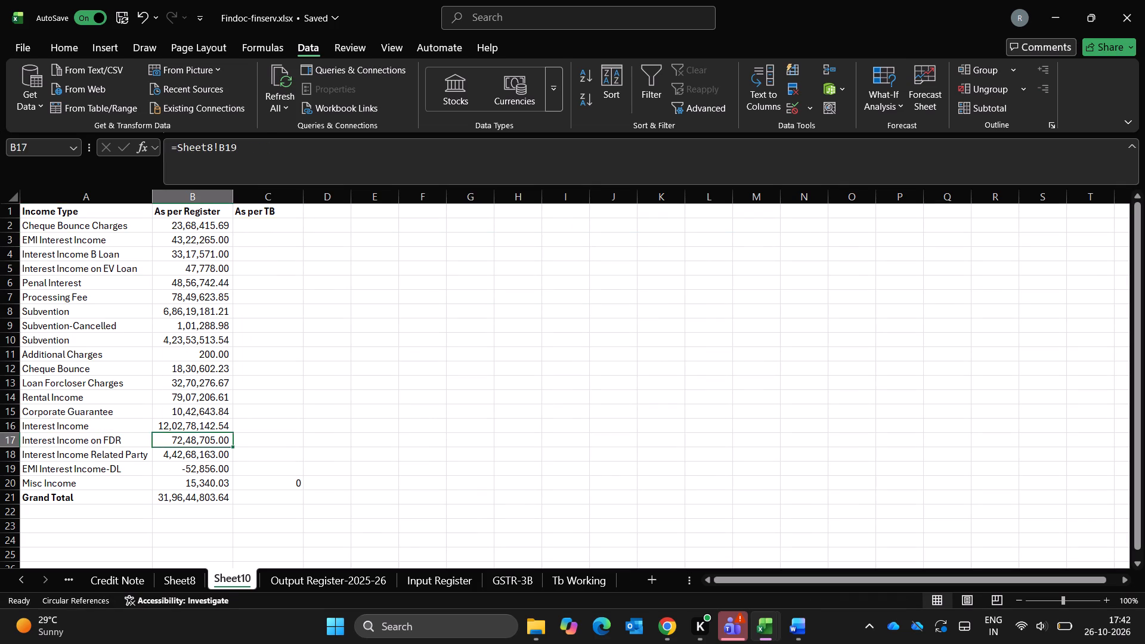
key(Down)
key(Down)
key(Right)
key(Down)
key(Delete)
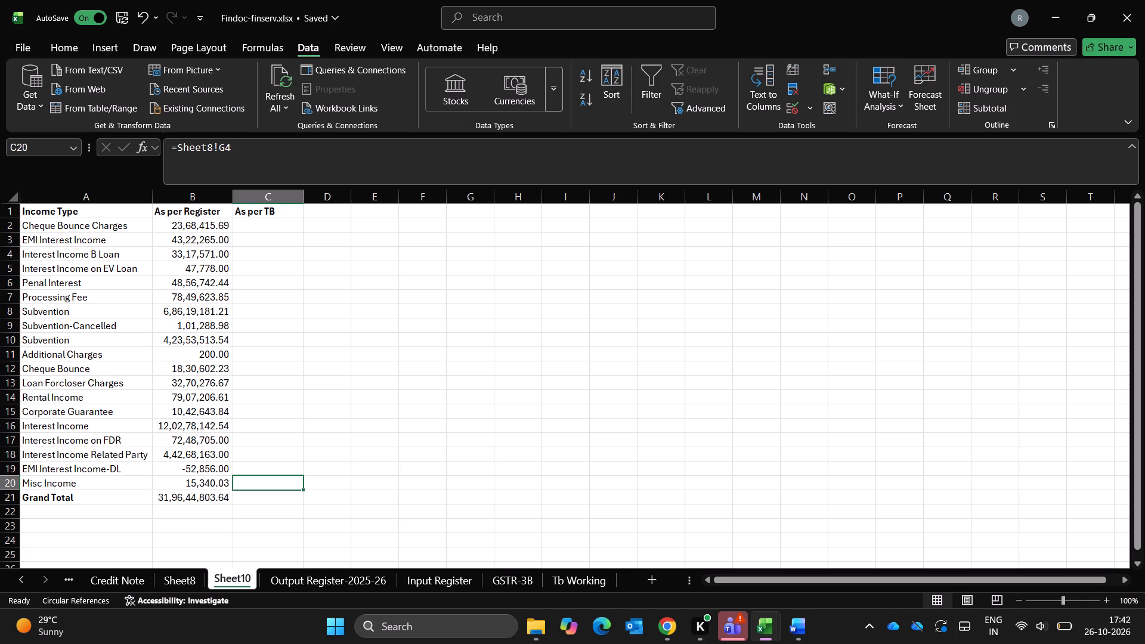
key(Left)
key(ctrl+Left)
key(Right)
key(Right)
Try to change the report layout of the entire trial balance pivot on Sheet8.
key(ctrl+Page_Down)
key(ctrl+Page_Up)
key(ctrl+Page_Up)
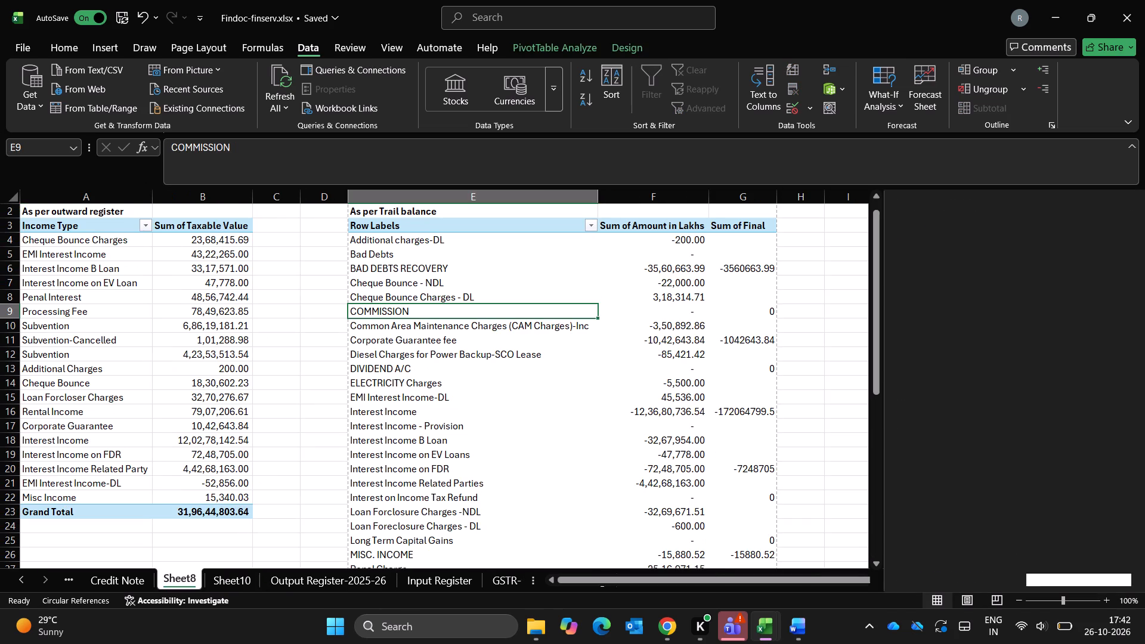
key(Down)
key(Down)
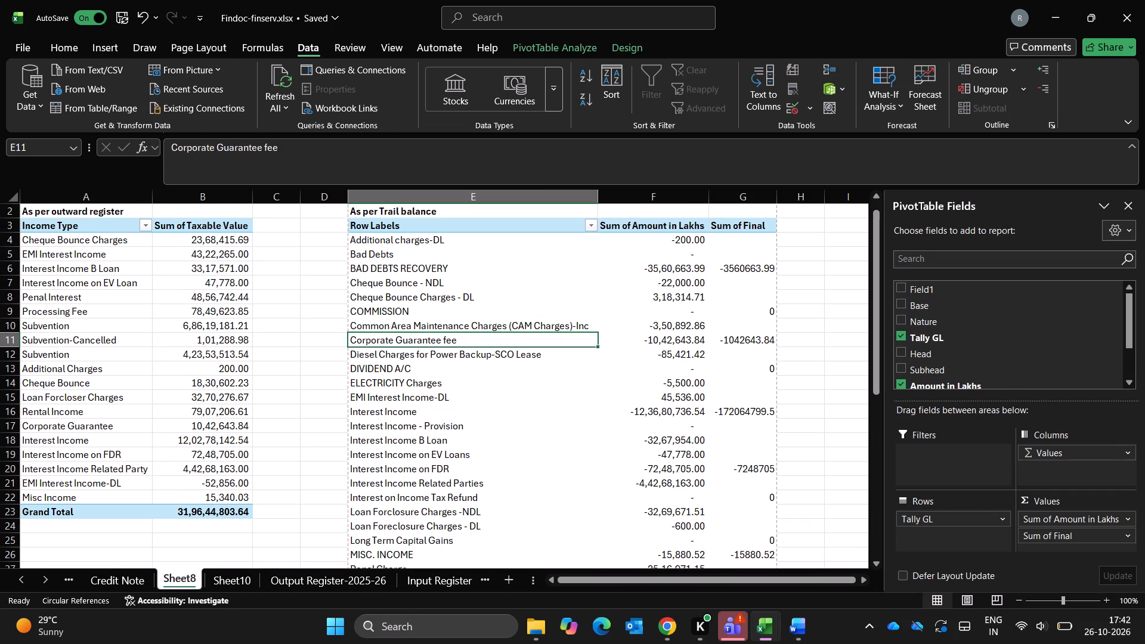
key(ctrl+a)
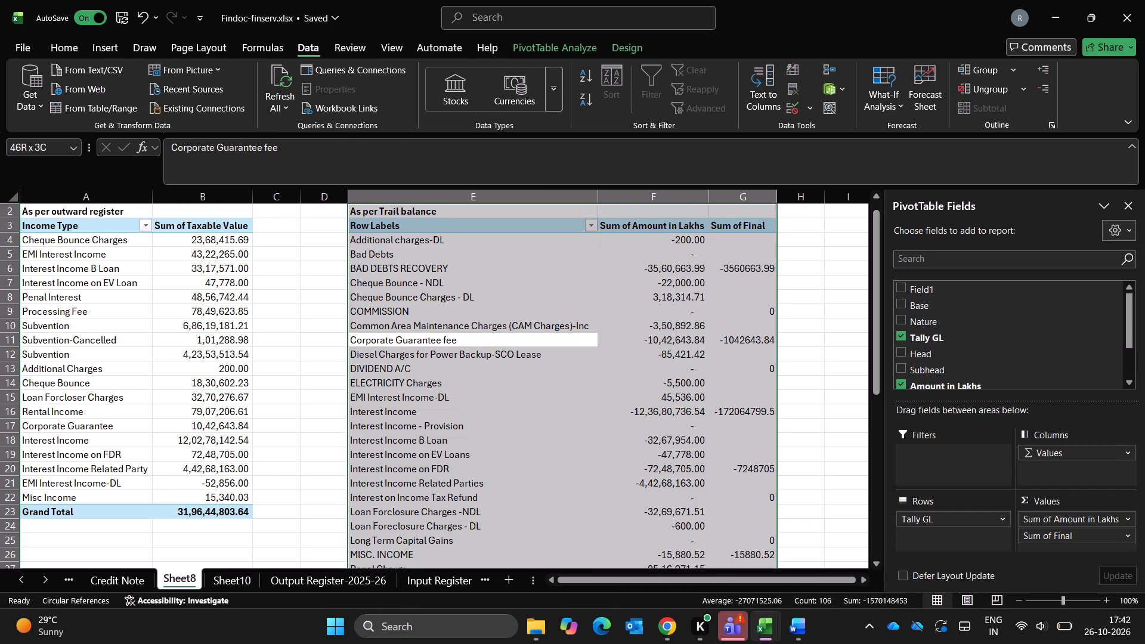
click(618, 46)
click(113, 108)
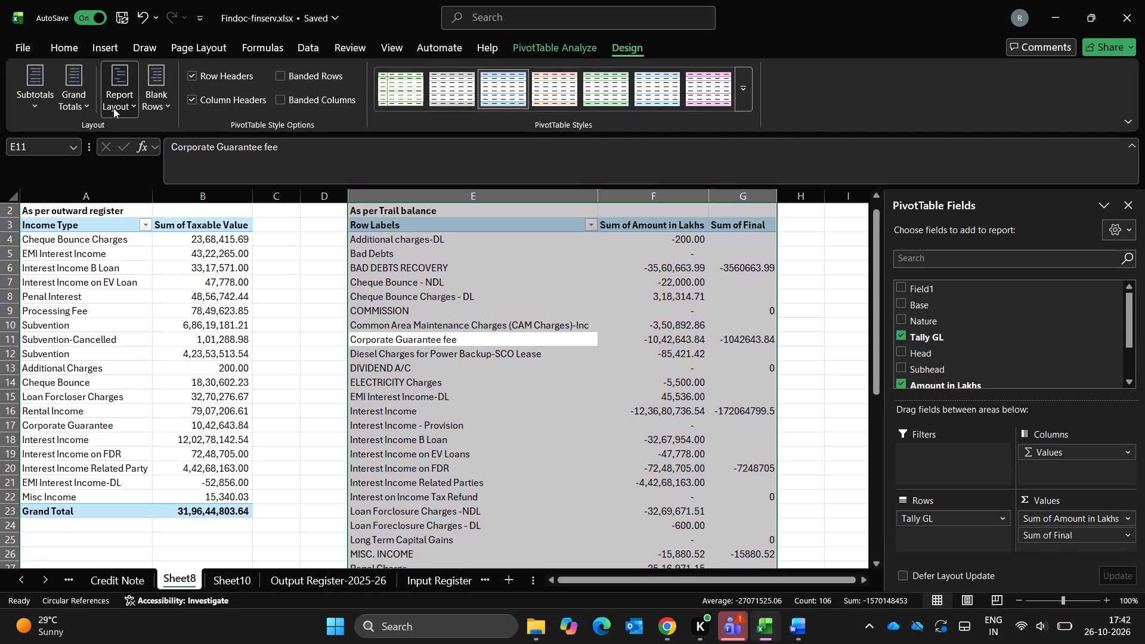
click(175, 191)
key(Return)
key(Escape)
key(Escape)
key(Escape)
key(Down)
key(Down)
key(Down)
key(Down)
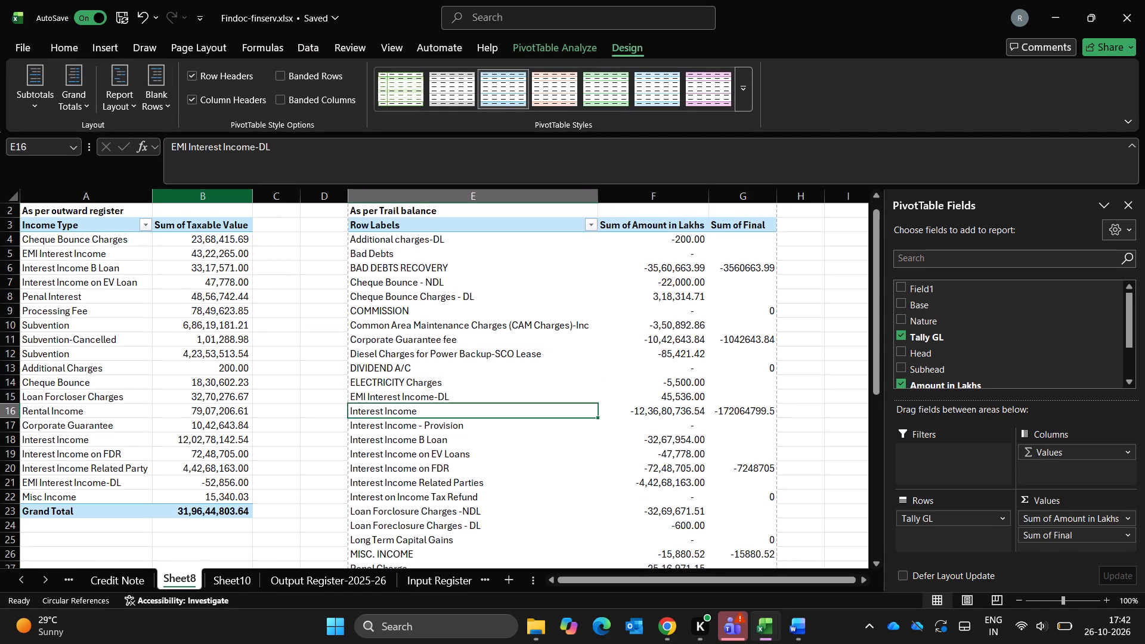
Bold the Grand Total amount in the As per Register column, cell B21 on Sheet10.
key(ctrl+Up)
key(Up)
key(Down)
key(Down)
key(Down)
key(ctrl+Page_Down)
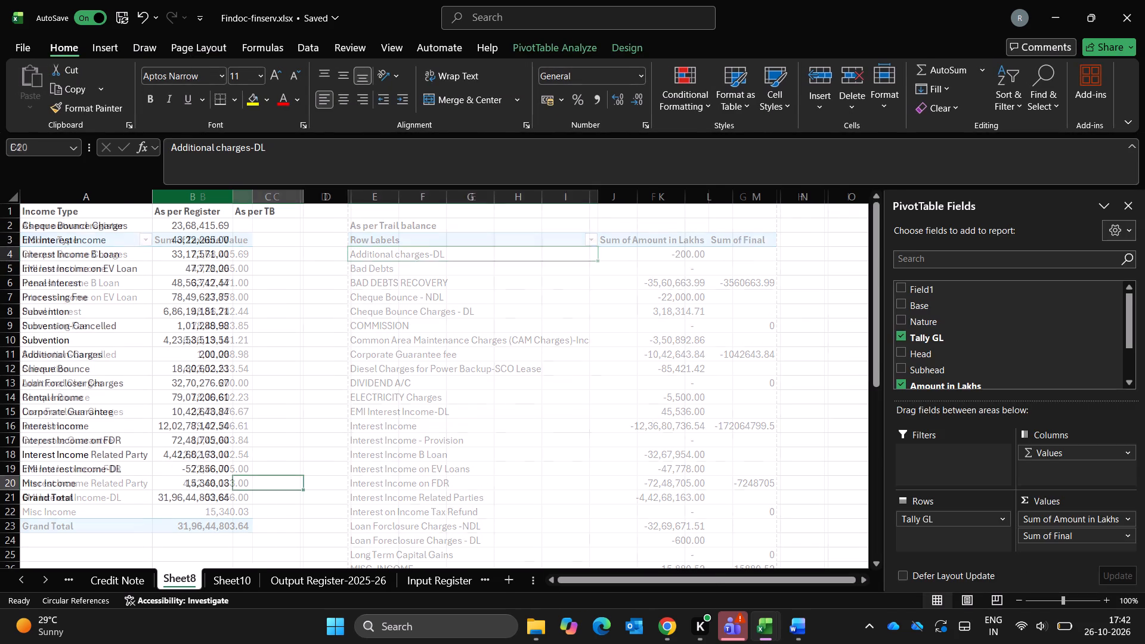
key(Left)
key(Left)
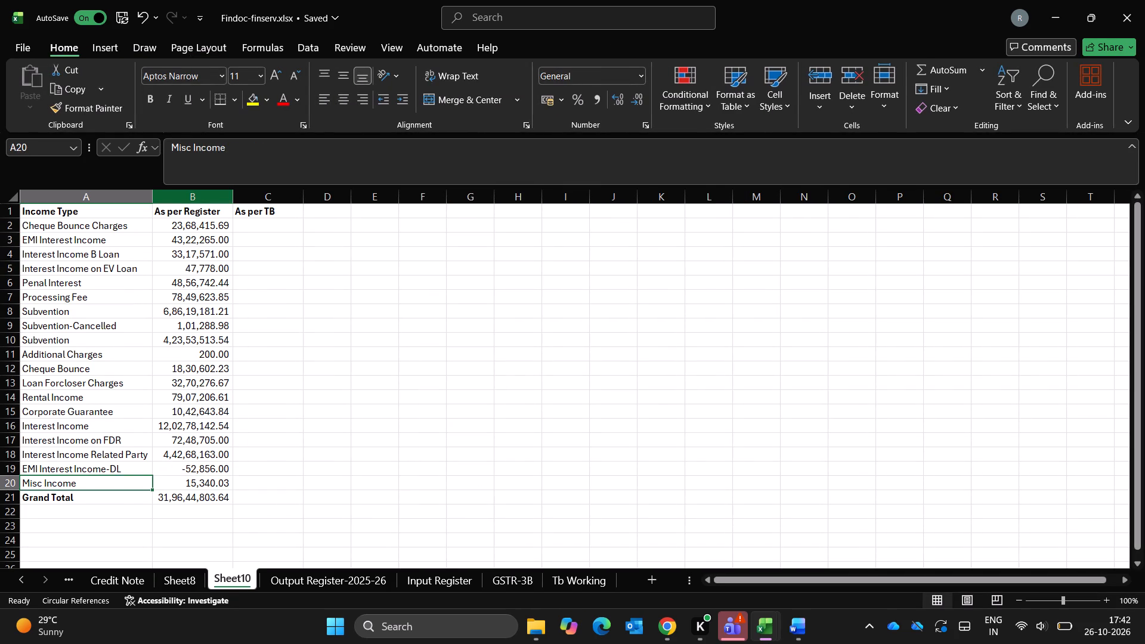
key(Right)
key(Down)
key(ctrl+b)
key(Escape)
key(Up)
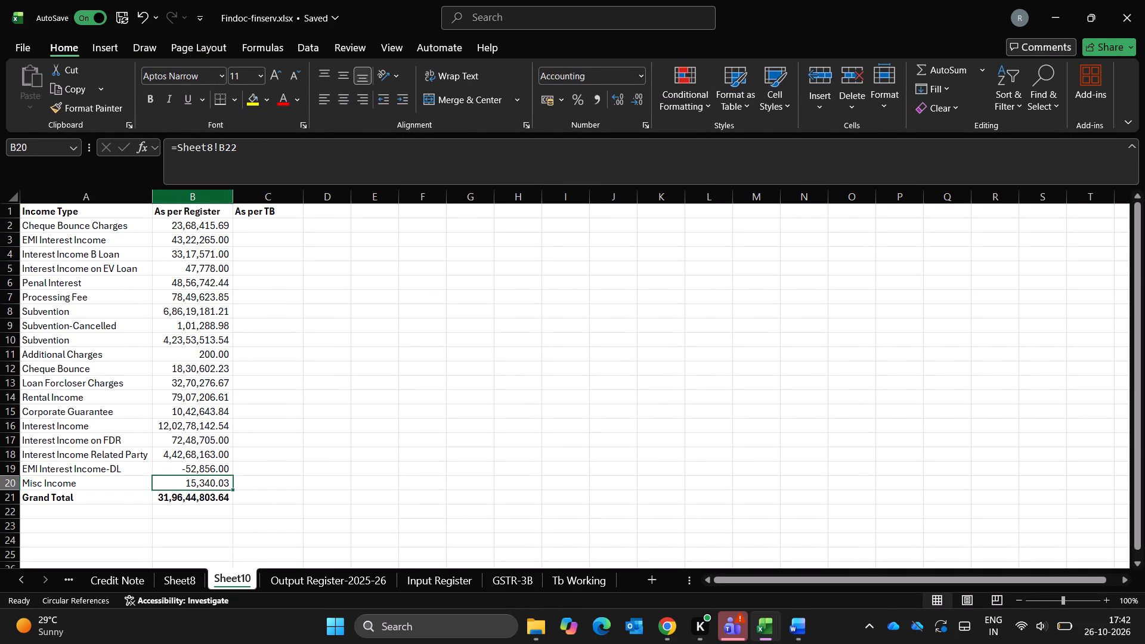
Link the As per TB cell for Misc Income, C20 on Sheet10, to Sheet8's MISC. INCOME Sum of Final amount in G26.
key(Right)
key(equal)
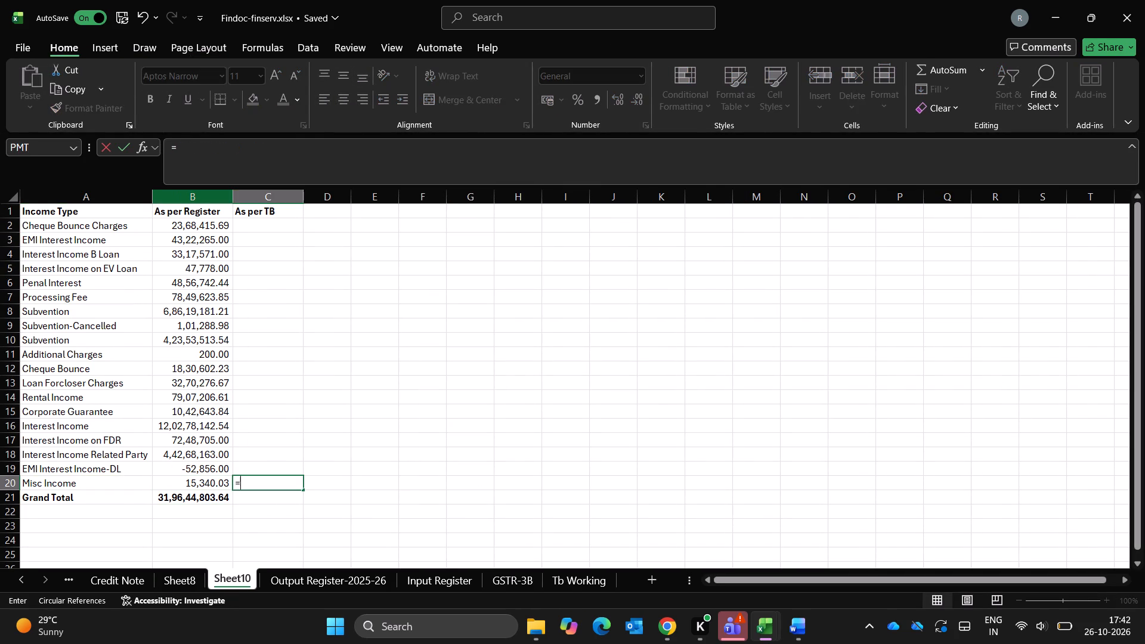
key(ctrl+Page_Down)
key(ctrl+Page_Up)
key(ctrl+Page_Up)
key(Down)
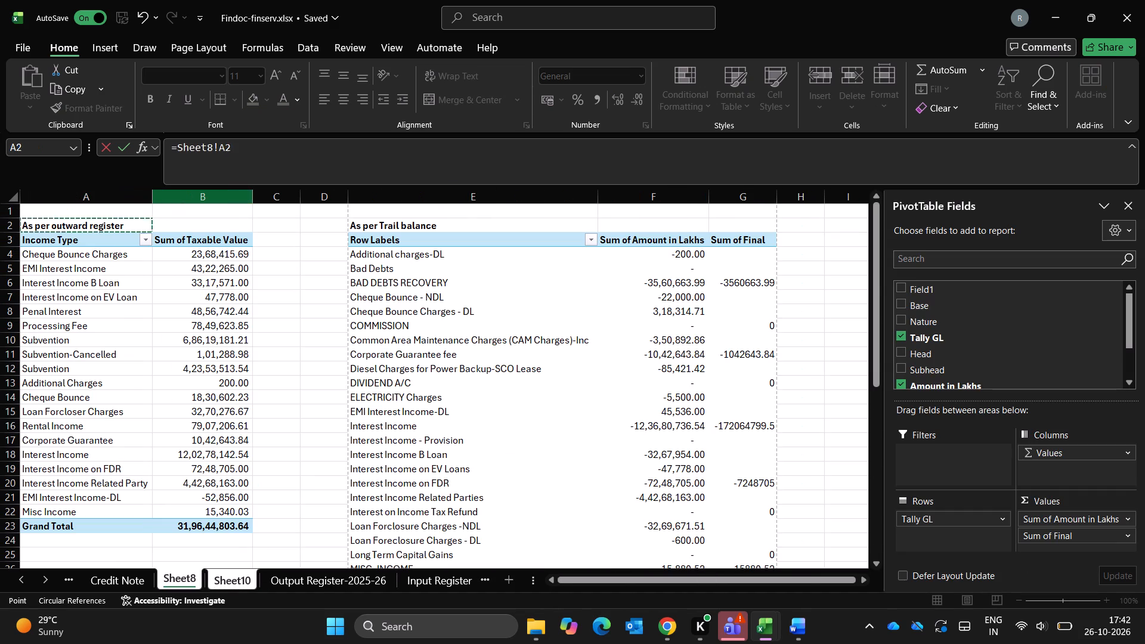
key(Down)
key(Down)
key(Right)
key(Down)
key(Right)
key(Down)
key(Right)
key(Down)
key(Right)
key(ctrl+Down)
key(Down)
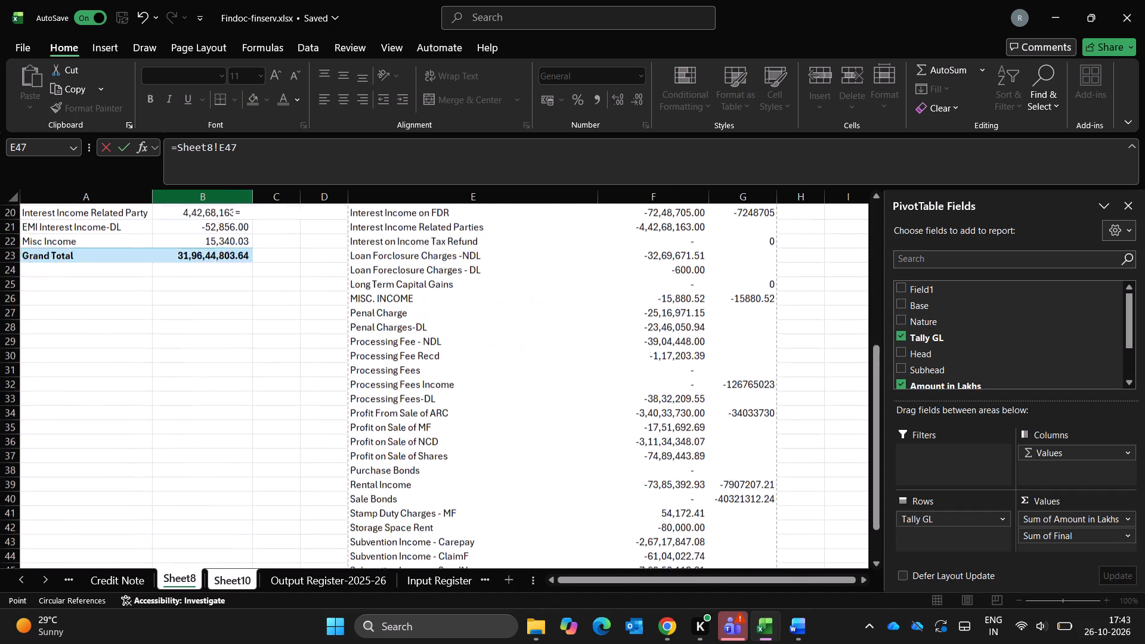
key(Down)
key(Up)
key(Up)
key(Up)
key(Up)
key(Up)
key(Up)
key(Up)
key(Up)
key(Up)
key(Up)
key(Up)
key(Up)
key(Up)
key(Up)
key(Up)
key(Up)
key(Up)
key(Up)
key(Up)
key(Up)
key(Up)
key(Up)
key(Up)
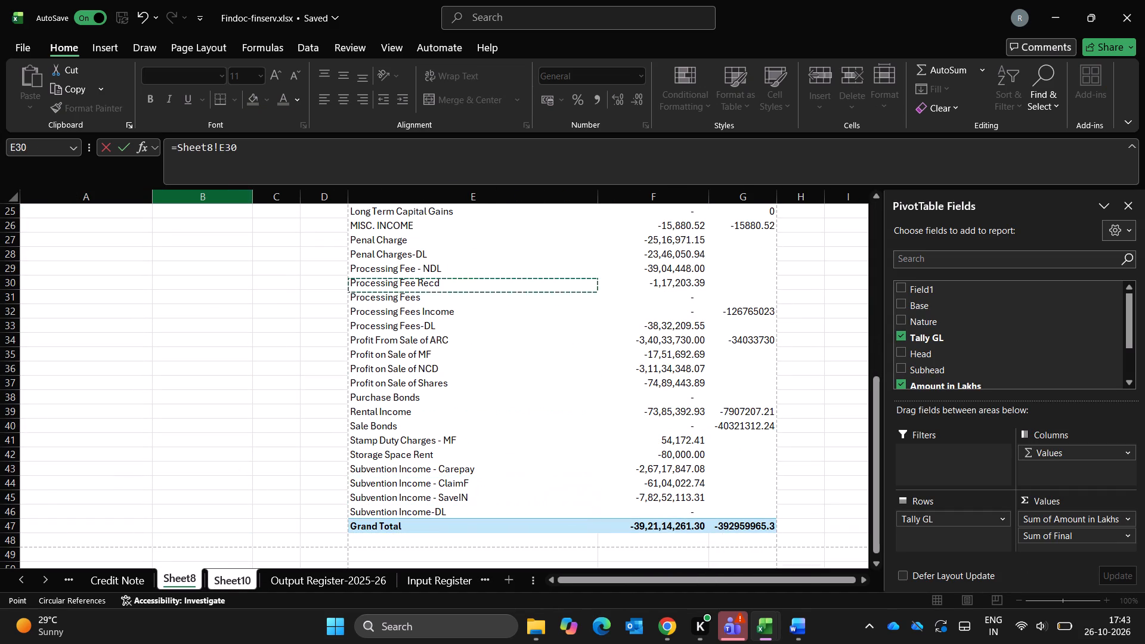
key(Right)
key(Right)
key(Return)
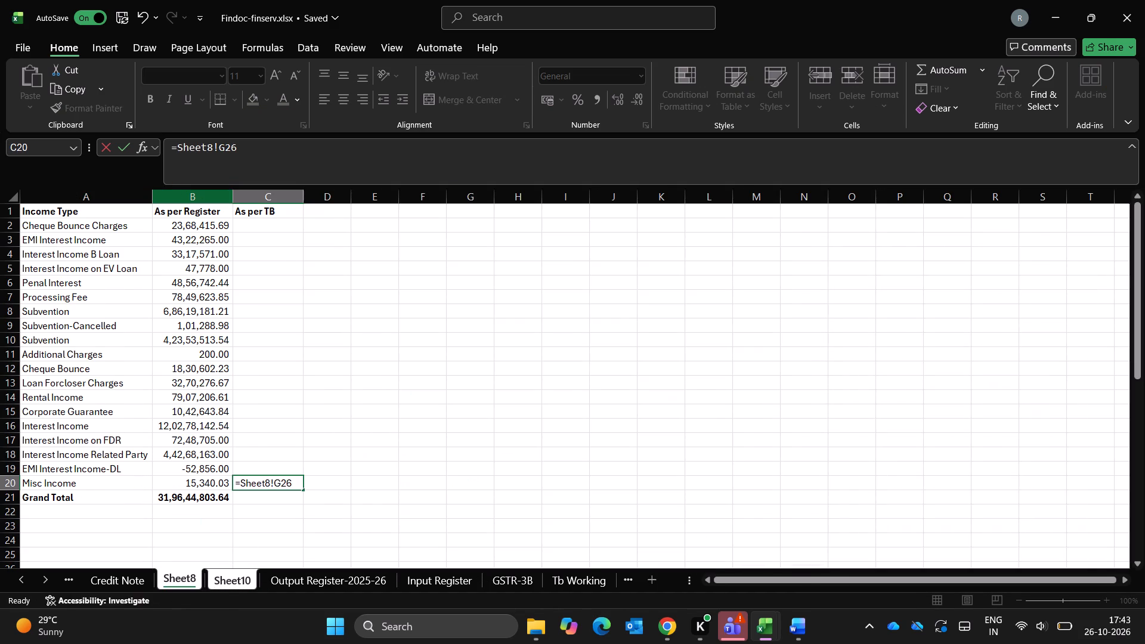
Reverse the sign of the Misc Income link in C20 by multiplying it by -1.
key(Up)
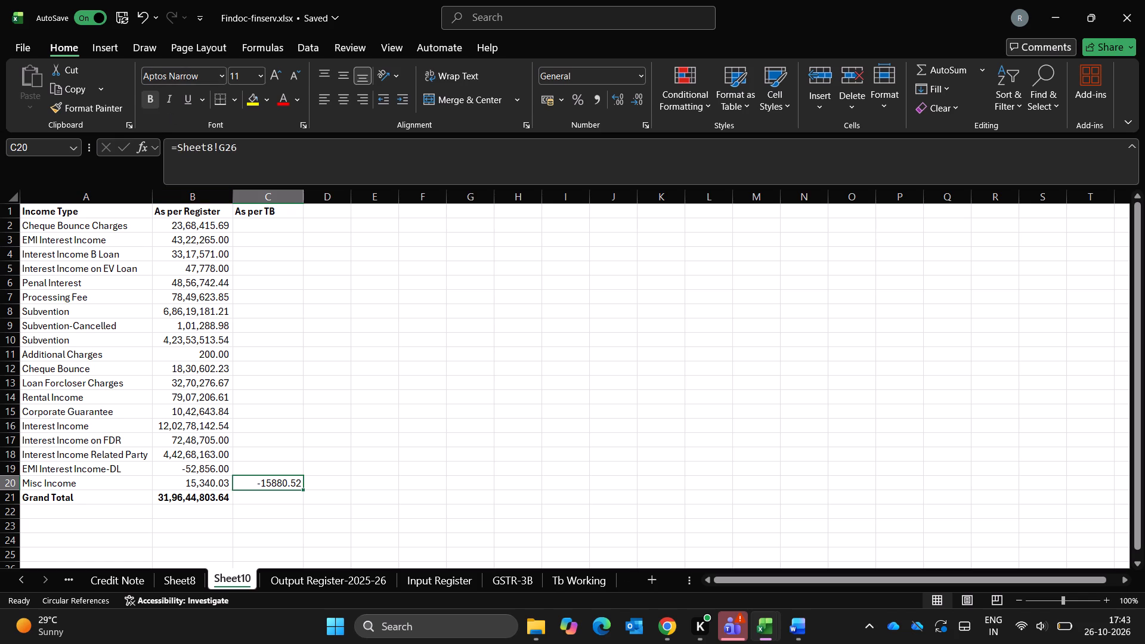
click(282, 163)
key(shift+asterisk)
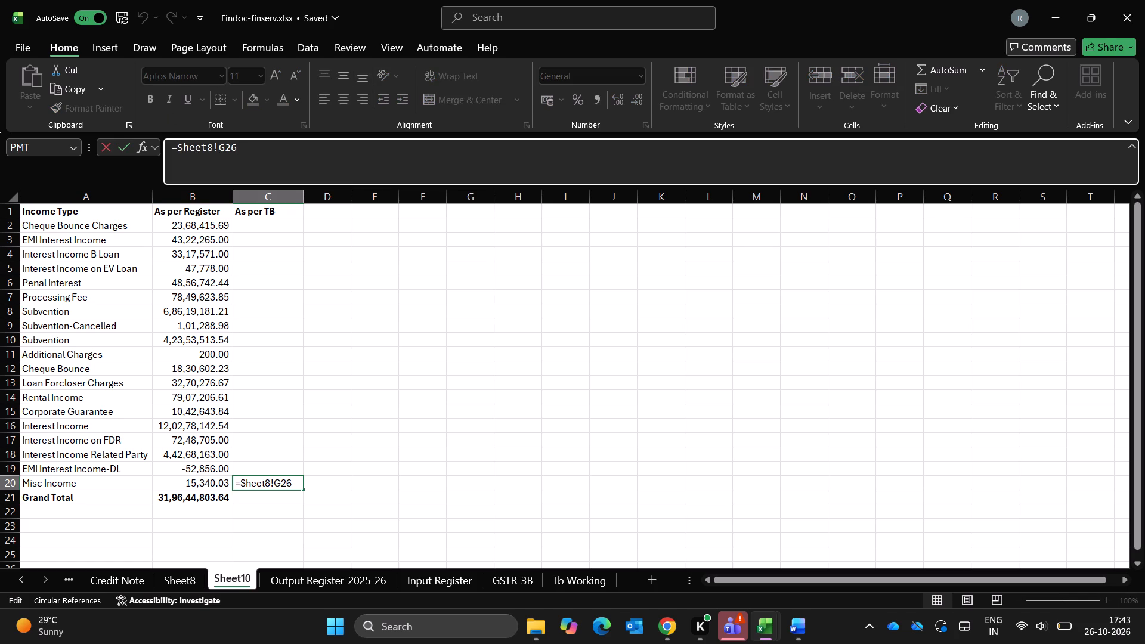
text(-1)
key(Return)
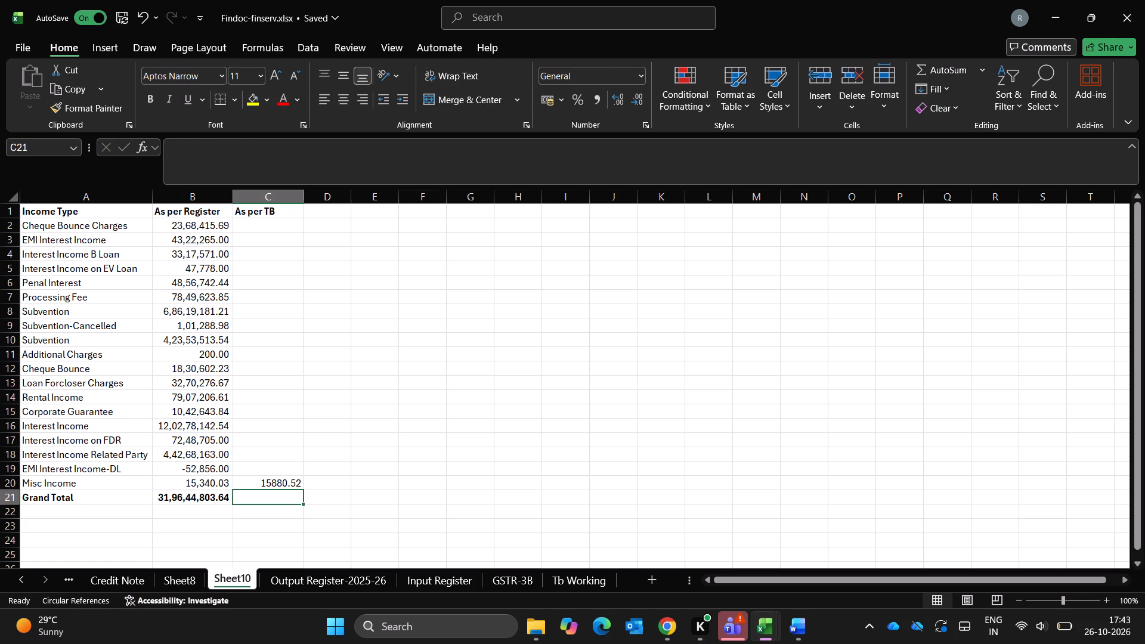
Link the As per TB cell for EMI Interest Income-DL, C19 on Sheet10, to Sheet8's matching Sum of Amount in Lakhs in F15.
key(Up)
key(Up)
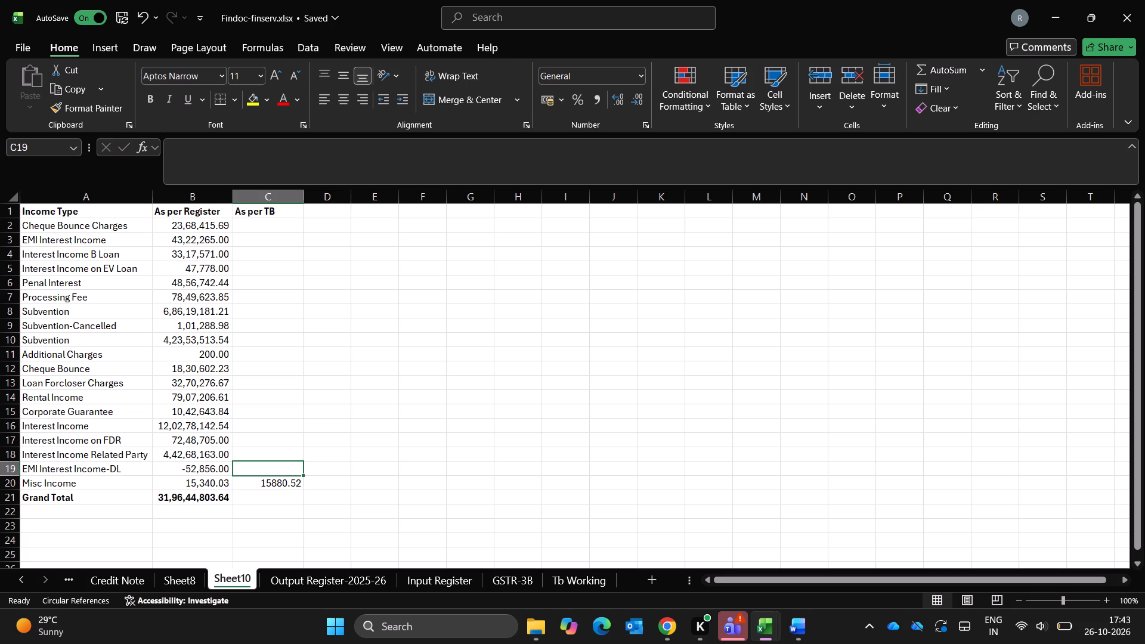
key(Left)
key(Left)
key(Left)
key(Right)
key(Right)
key(equal)
key(ctrl+Page_Down)
key(ctrl+Page_Up)
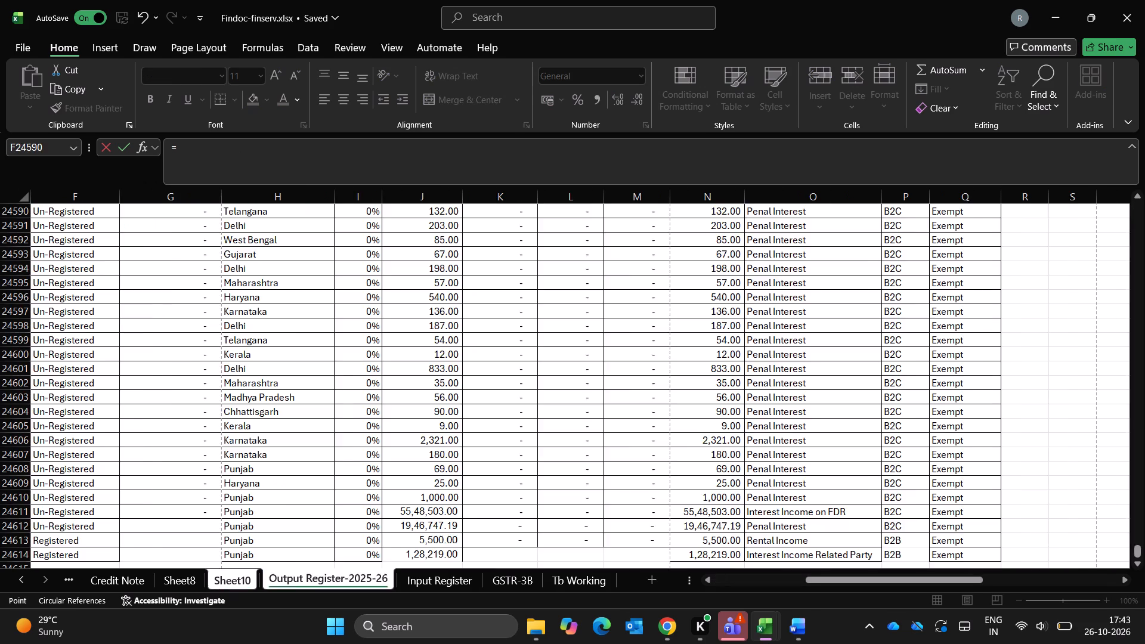
key(ctrl+Page_Up)
key(Up)
key(Down)
key(Down)
key(Down)
key(Right)
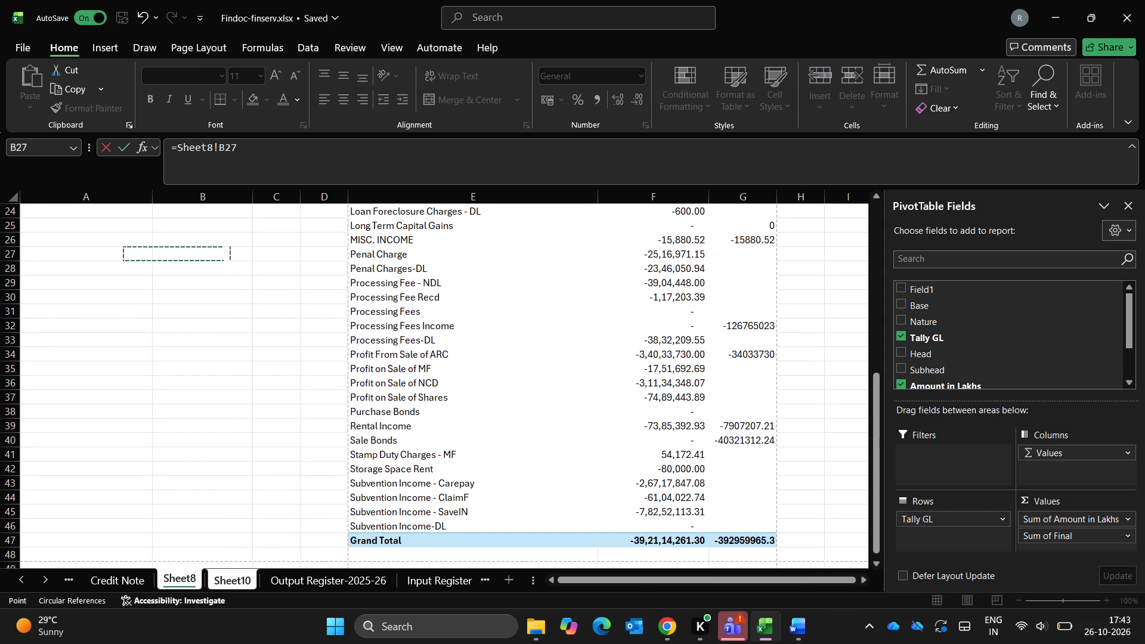
key(Right)
key(Down)
key(Right)
key(Right)
key(Up)
key(Up)
key(Up)
key(Up)
key(Up)
key(Up)
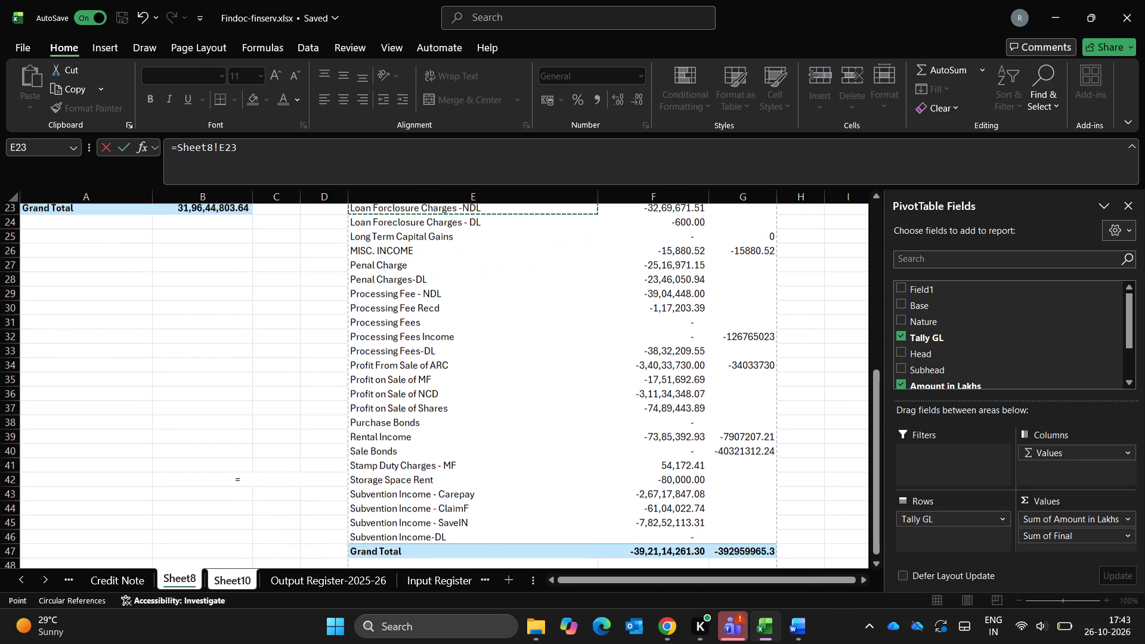
key(Up)
key(Up)
key(Up)
key(Up)
key(Up)
key(Up)
key(Up)
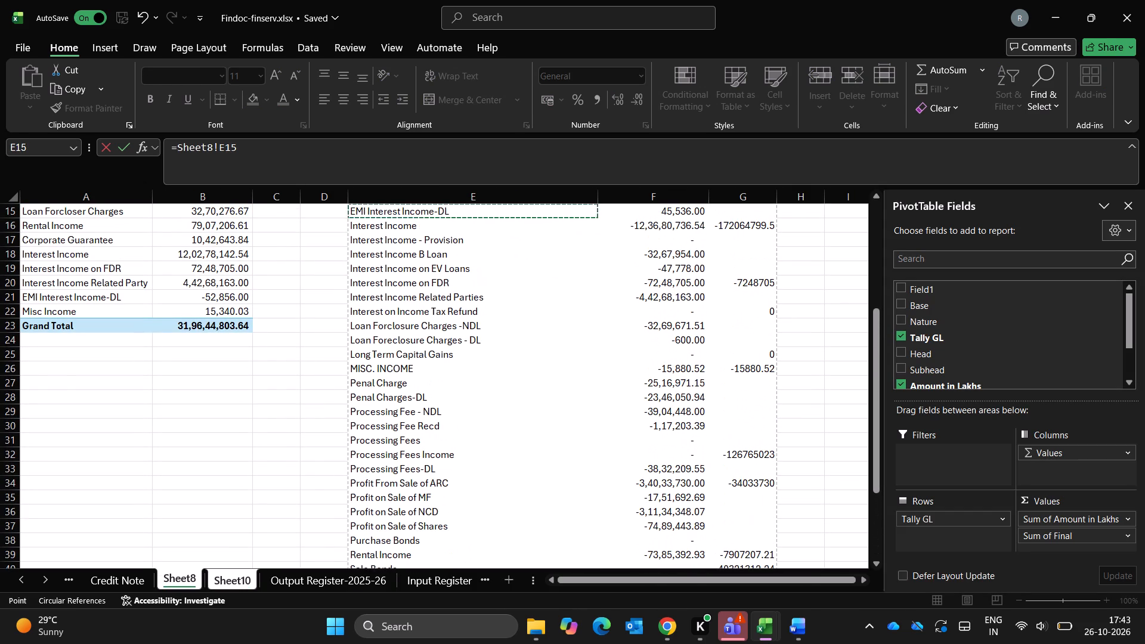
key(Up)
key(Up)
key(Up)
key(Up)
key(Down)
key(Down)
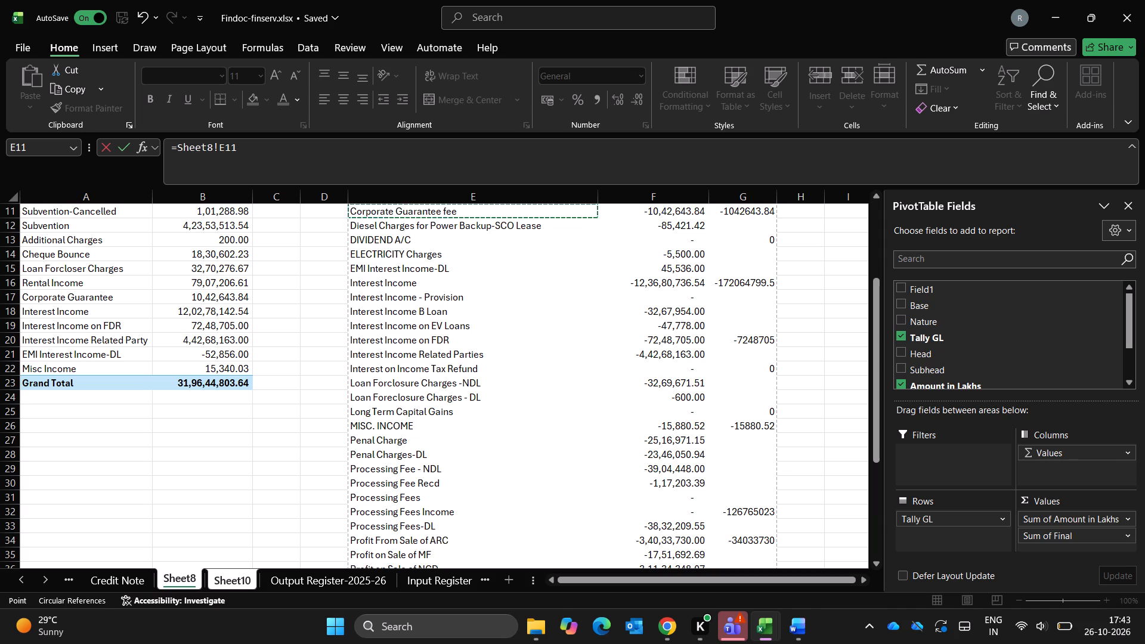
key(Down)
key(Down)
key(Right)
key(Right)
key(Left)
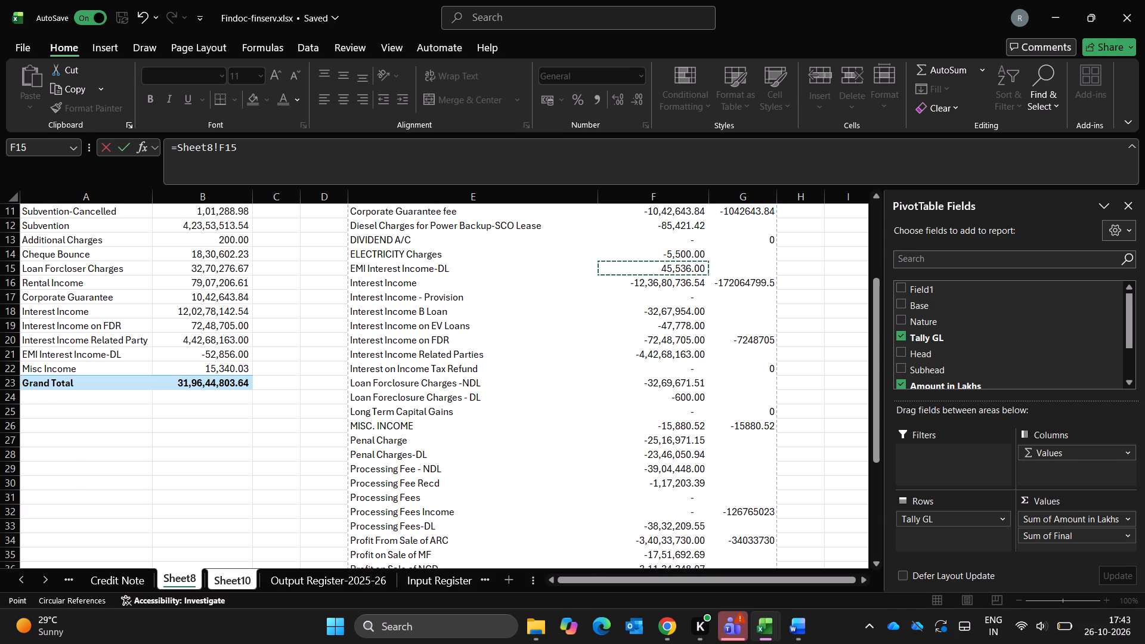
key(Return)
Reverse the sign of the EMI Interest Income-DL link in C19 by multiplying it by -1.
key(Up)
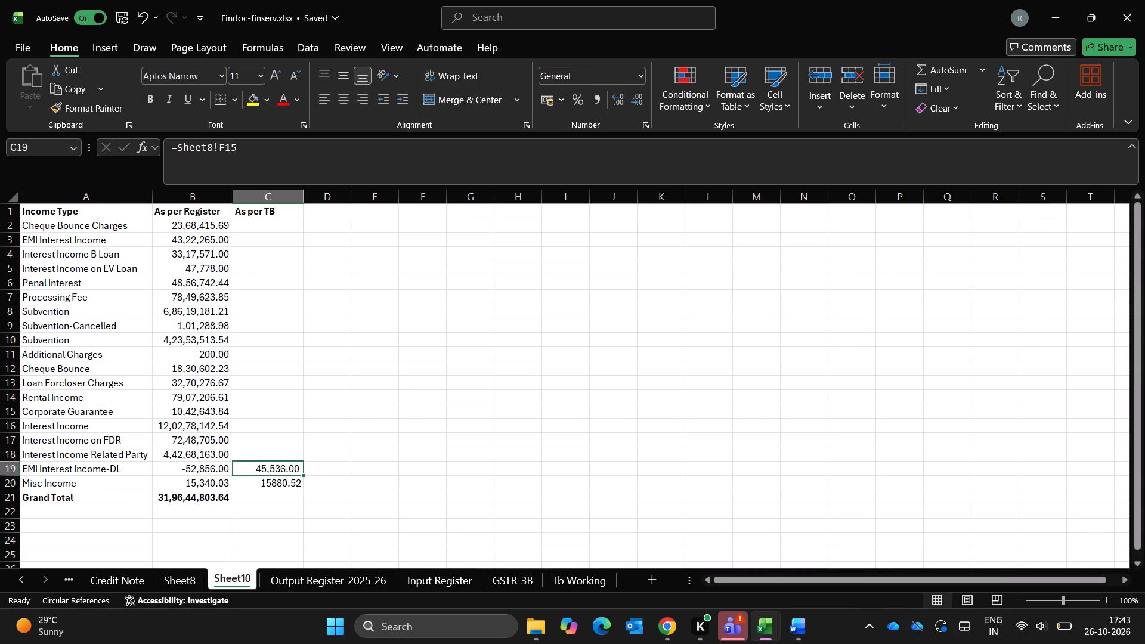
key(Up)
key(Down)
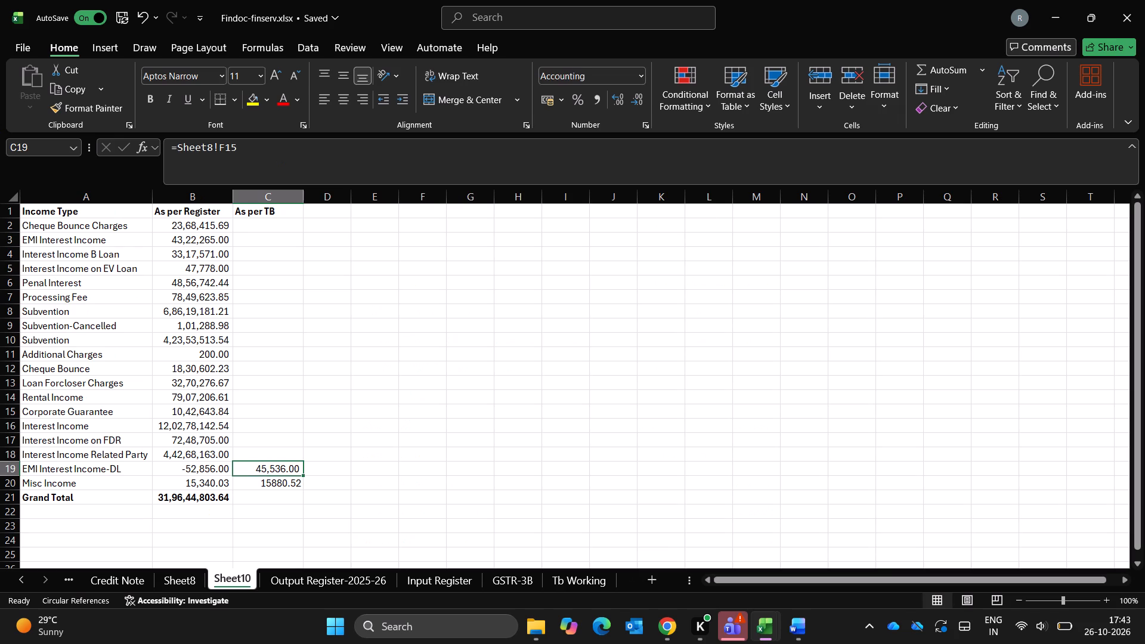
click(282, 163)
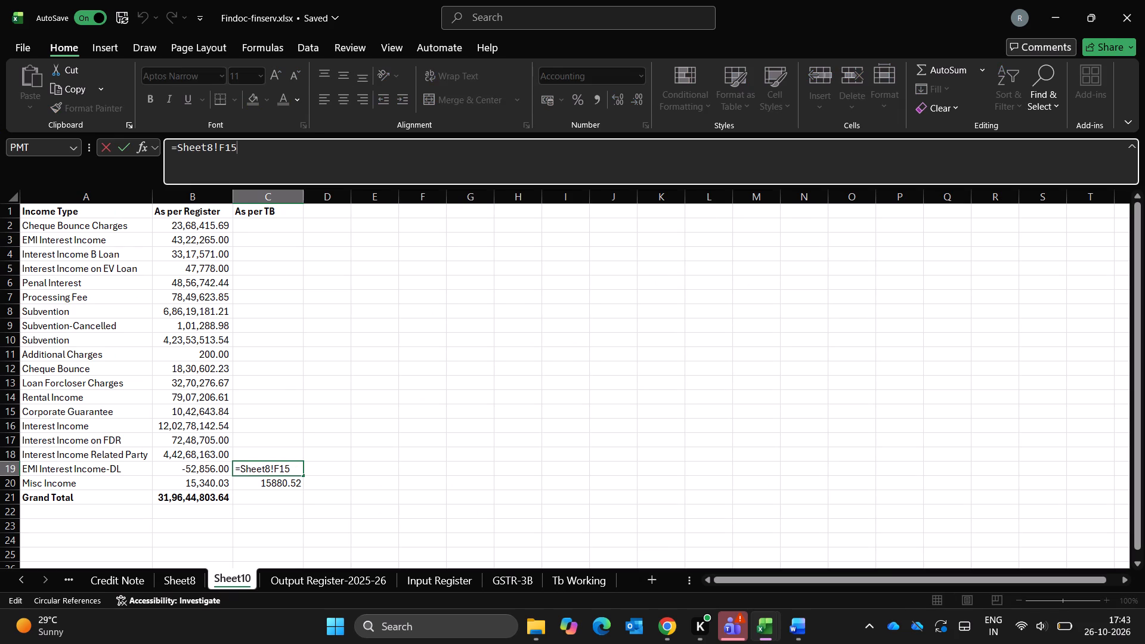
key(shift+asterisk)
text(-1)
key(Return)
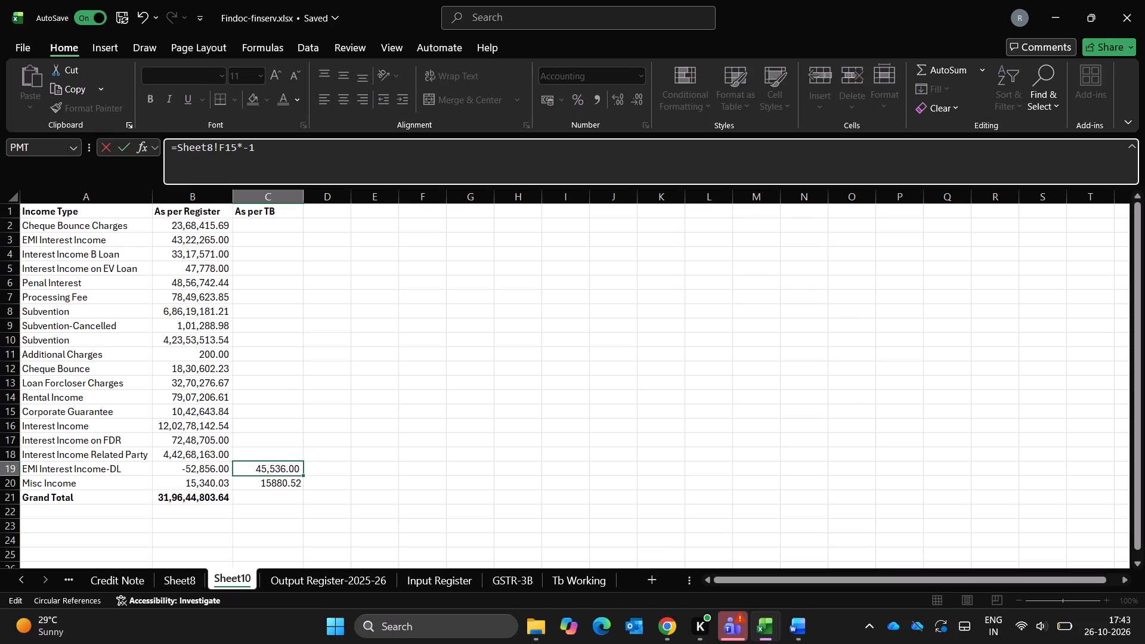
Link Interest Income Related Party's As per TB cell, C18 on Sheet10, to the Interest Income Related Parties amount in Sheet8 F21.
key(Down)
key(Up)
key(Up)
key(Up)
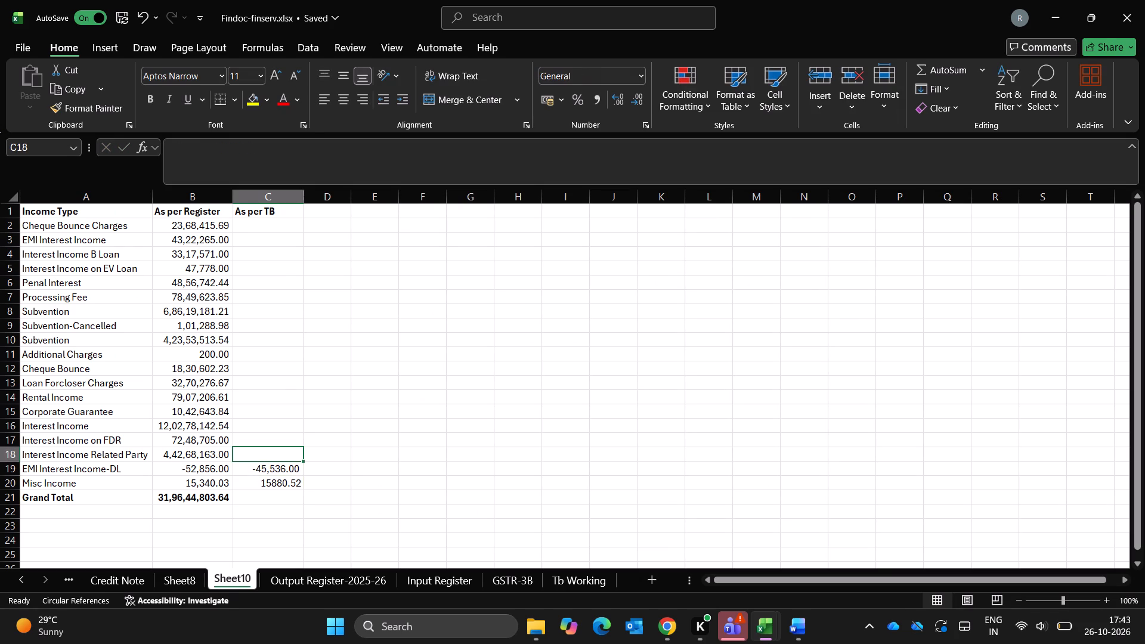
key(equal)
key(ctrl+Page_Up)
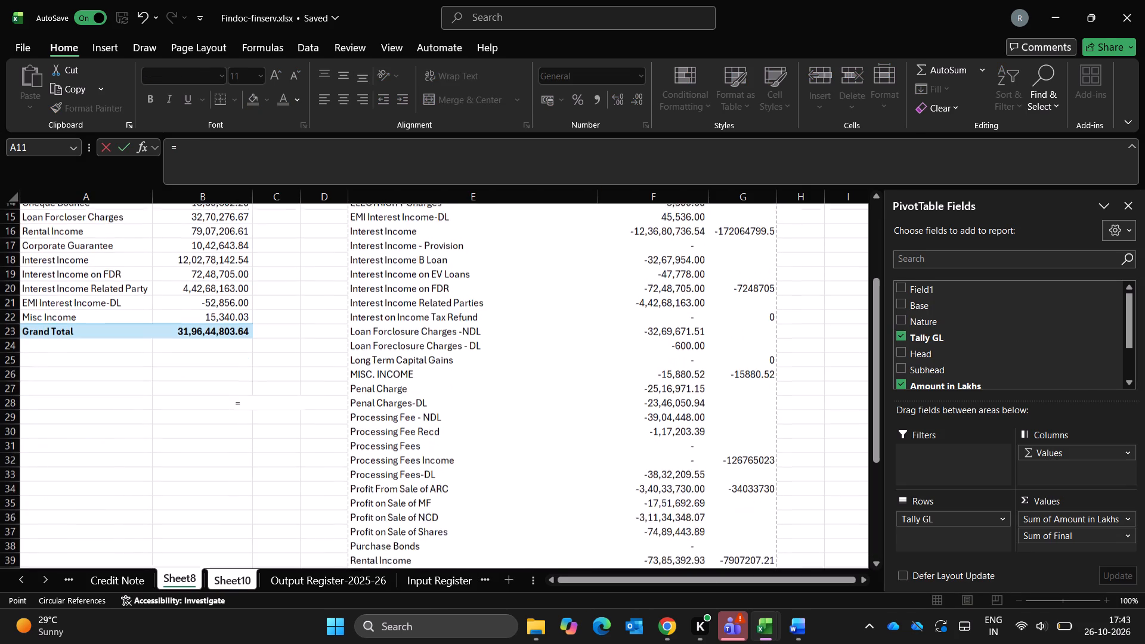
scroll(386, 413, up, 1)
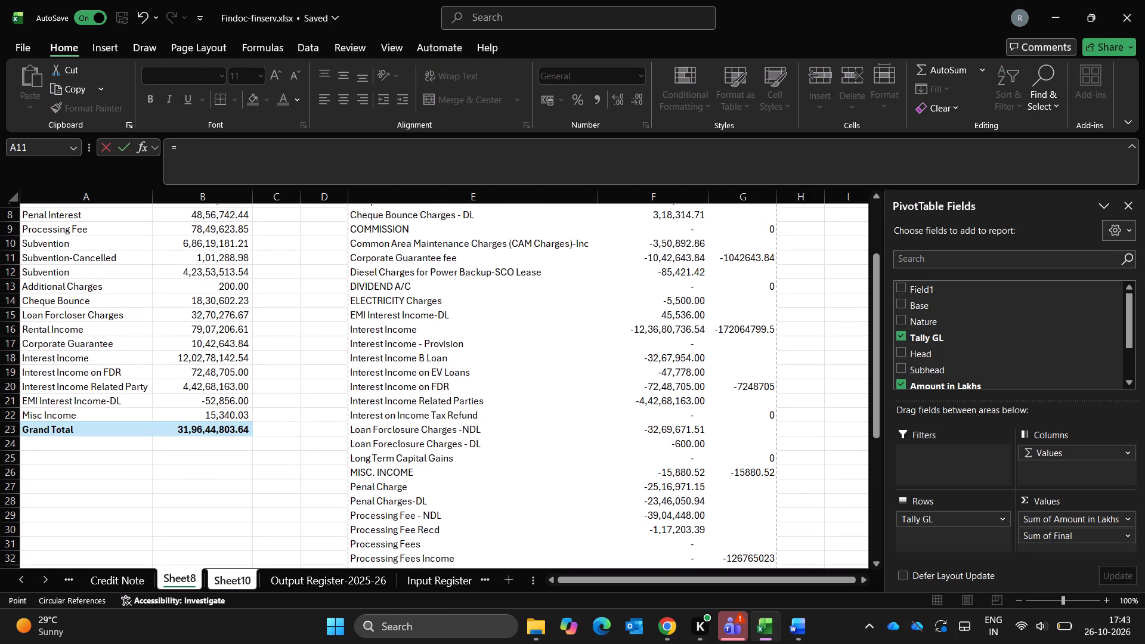
click(679, 402)
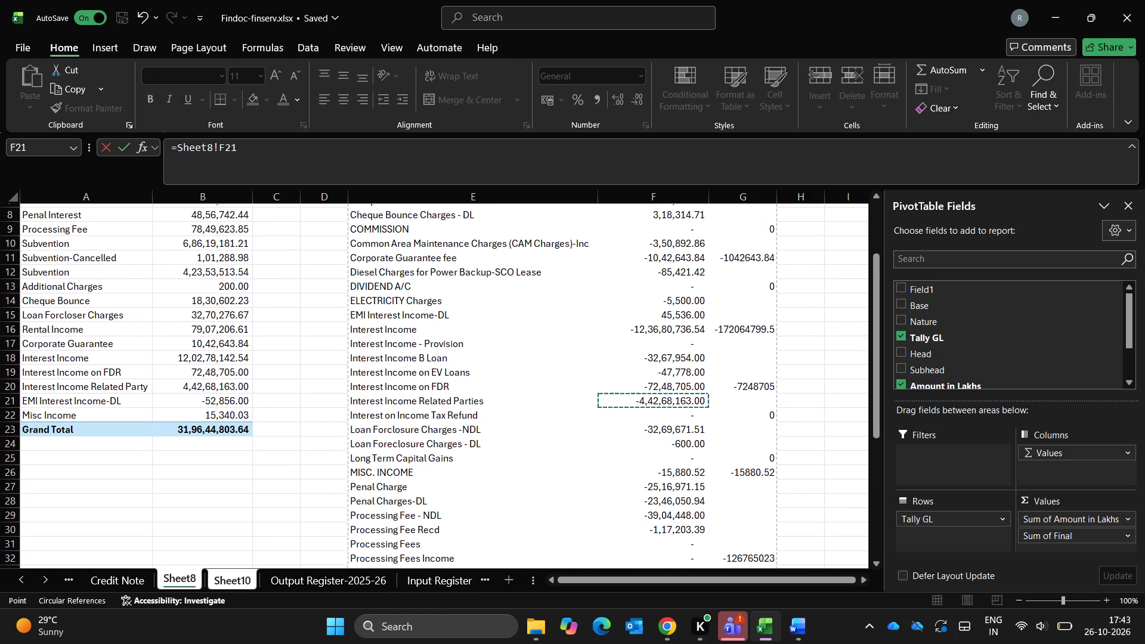
key(Return)
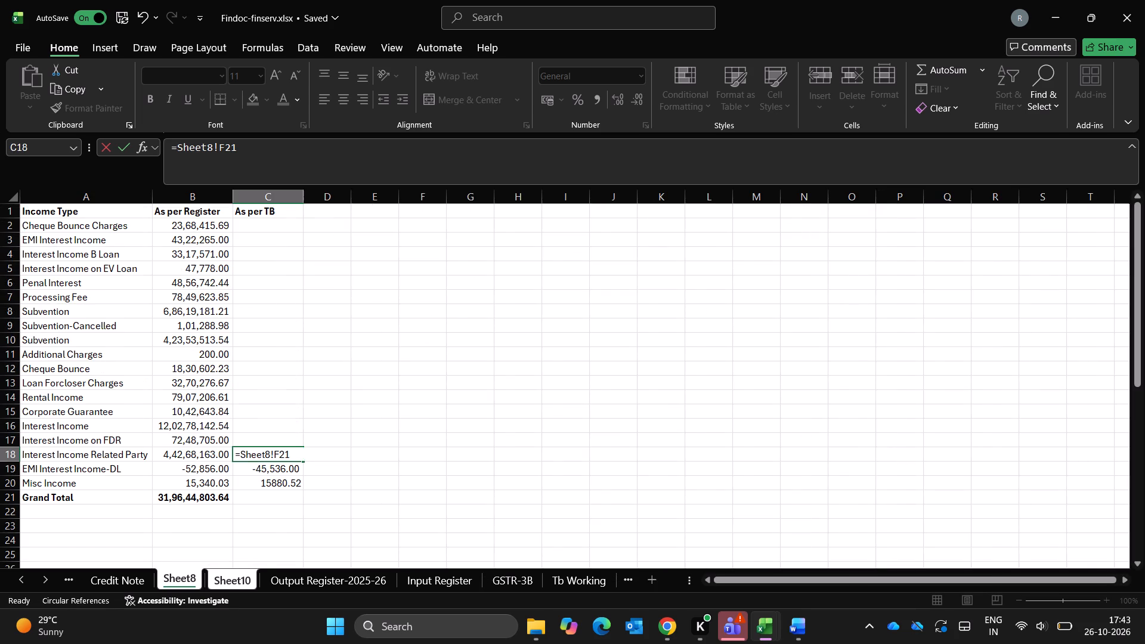
Reverse the sign of the Interest Income Related Party link in C18 by multiplying it by -1.
key(Up)
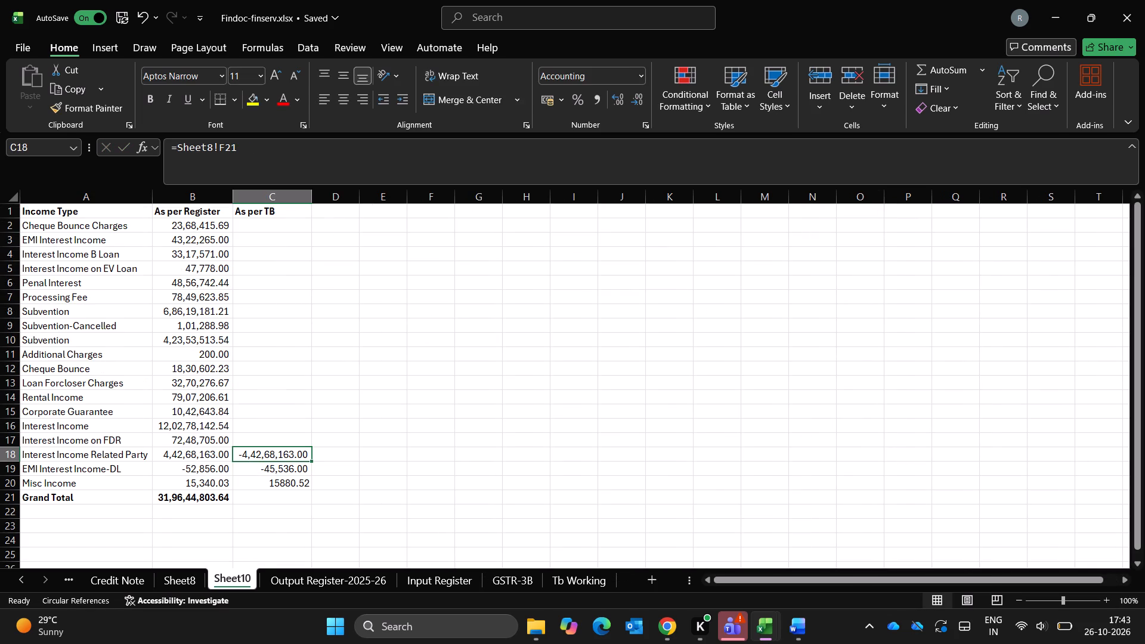
click(353, 173)
key(shift+asterisk)
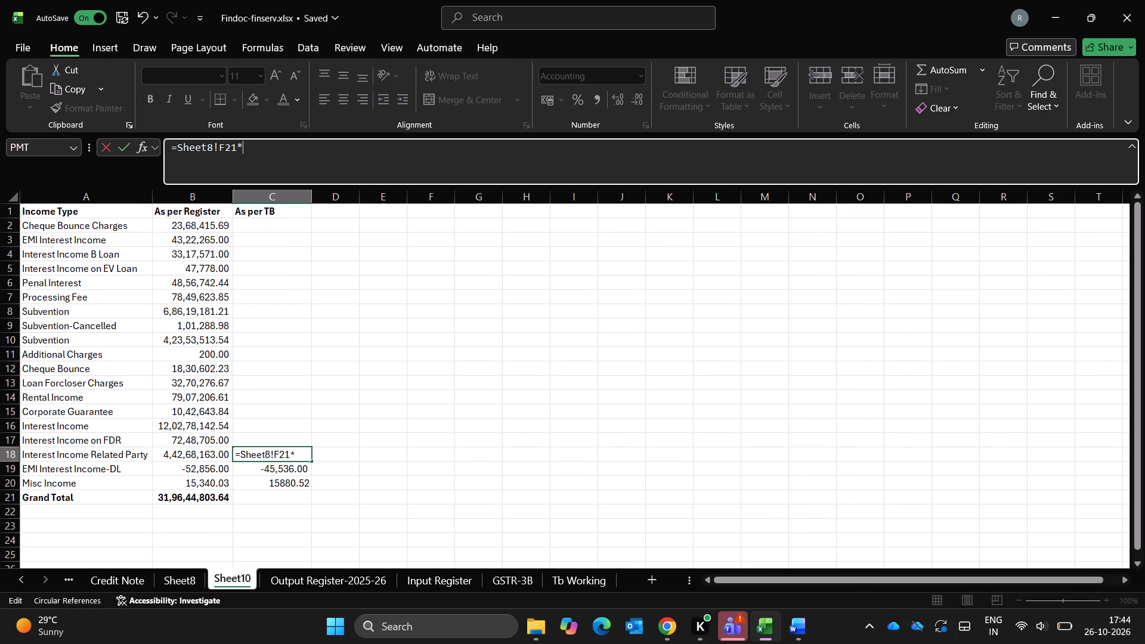
text(-1)
key(Return)
Fill Interest Income on FDR's As per TB cell, C17 on Sheet10, with Sheet8's Sum of Final amount in G20 multiplied by -1.
key(Up)
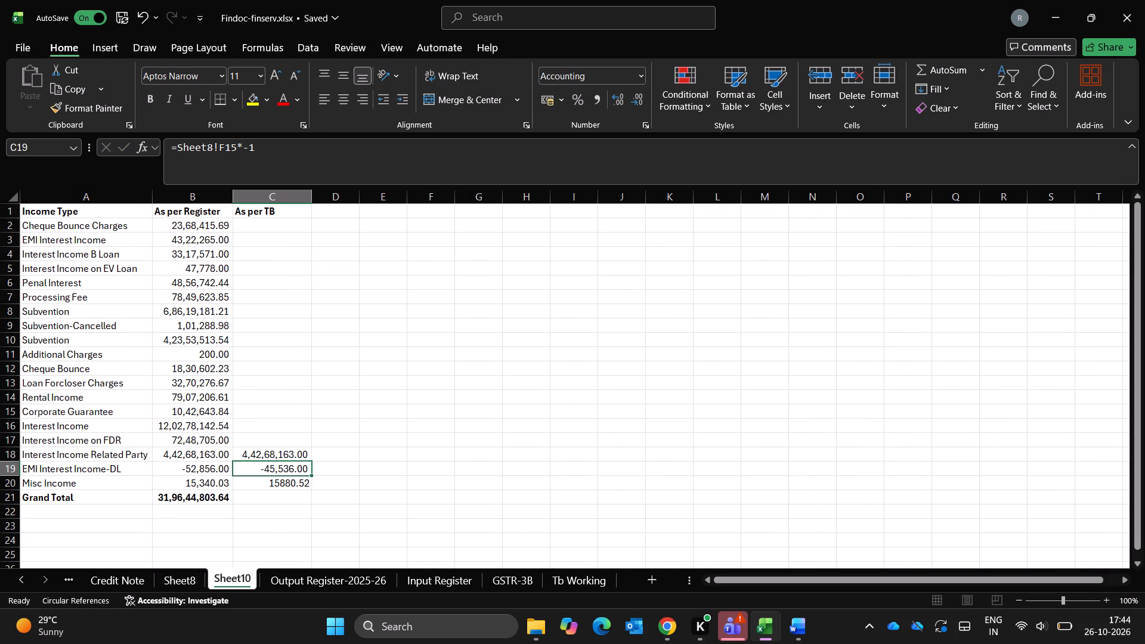
key(Up)
key(Left)
key(Left)
key(Right)
key(Right)
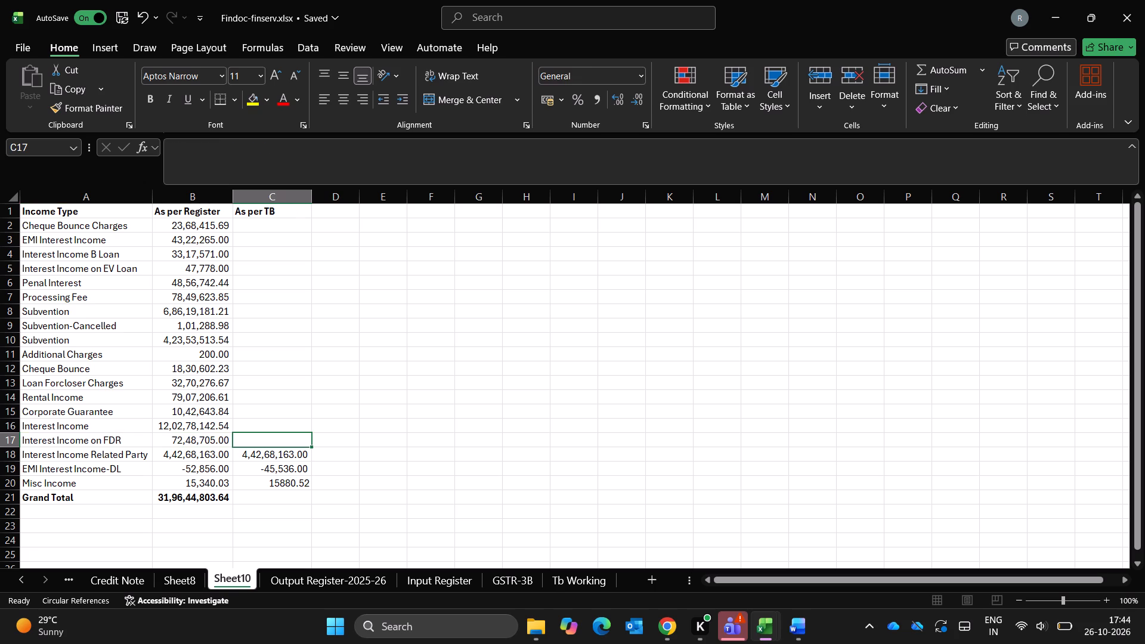
key(equal)
key(ctrl+Page_Up)
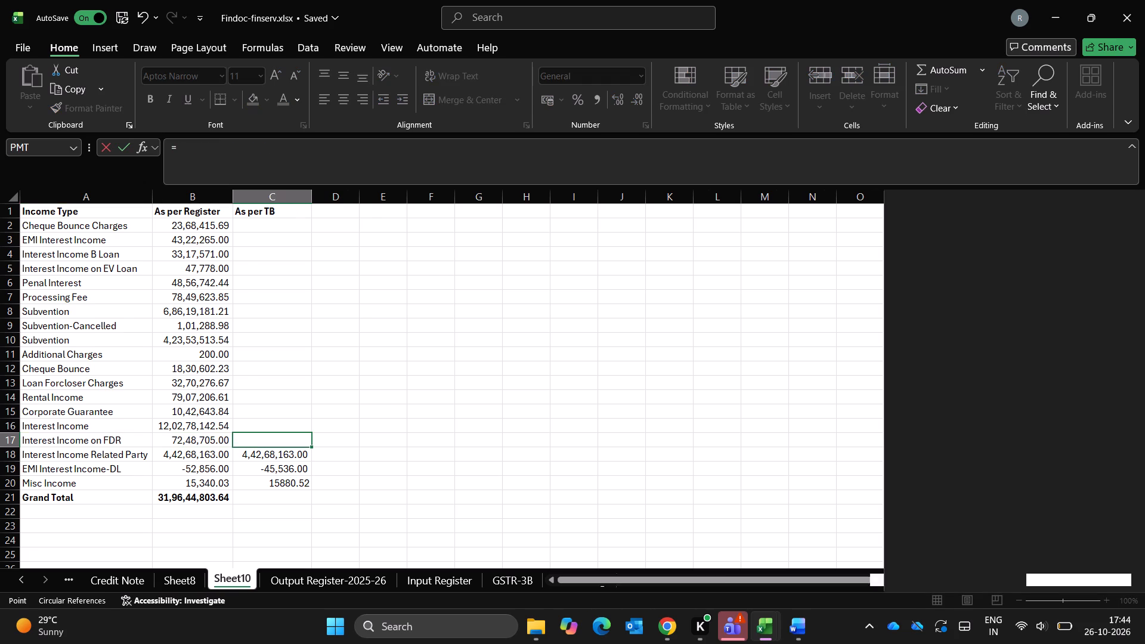
scroll(431, 410, down, 1)
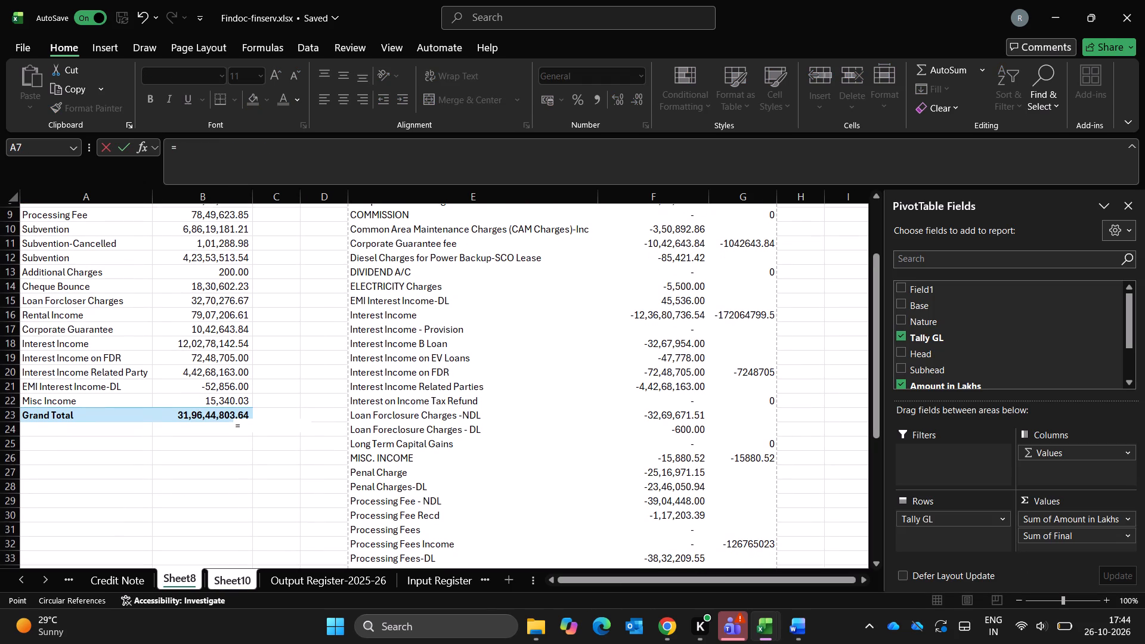
scroll(431, 410, down, 1)
click(740, 374)
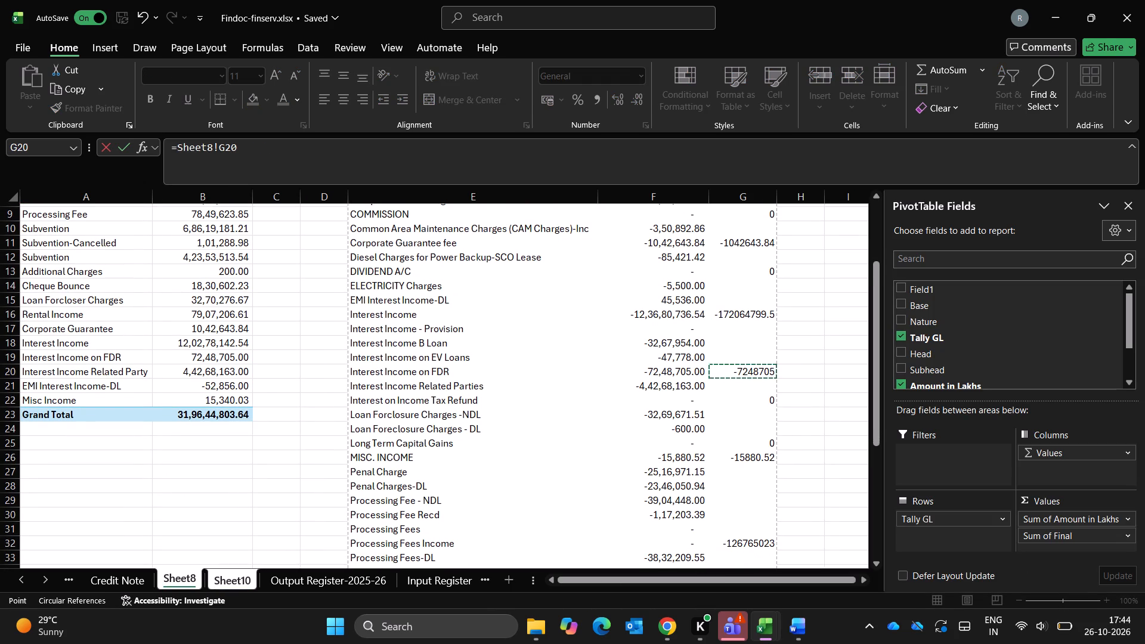
key(shift+asterisk)
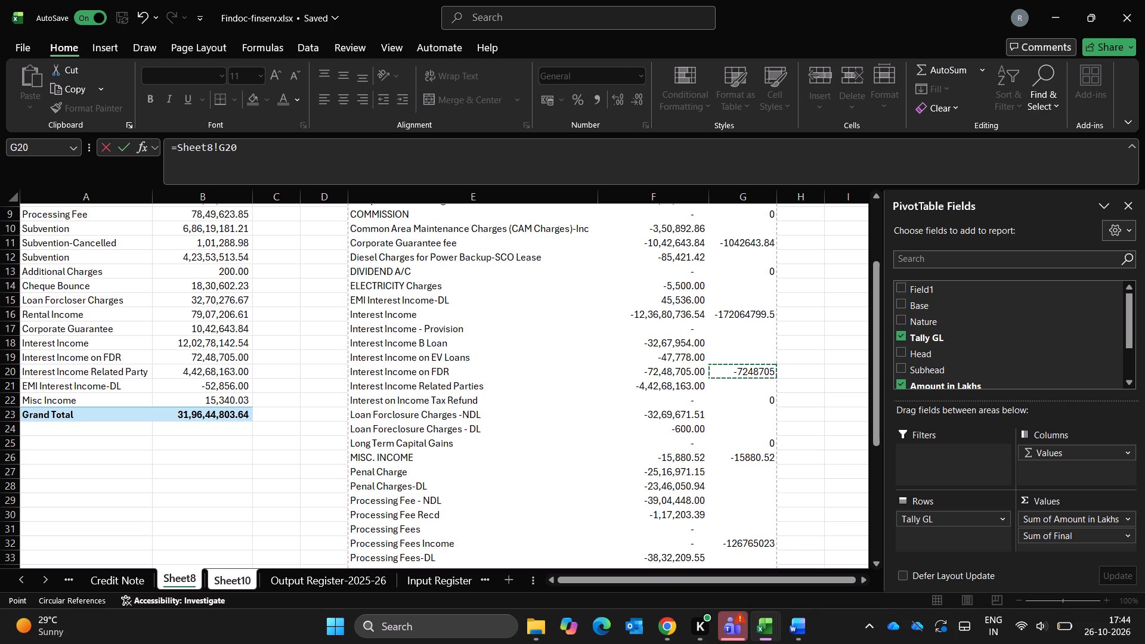
text(-1)
key(Return)
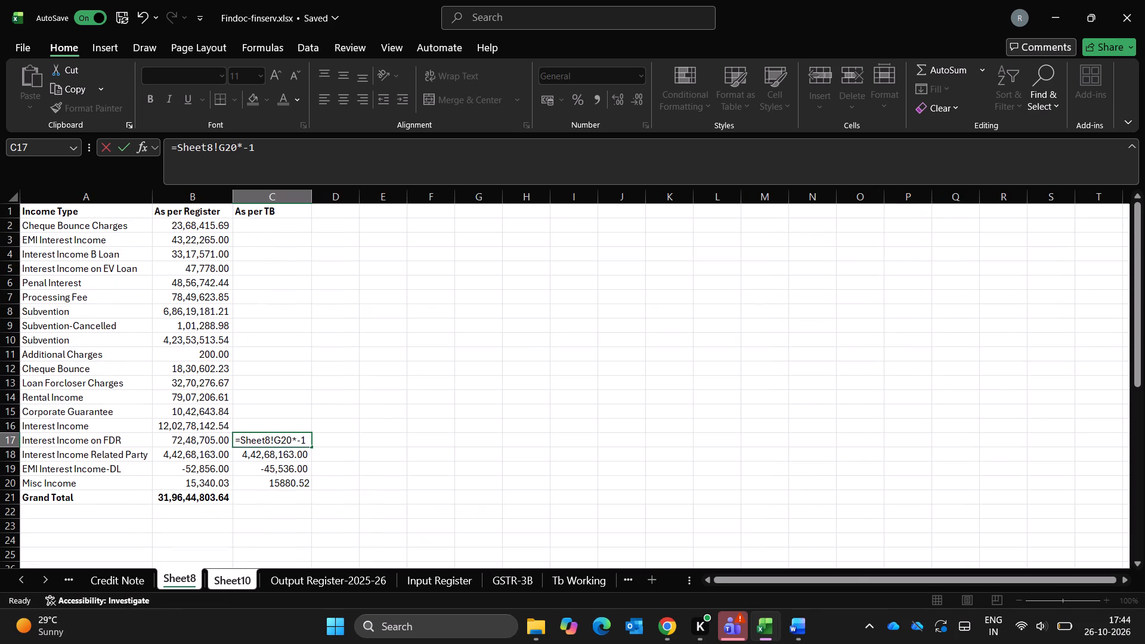
Fill Interest Income's As per TB cell, C16 on Sheet10, with Sheet8's Sum of Final amount in G16 multiplied by -1.
key(Up)
key(Up)
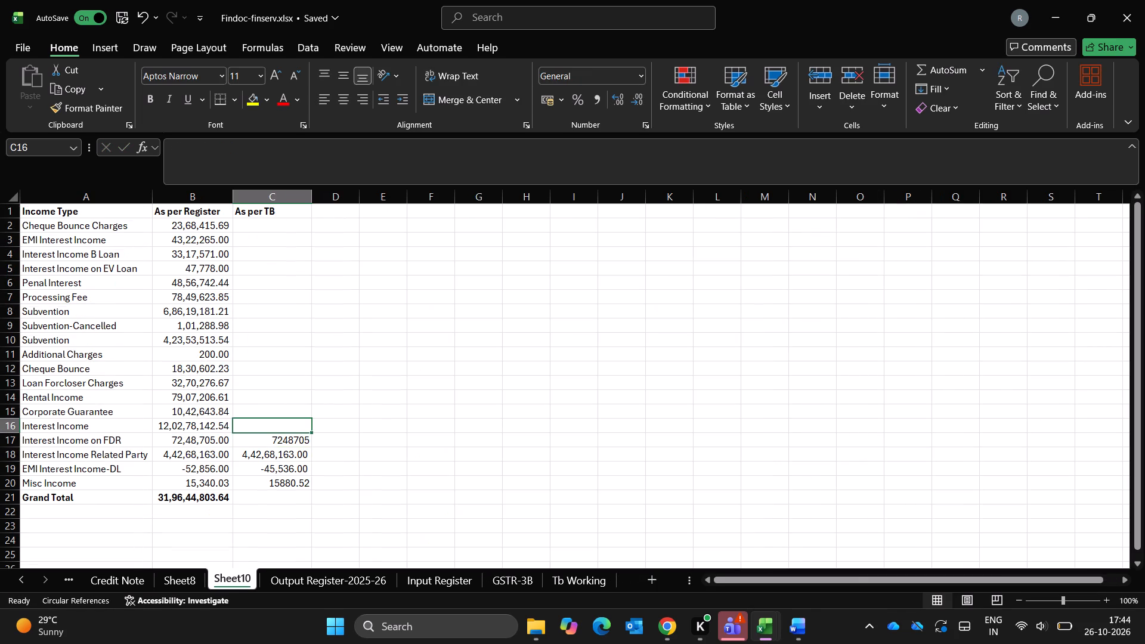
key(equal)
key(ctrl+Page_Down)
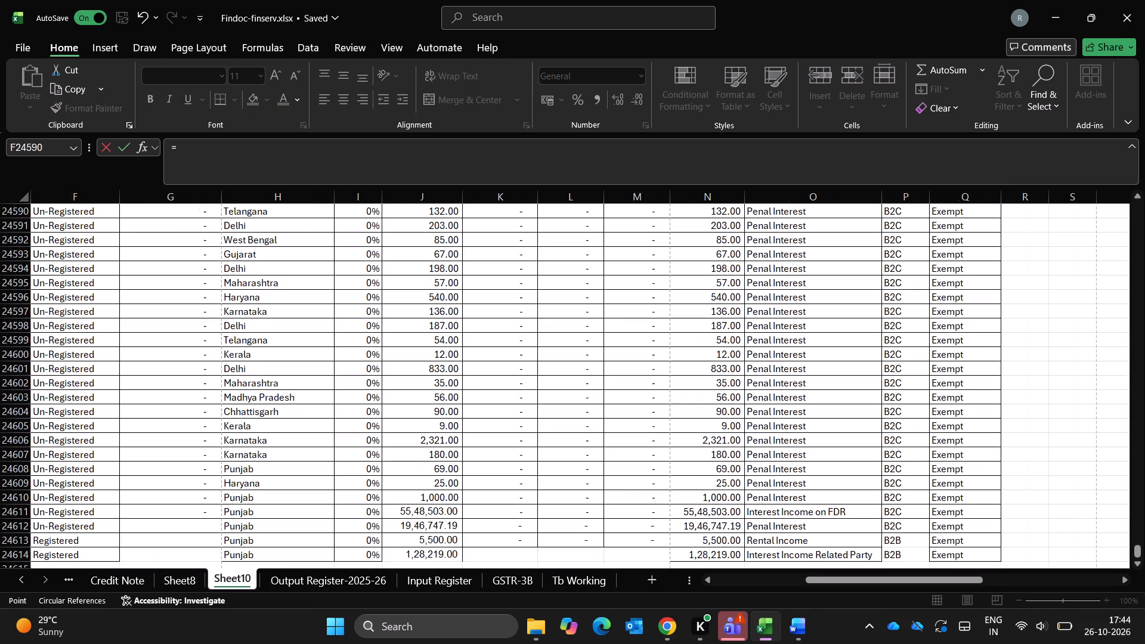
key(ctrl+Page_Up)
key(ctrl+Page_Up)
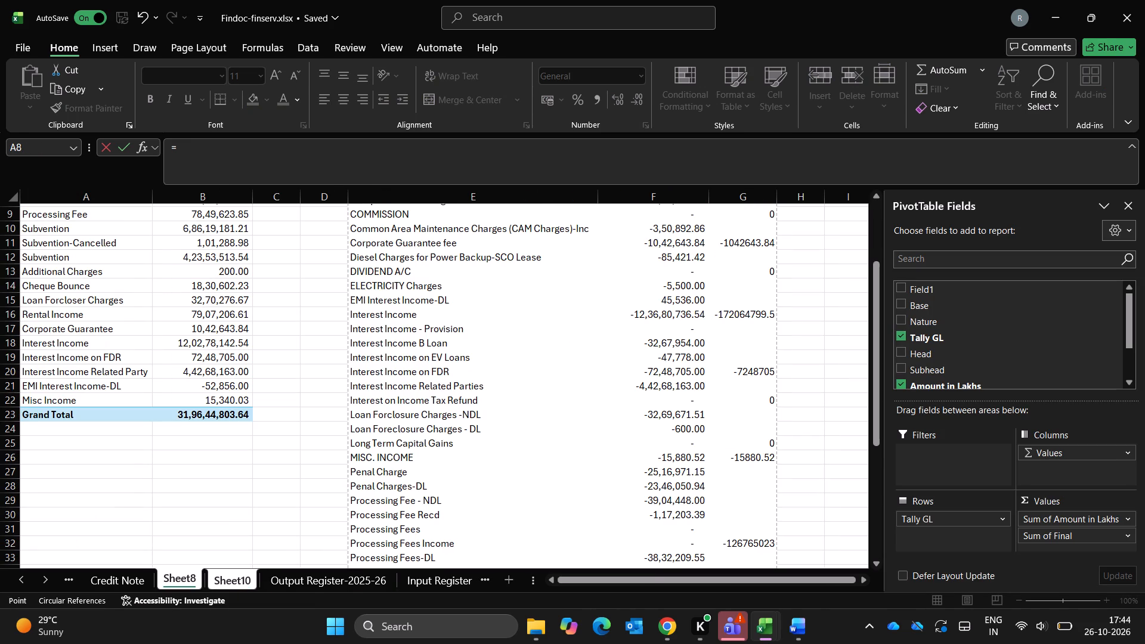
click(750, 315)
key(shift+asterisk)
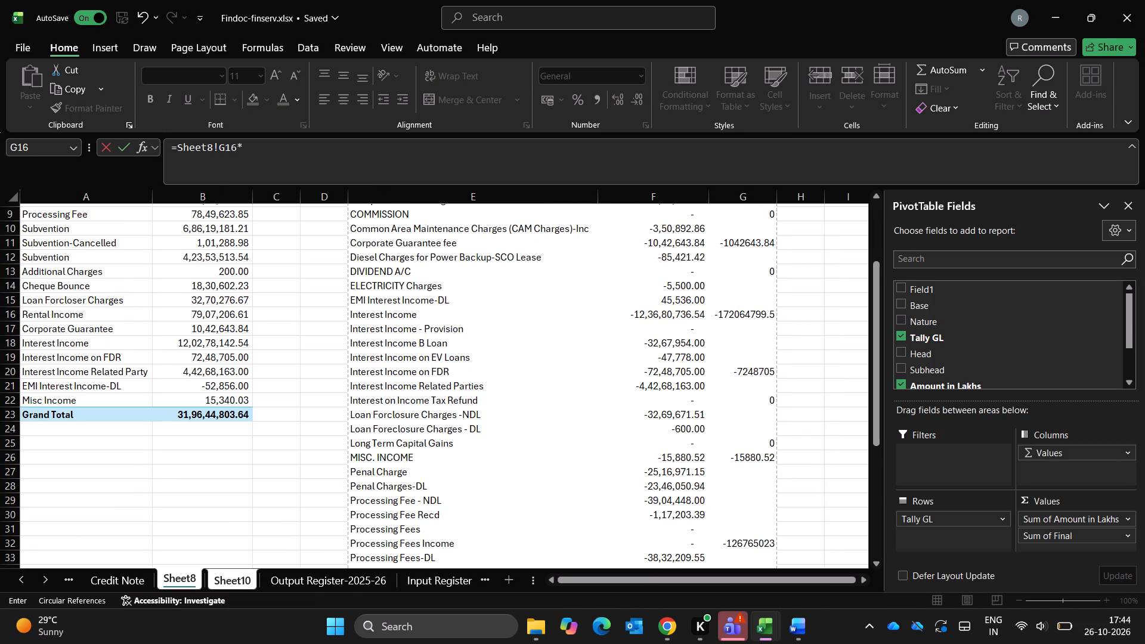
text(-1)
key(Return)
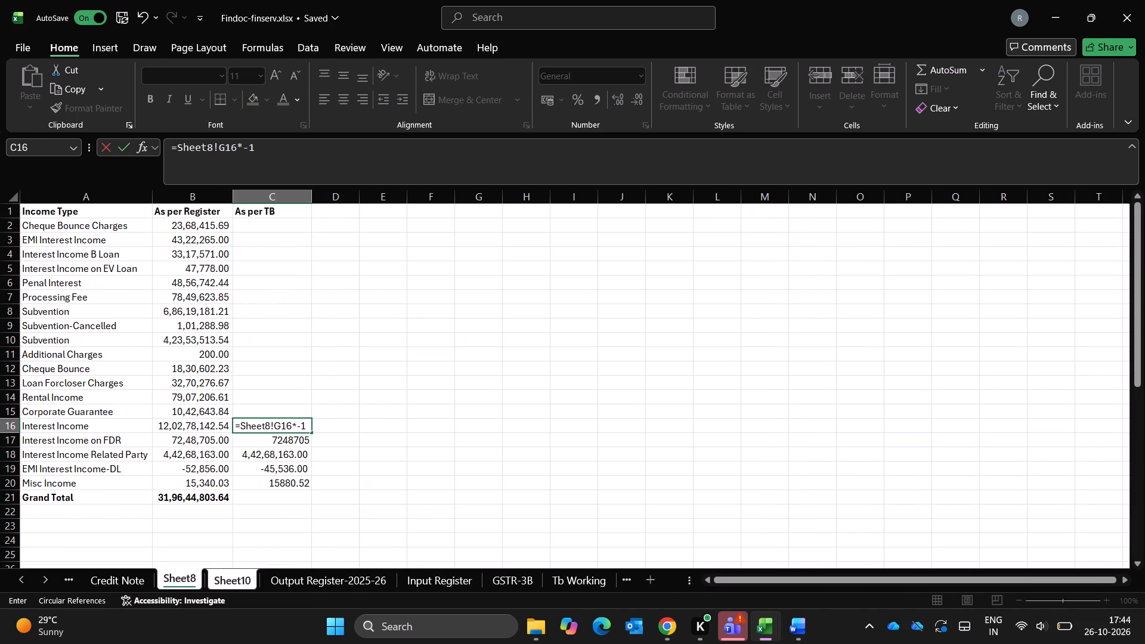
Link Corporate Guarantee's As per TB cell, C15 on Sheet10, to the trial balance pivot on Sheet8.
key(Up)
key(Up)
key(Down)
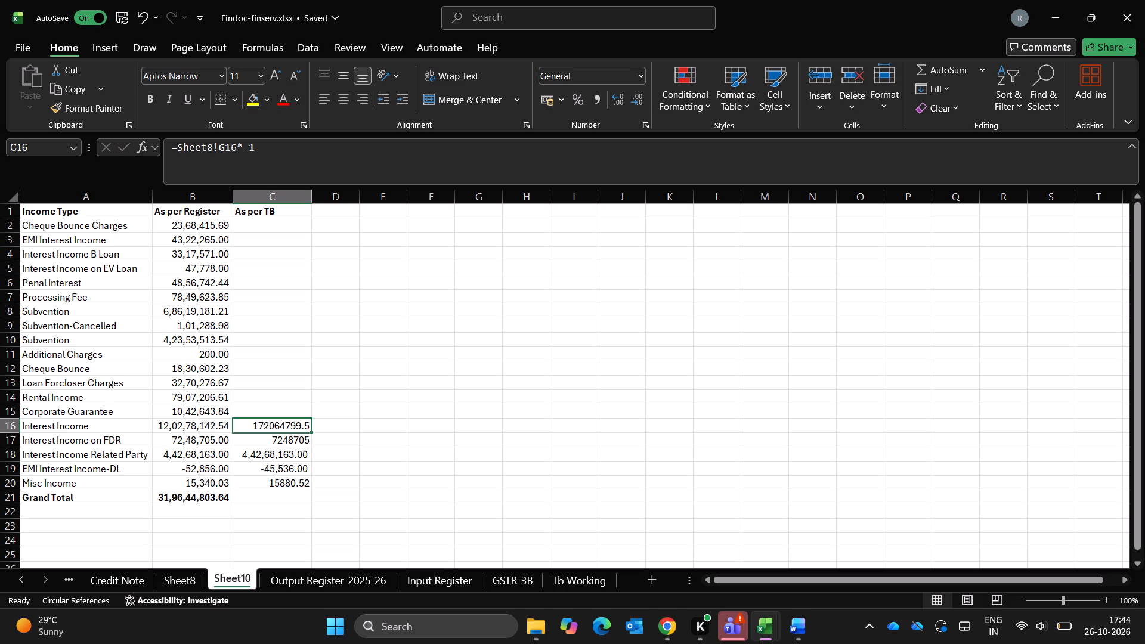
key(ctrl+Page_Up)
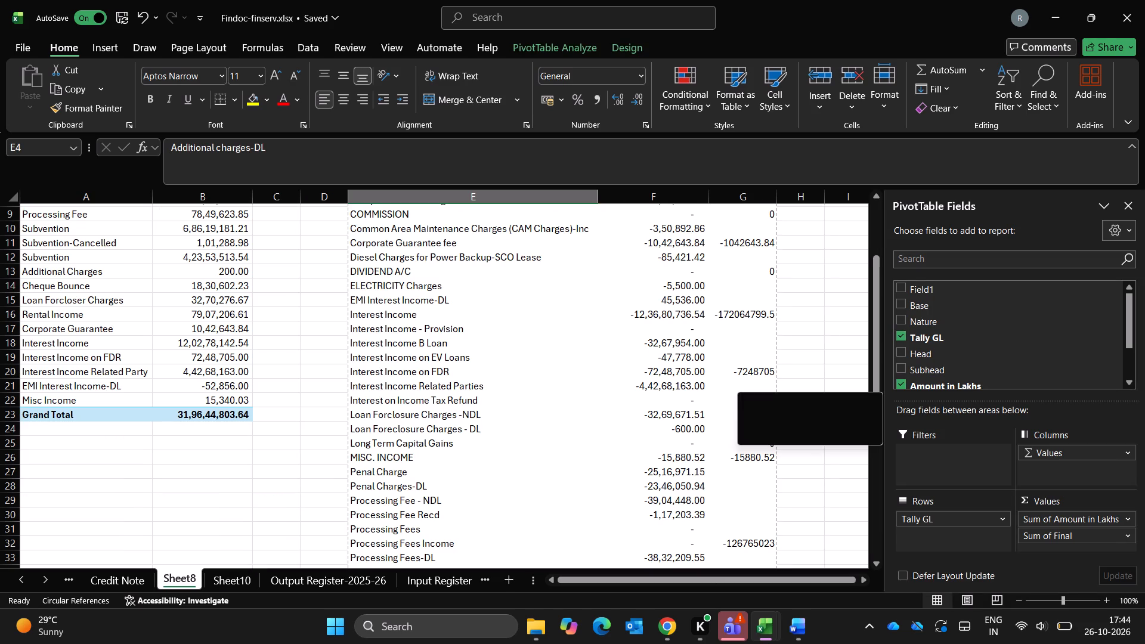
key(ctrl+Page_Down)
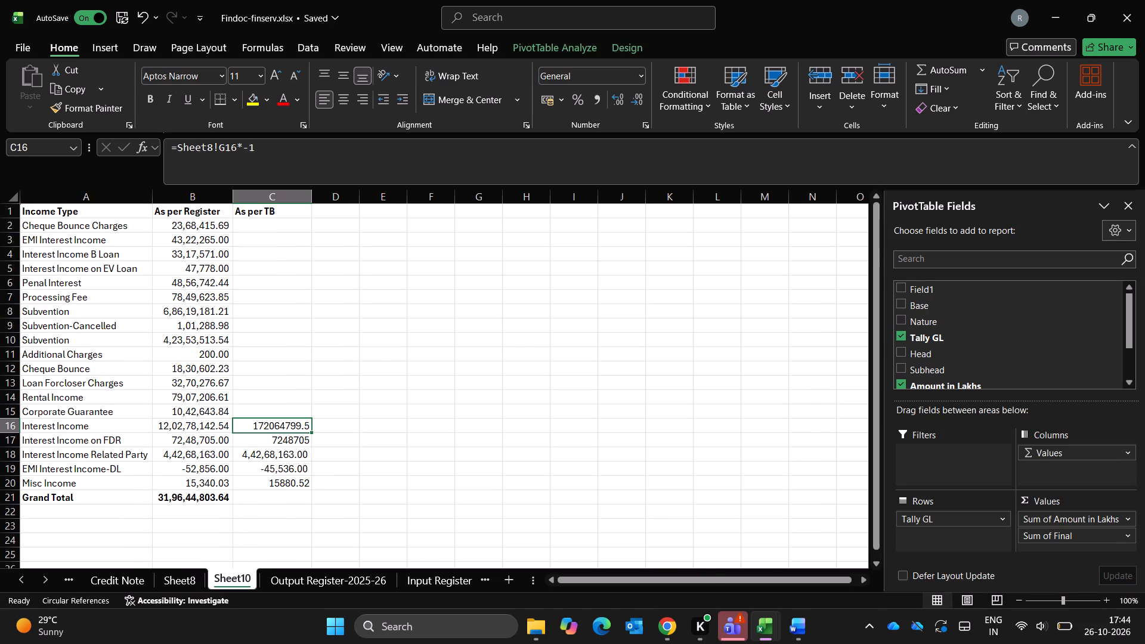
key(Up)
key(Up)
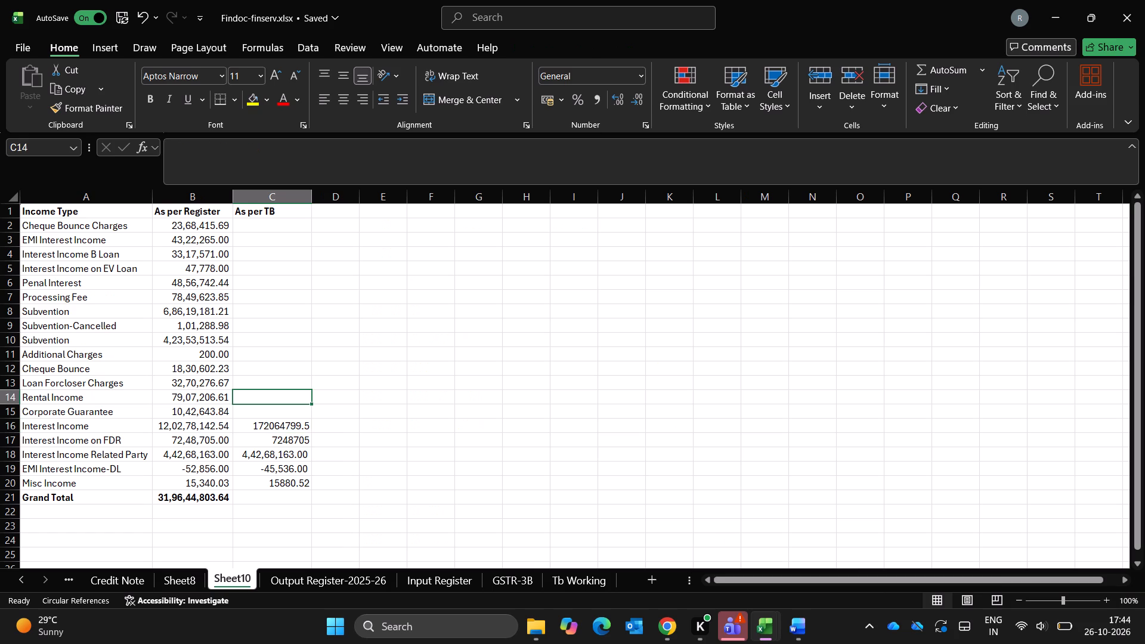
key(Down)
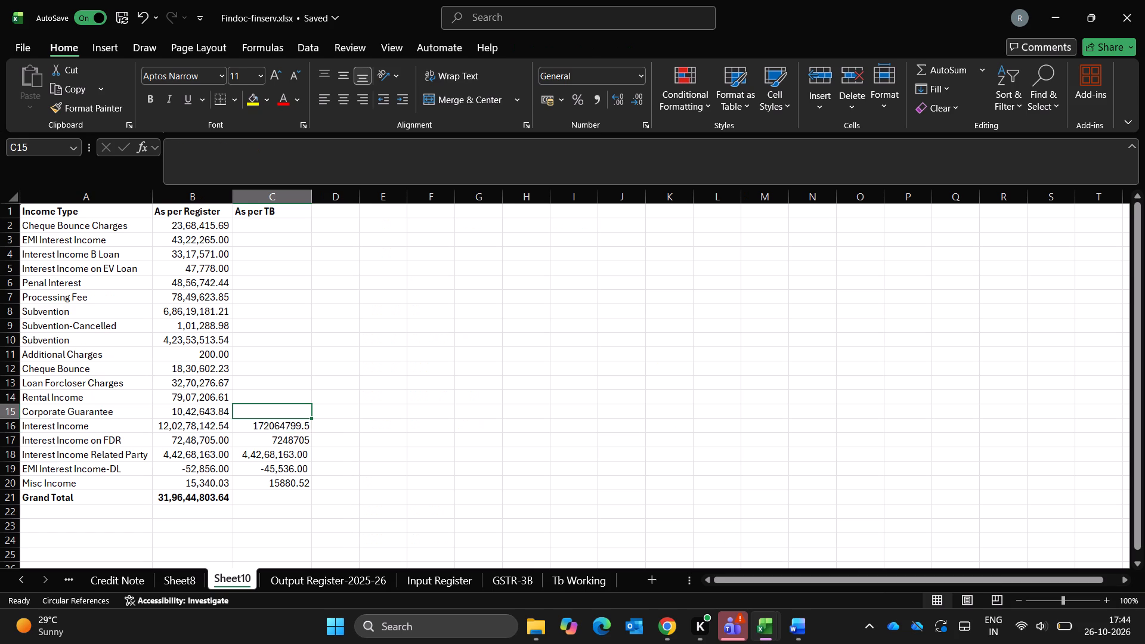
key(equal)
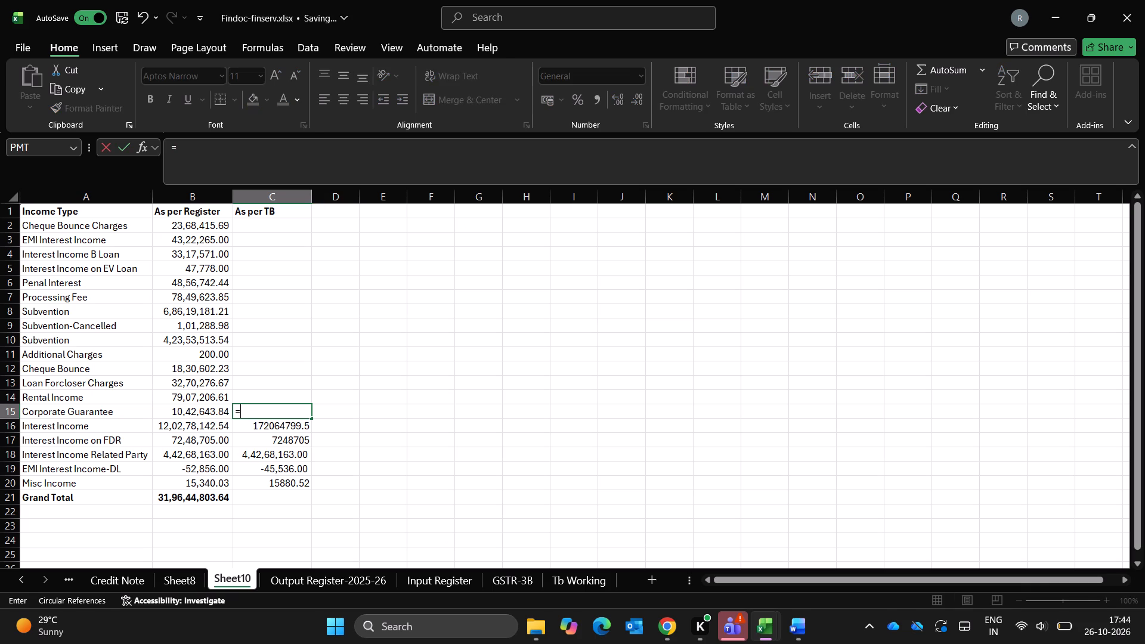
key(ctrl+Page_Up)
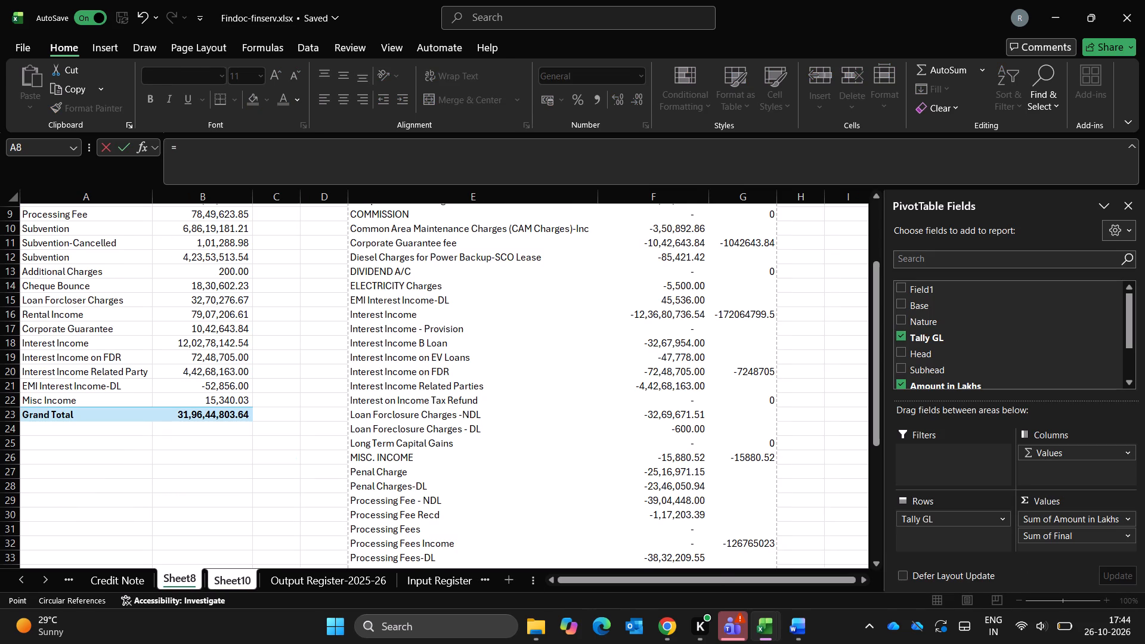
scroll(567, 434, up, 1)
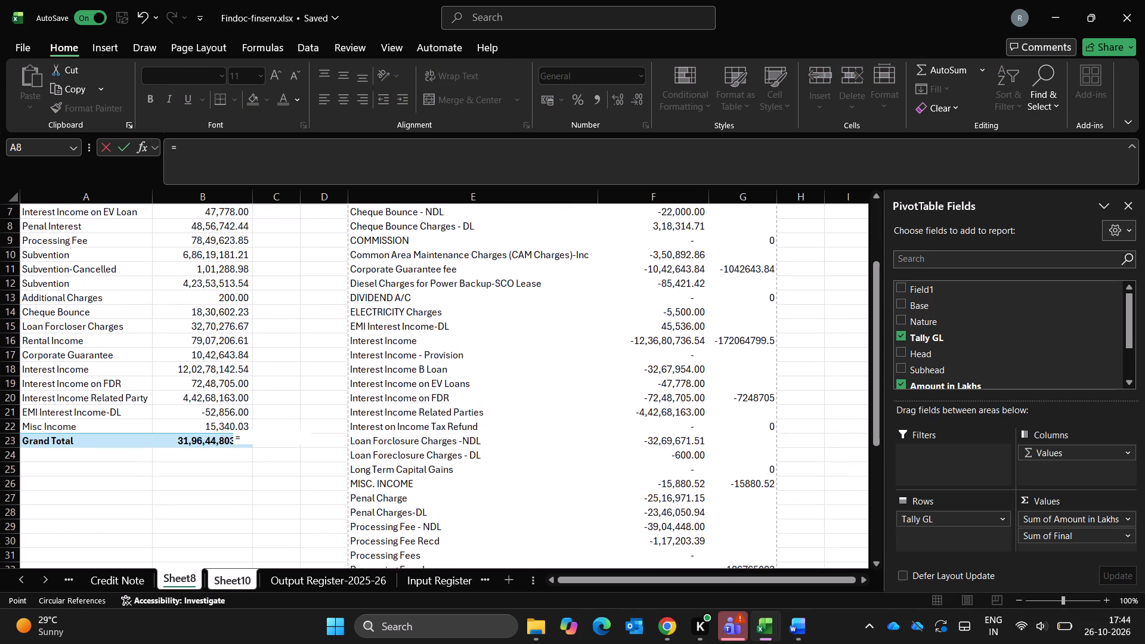
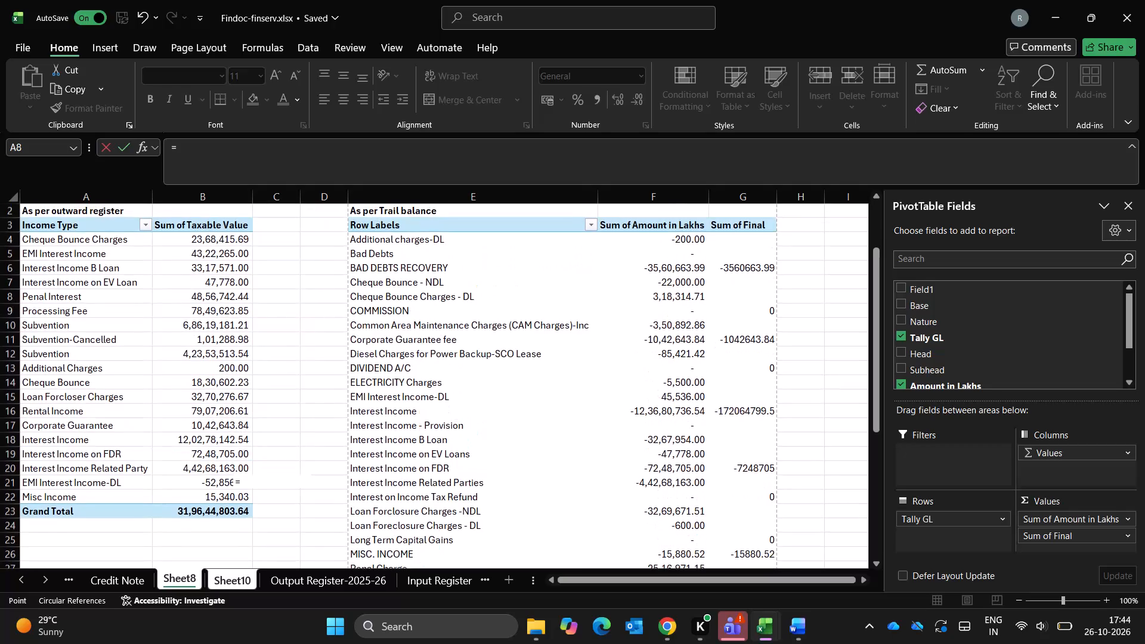
Complete Corporate Guarantee's As per TB formula in C15 with Sheet8's Sum of Final amount in G11 multiplied by -1.
click(729, 336)
key(shift+asterisk)
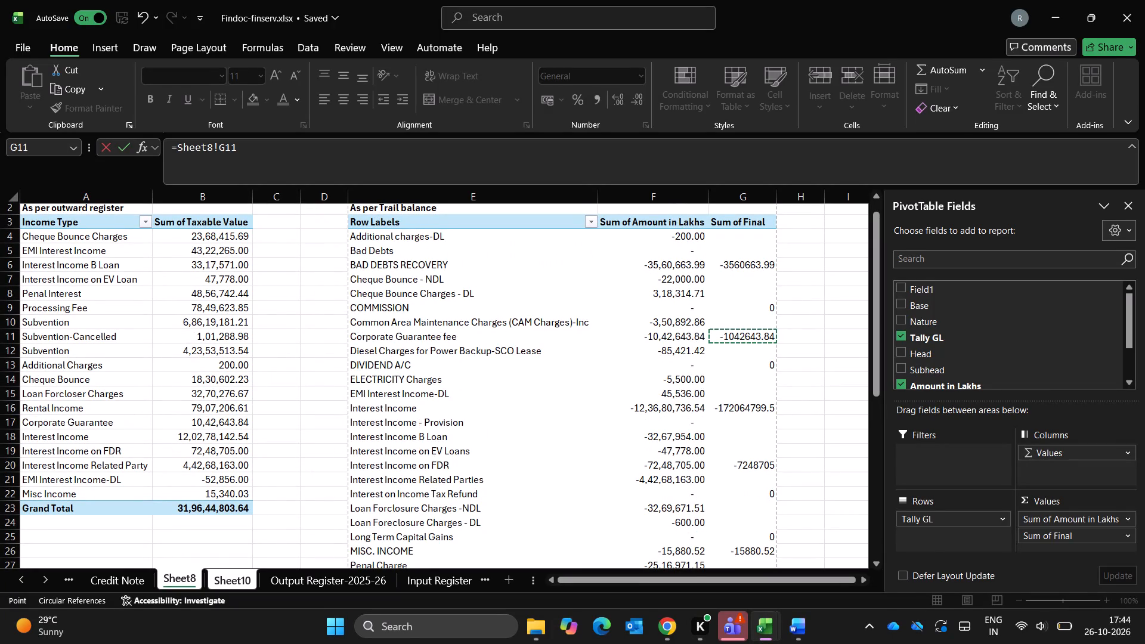
text(-1)
key(Return)
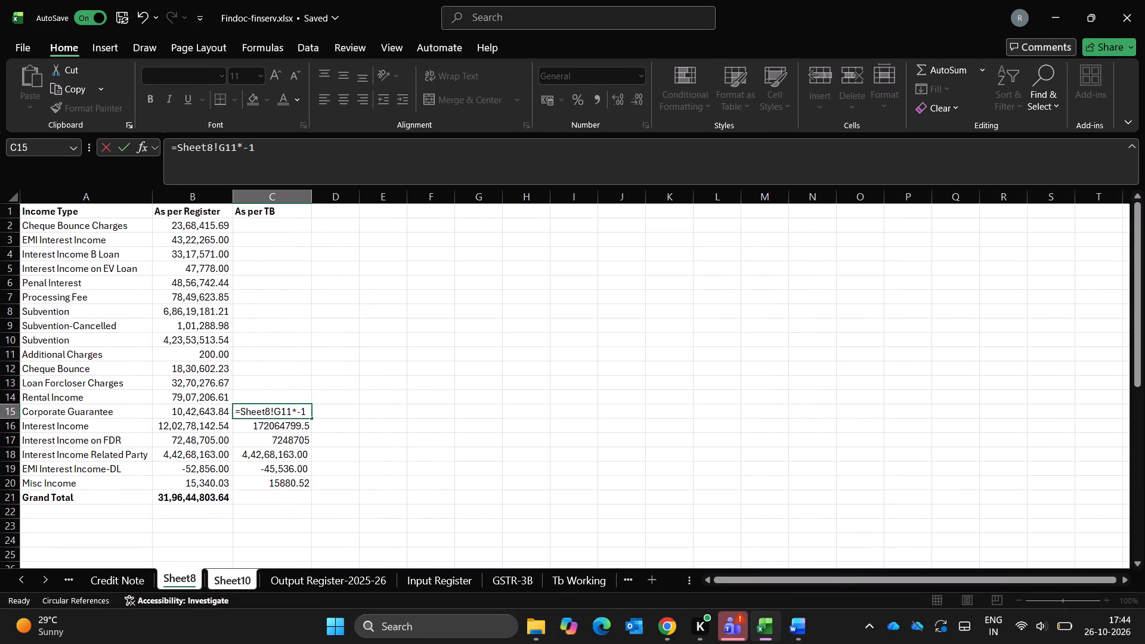
Link Rental Income's As per TB cell, C14 on Sheet10, to Sheet8's Rental Income Sum of Final amount in G39.
key(Up)
key(Up)
key(equal)
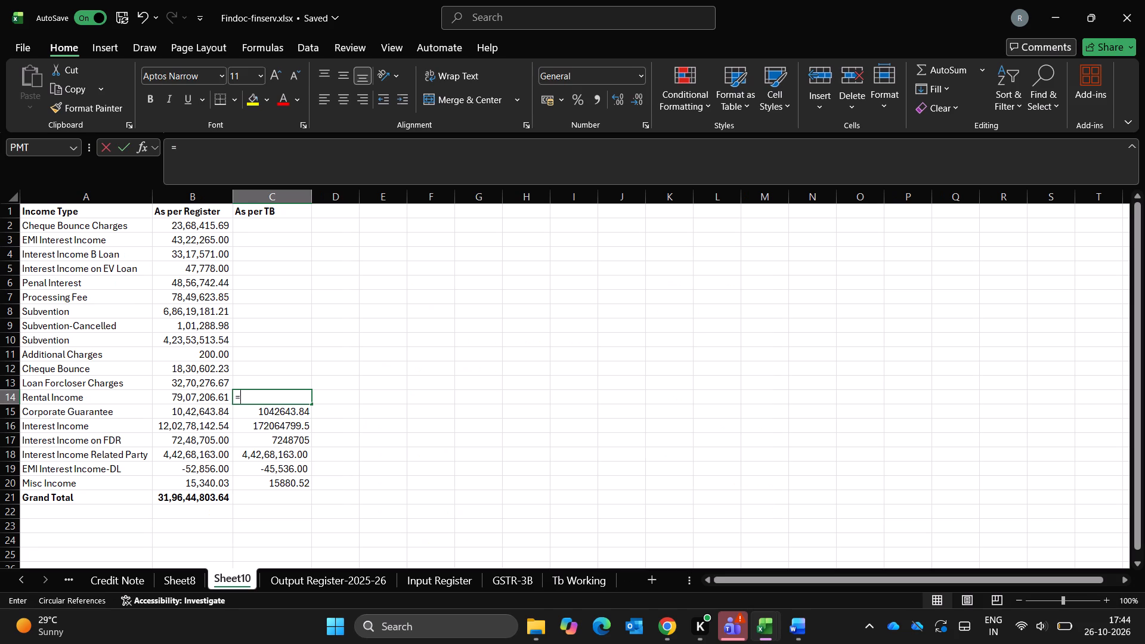
key(ctrl+Page_Up)
scroll(607, 321, down, 1)
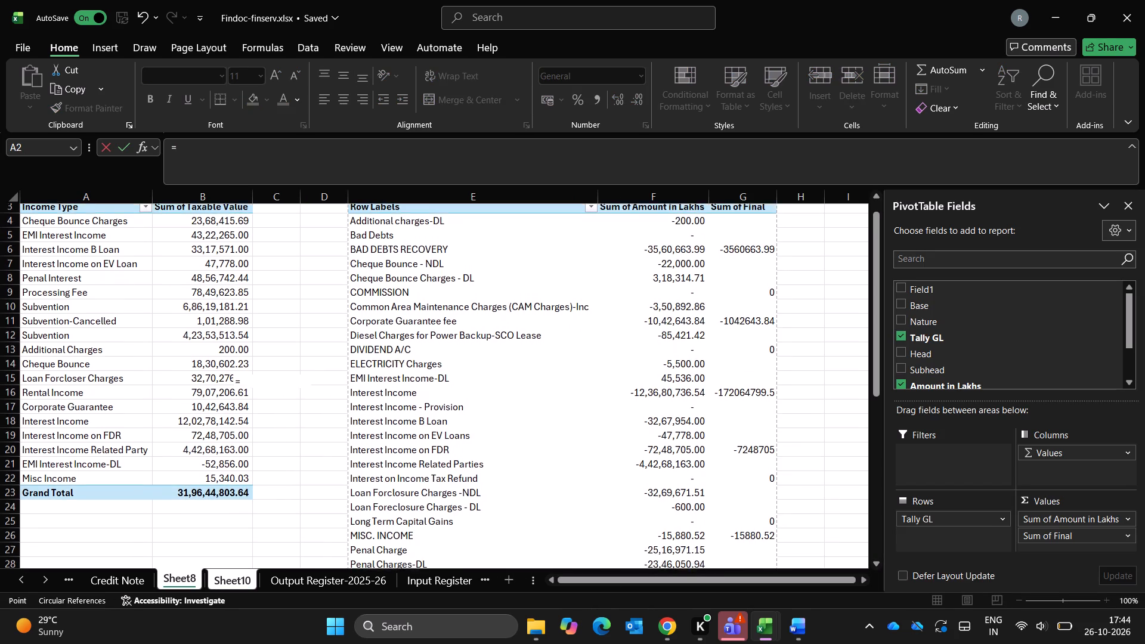
scroll(607, 321, down, 1)
scroll(534, 448, down, 1)
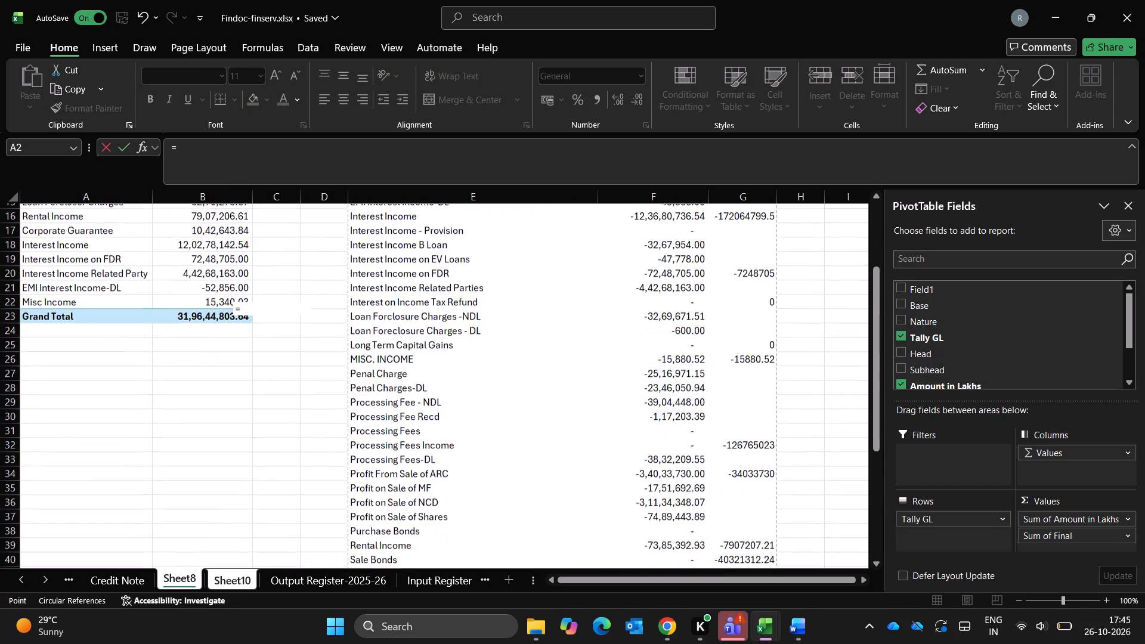
scroll(534, 448, down, 1)
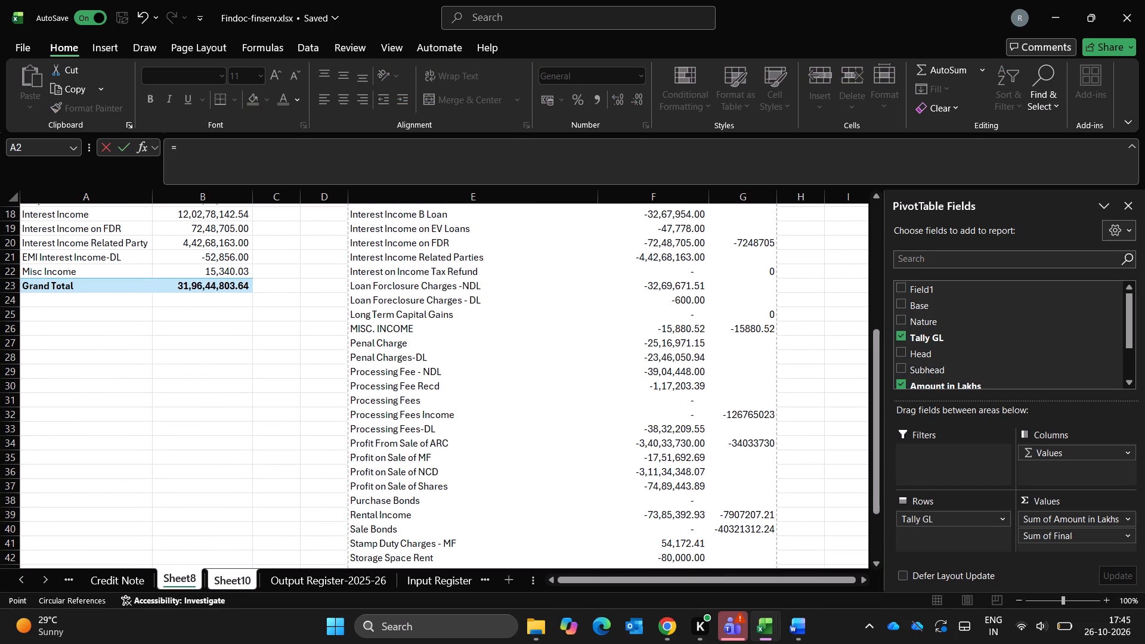
click(750, 512)
key(Return)
key(8)
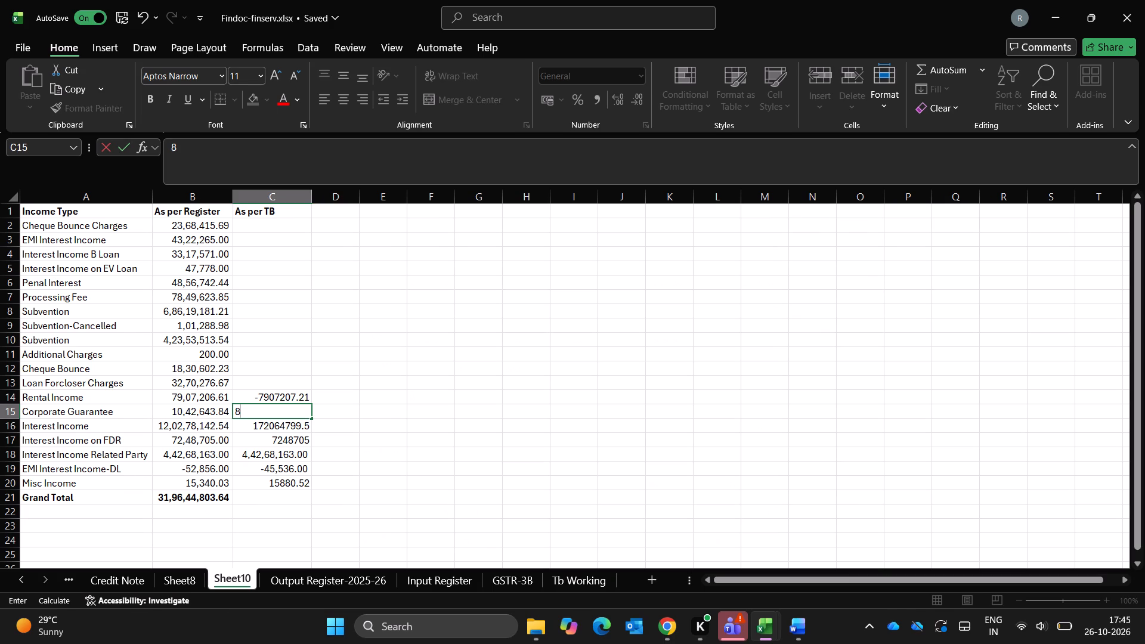
key(Escape)
Reverse the sign of the Rental Income link in C14 by multiplying it by -1.
key(Up)
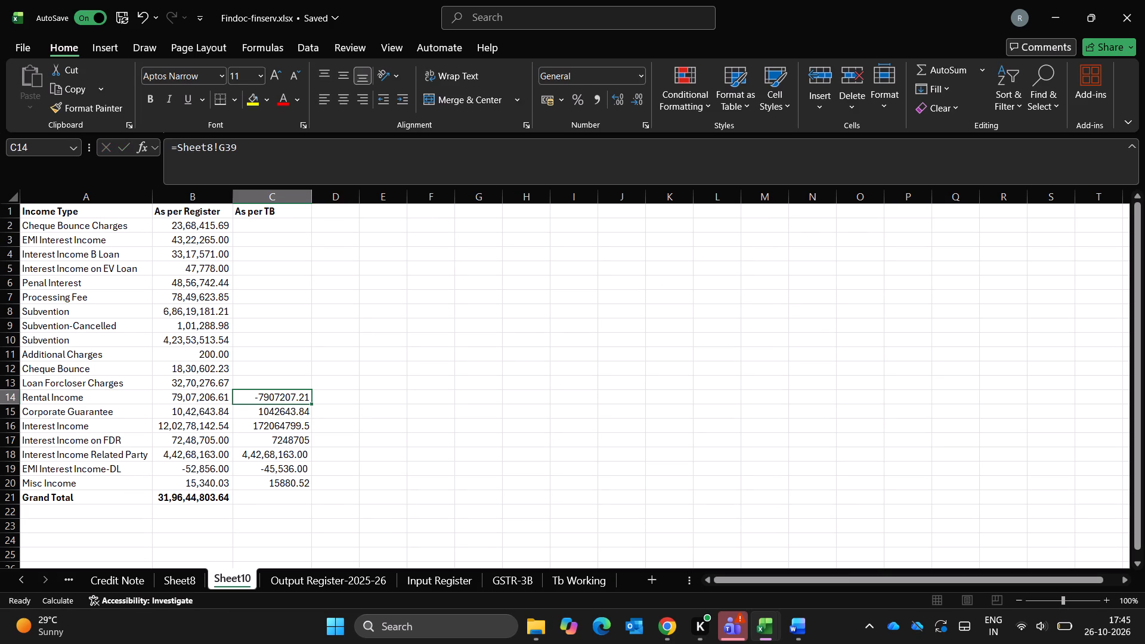
click(258, 151)
key(shift+asterisk)
text(-1)
key(Return)
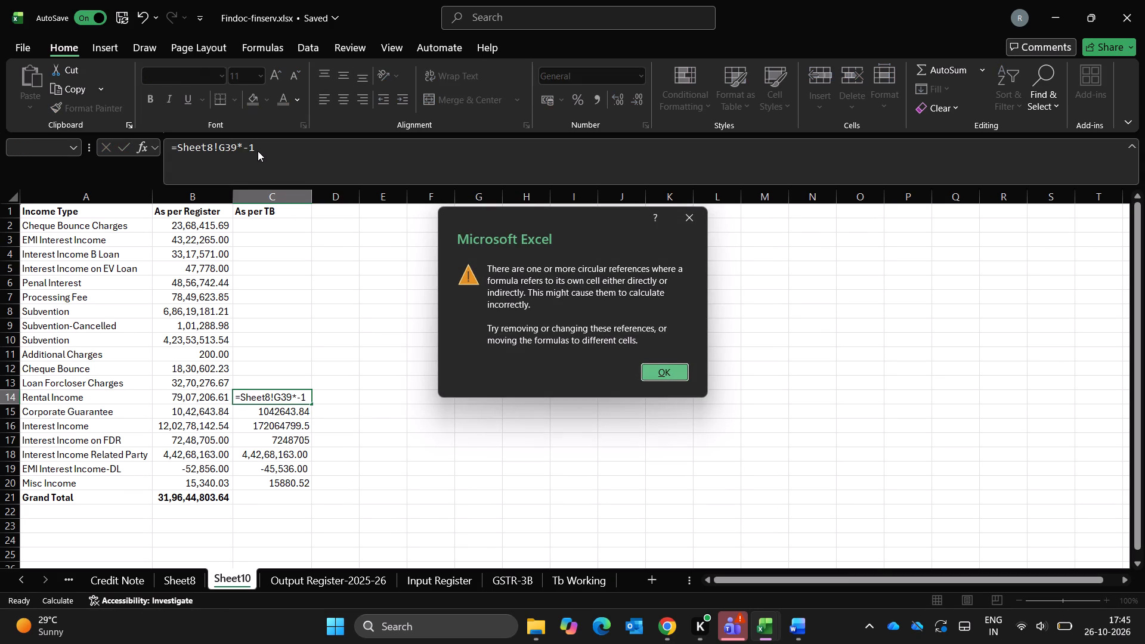
key(Escape)
Fill Loan Forcloser Charges' As per TB cell, C13, with the sum of Sheet8's NDL and DL foreclosure charges in F23 and F24.
key(Up)
key(Up)
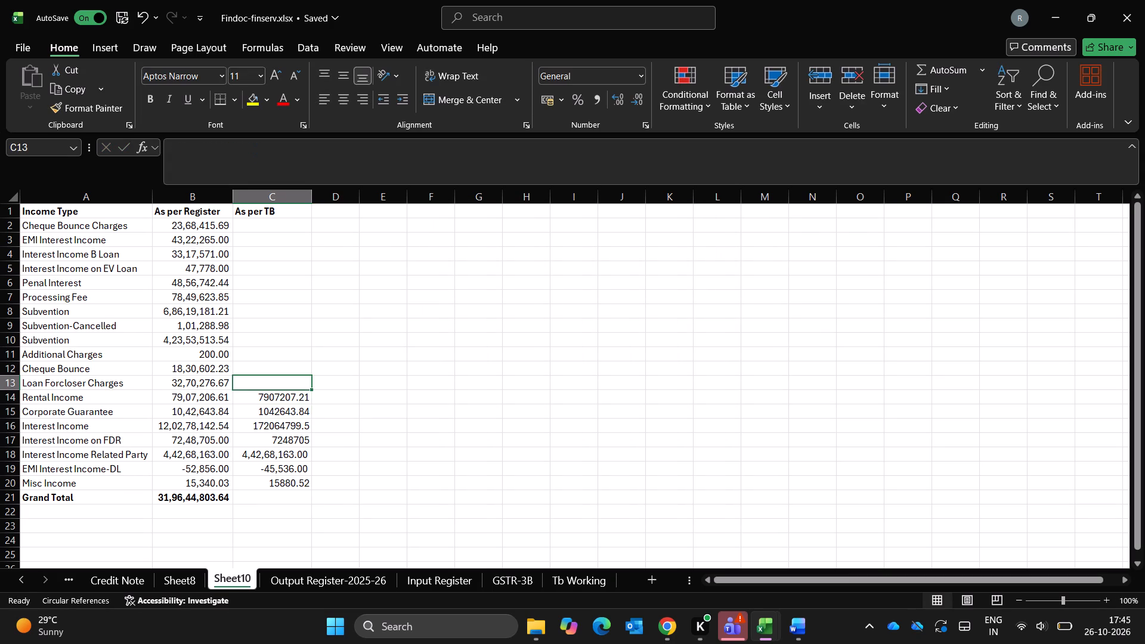
key(equal)
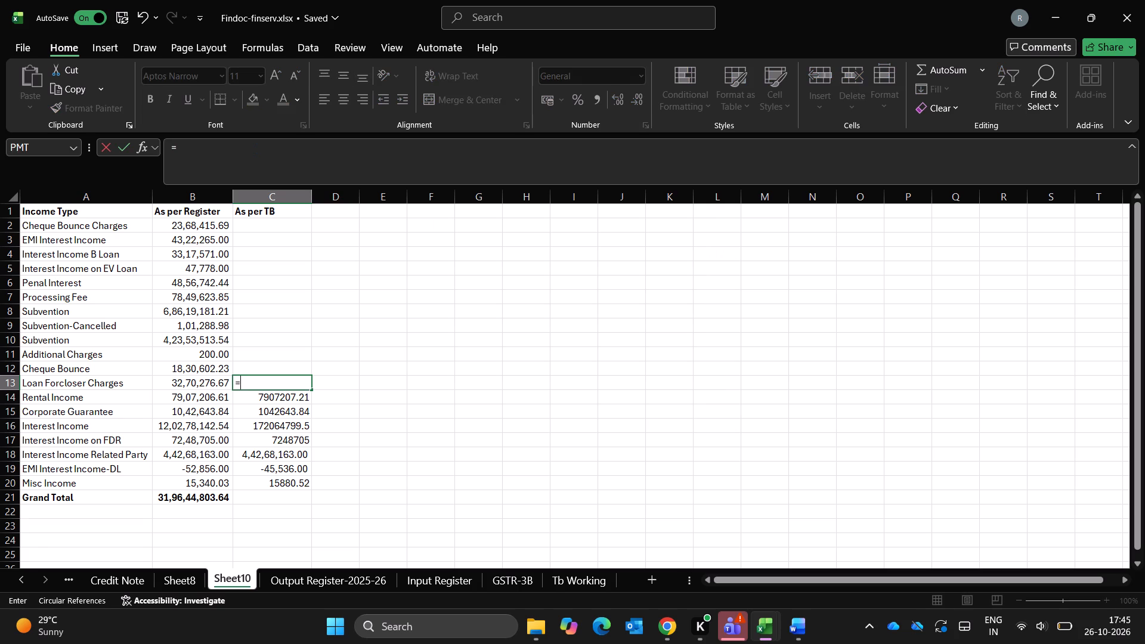
key(ctrl+Page_Down)
key(ctrl+Page_Up)
key(ctrl+Page_Up)
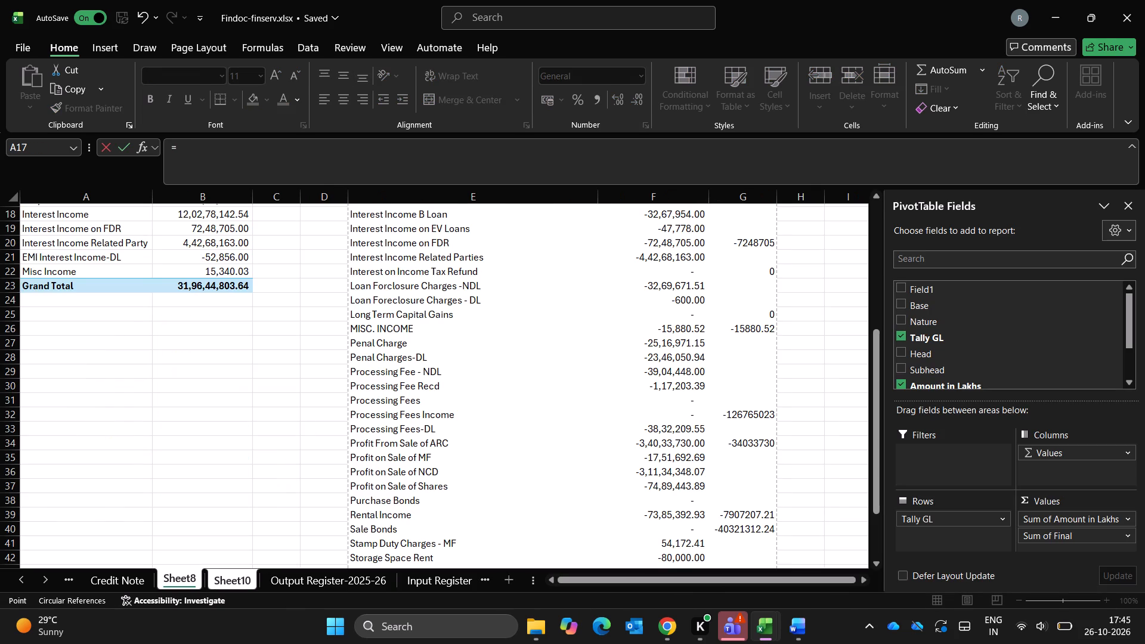
scroll(534, 444, down, 1)
scroll(534, 444, up, 1)
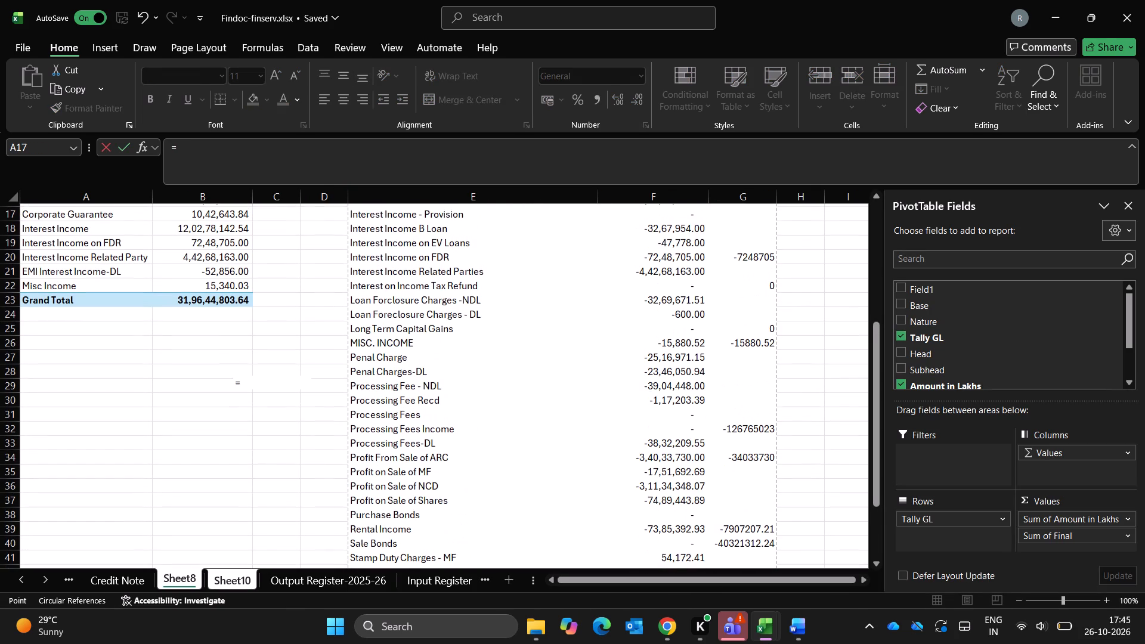
click(679, 301)
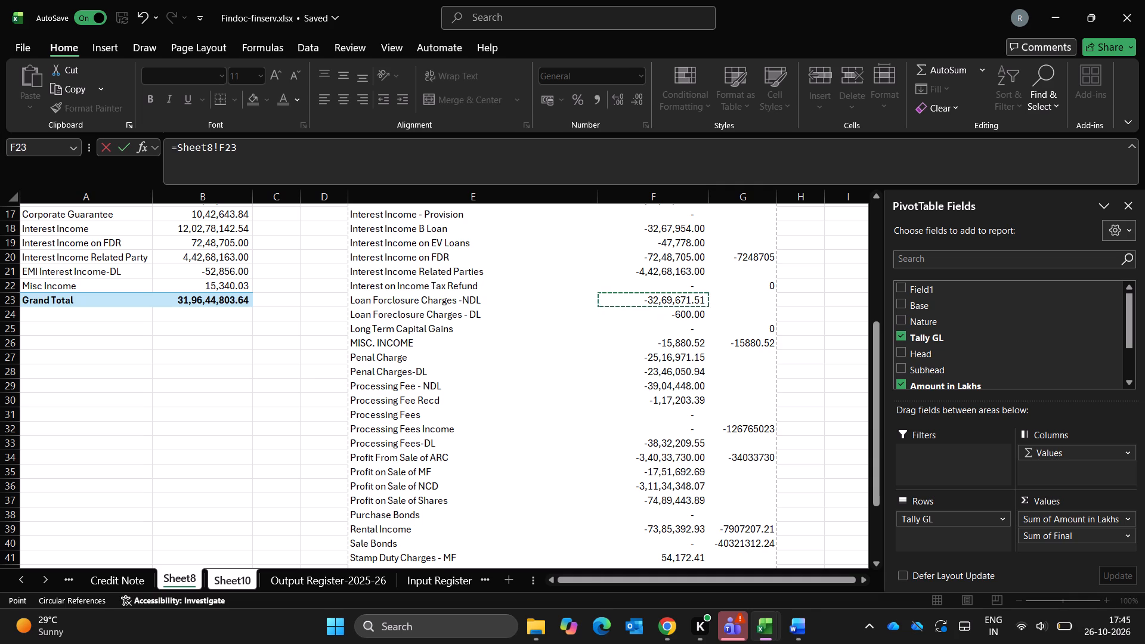
key(shift+plus)
click(683, 311)
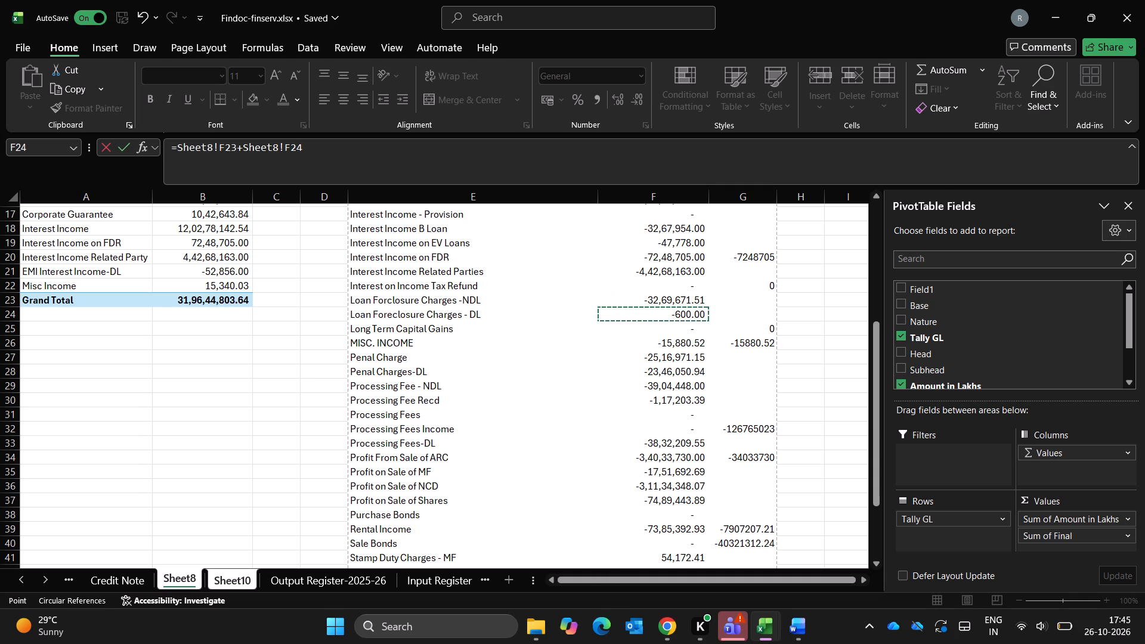
key(Return)
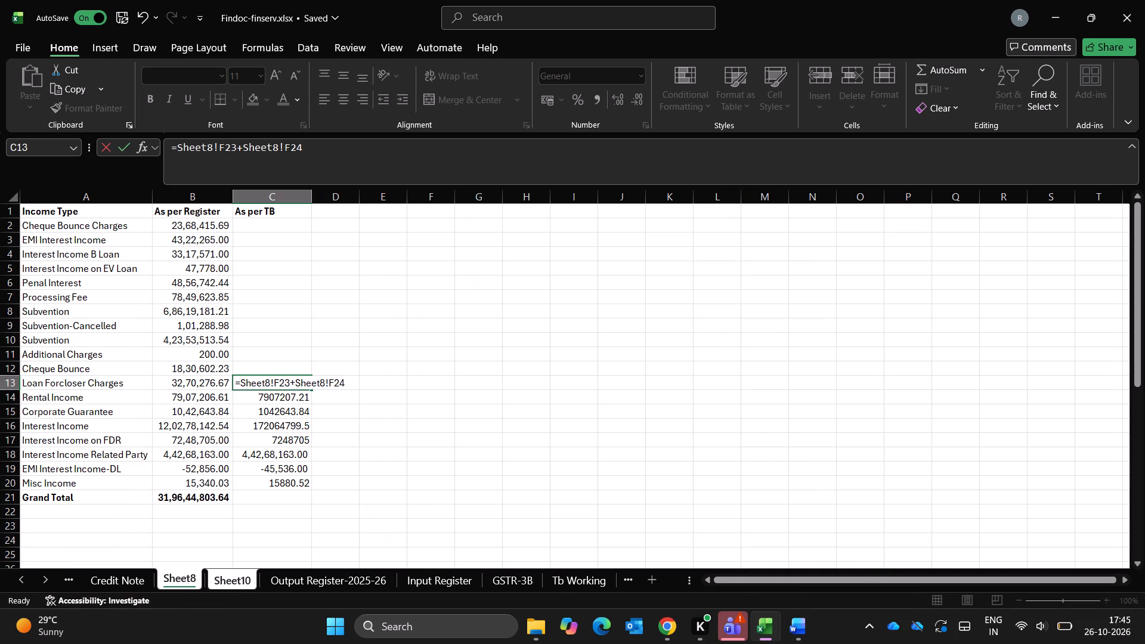
Reverse the sign of the Loan Forcloser Charges sum in C13 by enclosing it in parentheses and multiplying by -1.
key(Up)
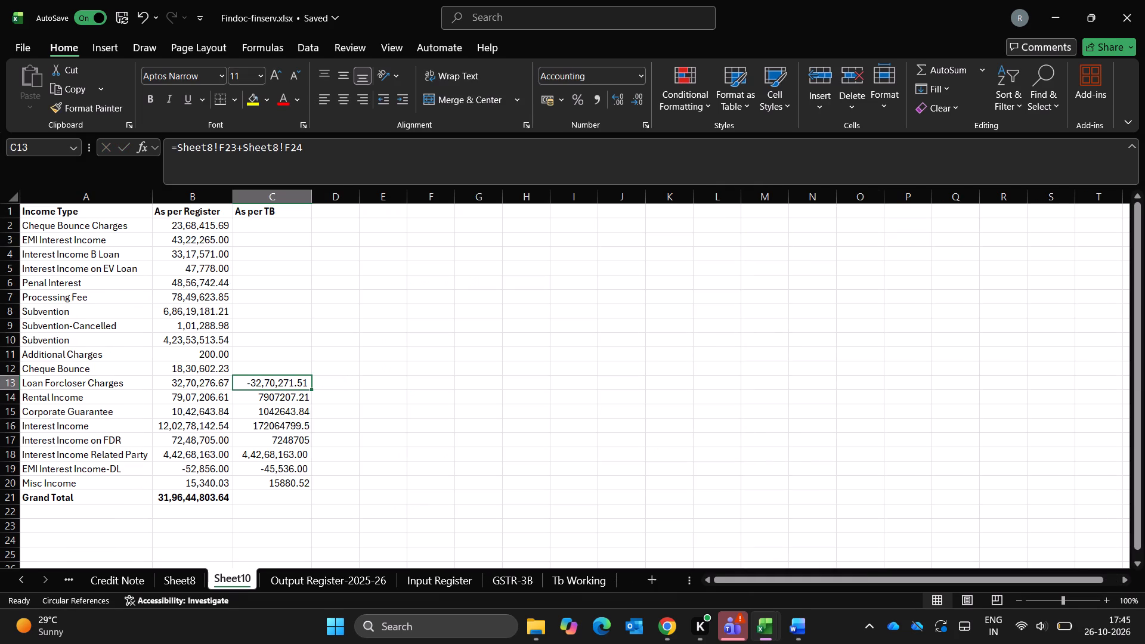
key(Up)
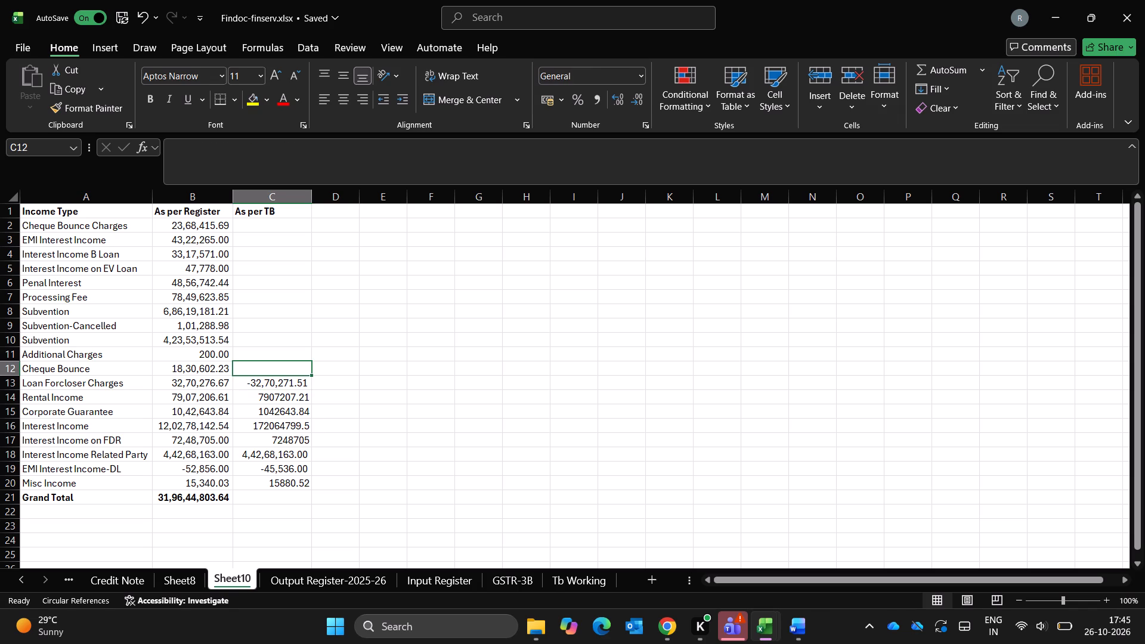
key(Down)
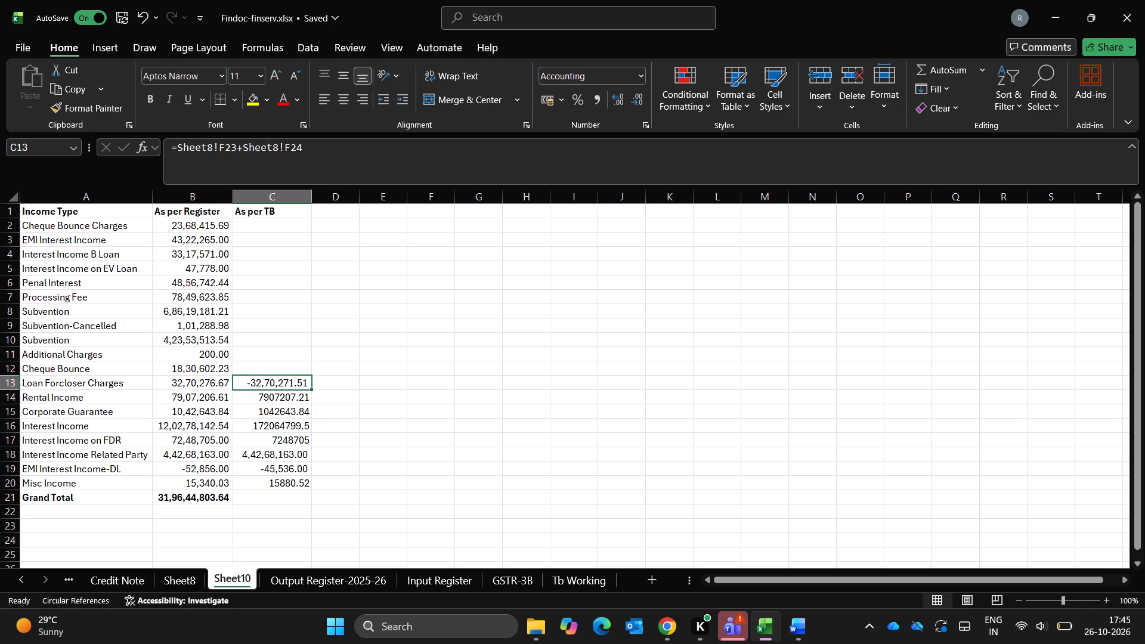
click(343, 157)
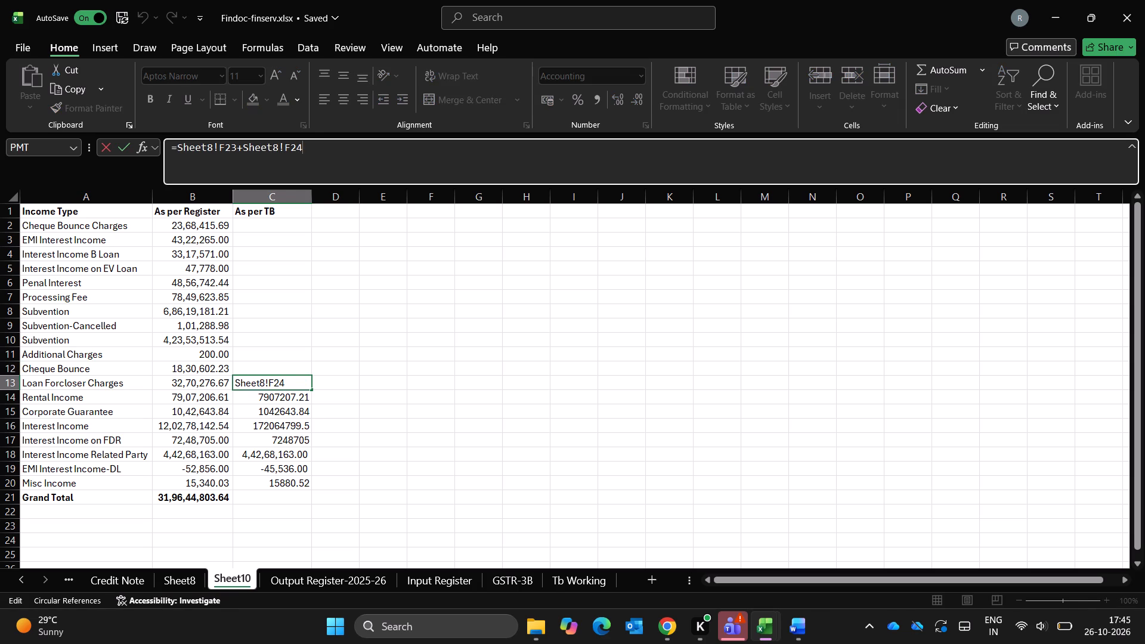
key(shift+parenright)
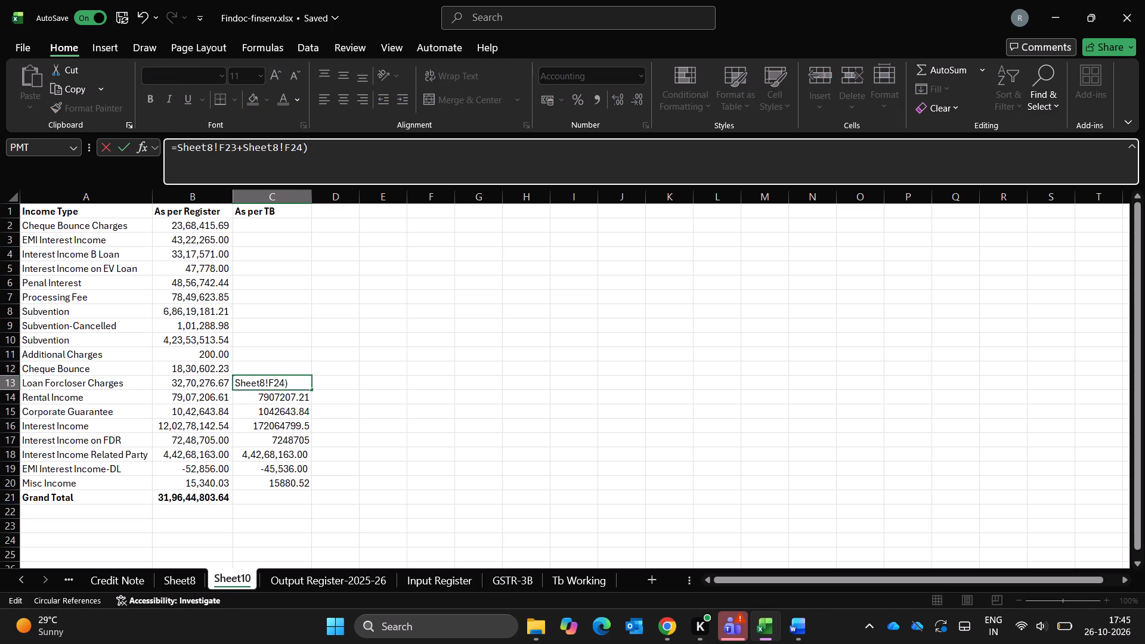
click(177, 147)
key(shift+parenleft)
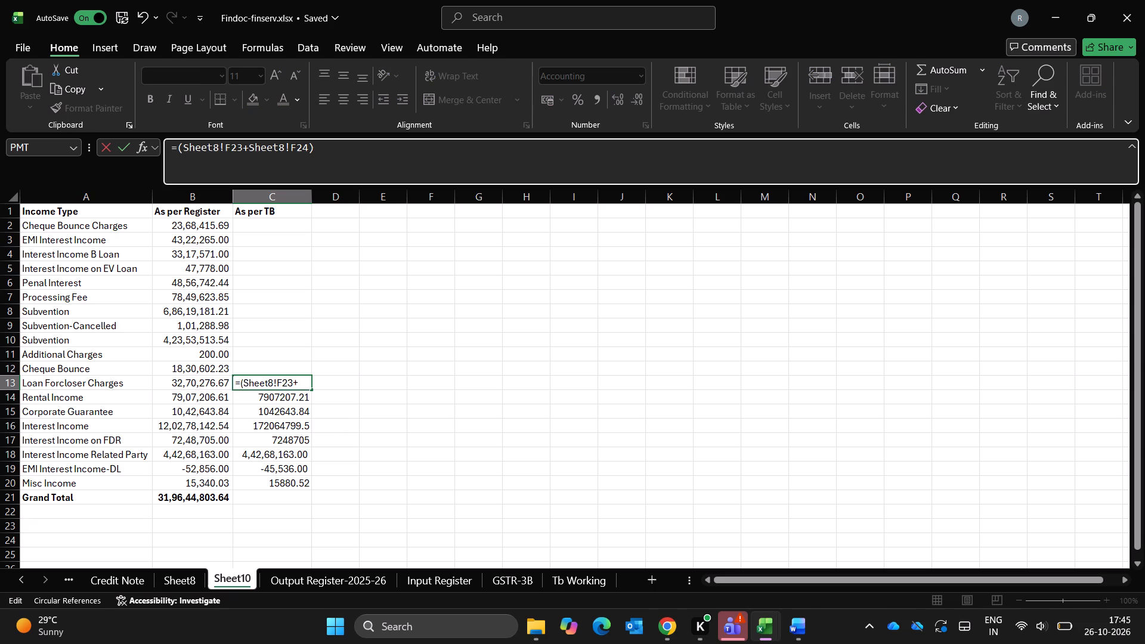
click(343, 148)
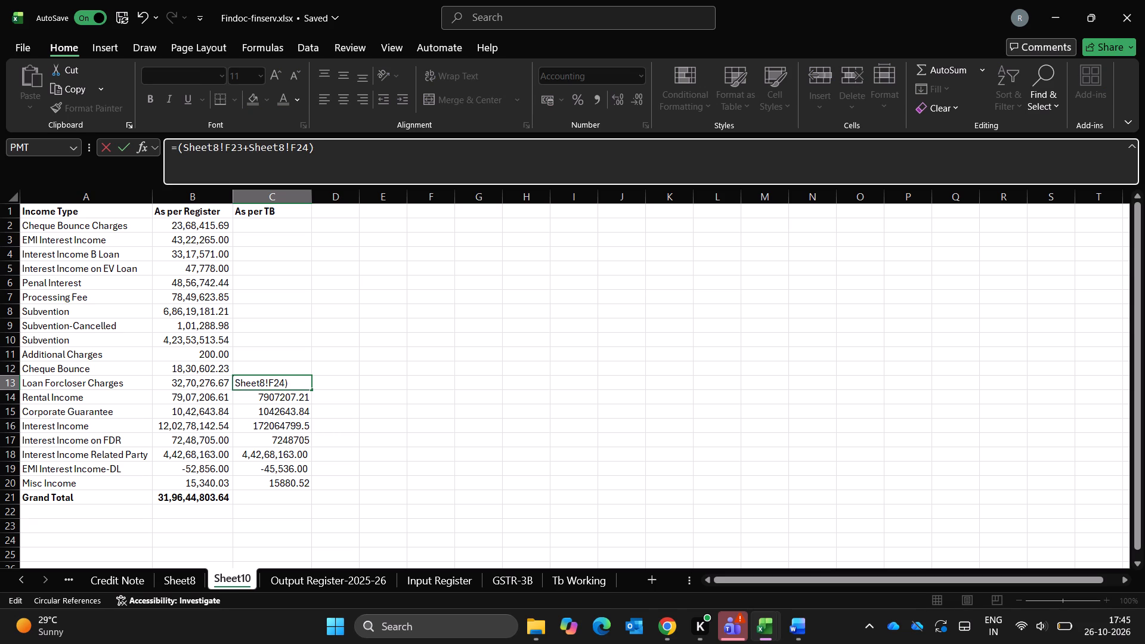
key(shift+asterisk)
text(-1)
key(Return)
Fill Cheque Bounce's As per TB cell, C12, with the sum of Sheet8's Cheque Bounce - NDL and Cheque Bounce Charges - DL in F7 and F8.
key(Up)
key(Up)
key(Down)
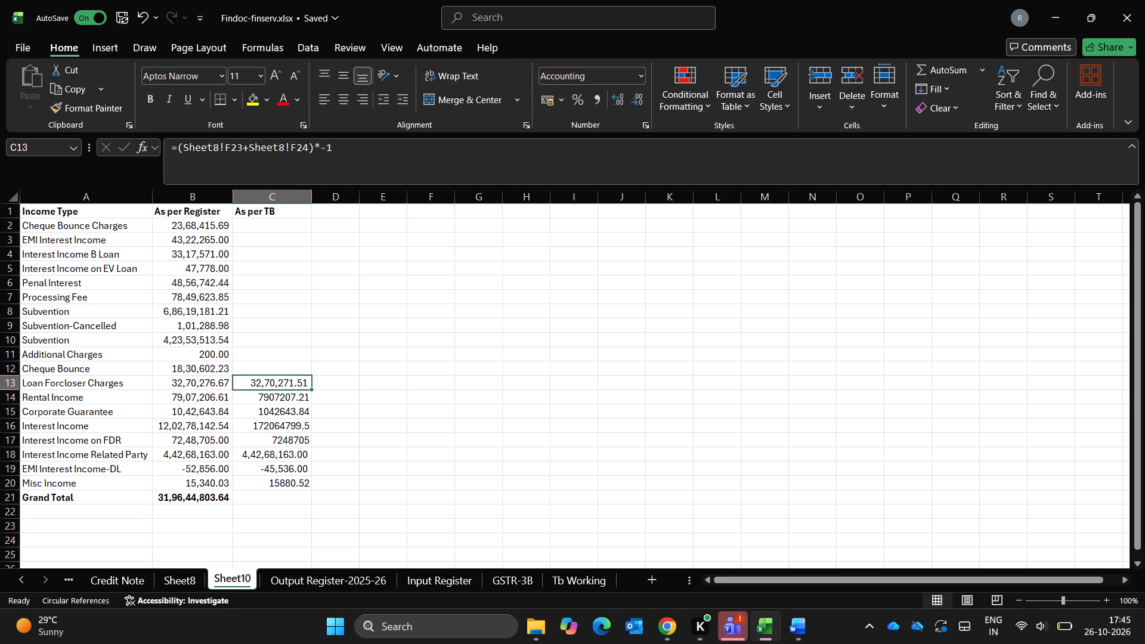
key(Up)
key(equal)
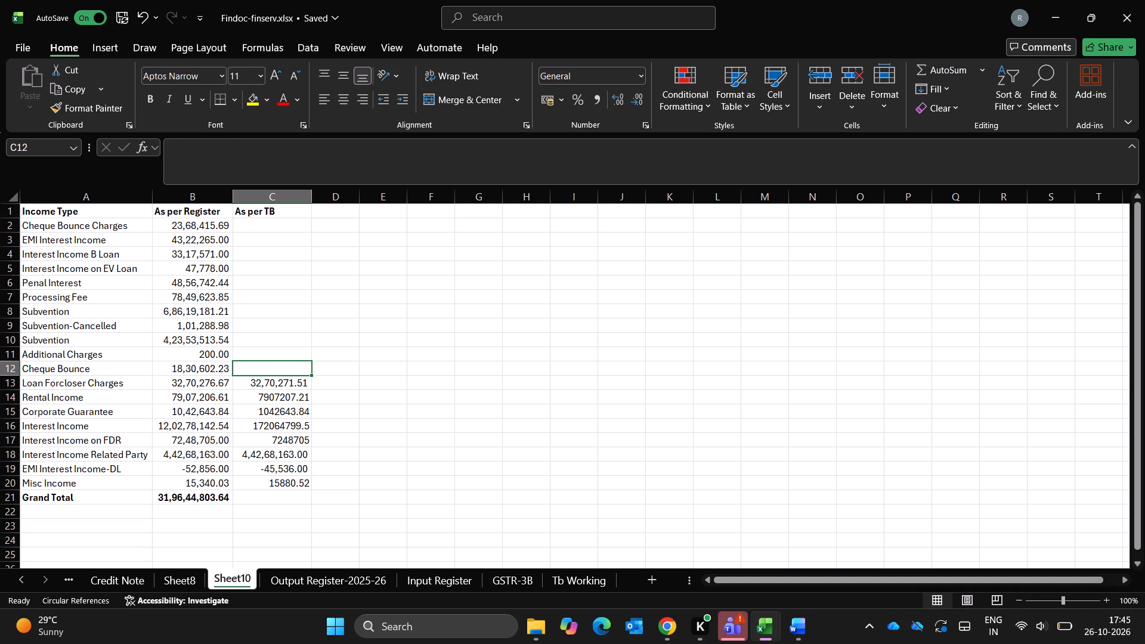
key(ctrl+Page_Up)
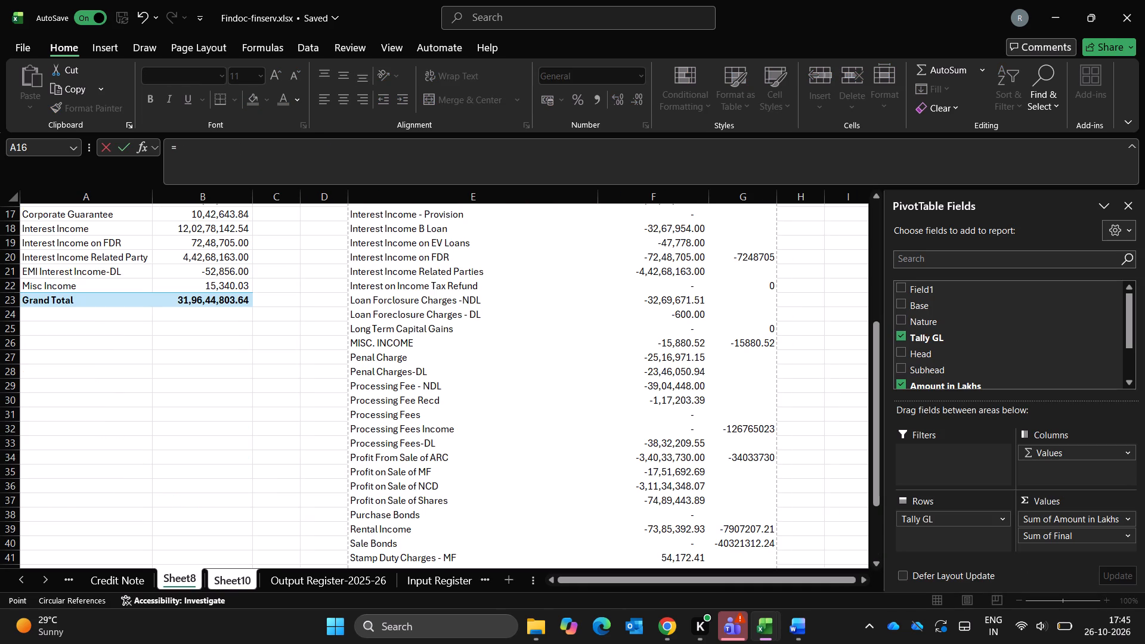
scroll(435, 323, up, 2)
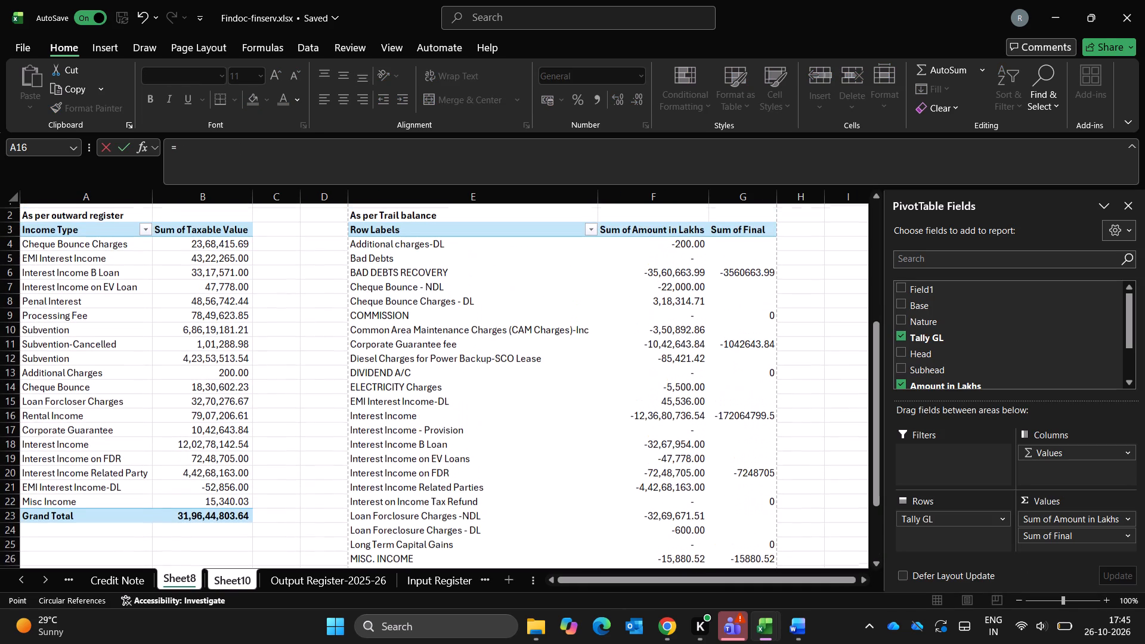
click(679, 293)
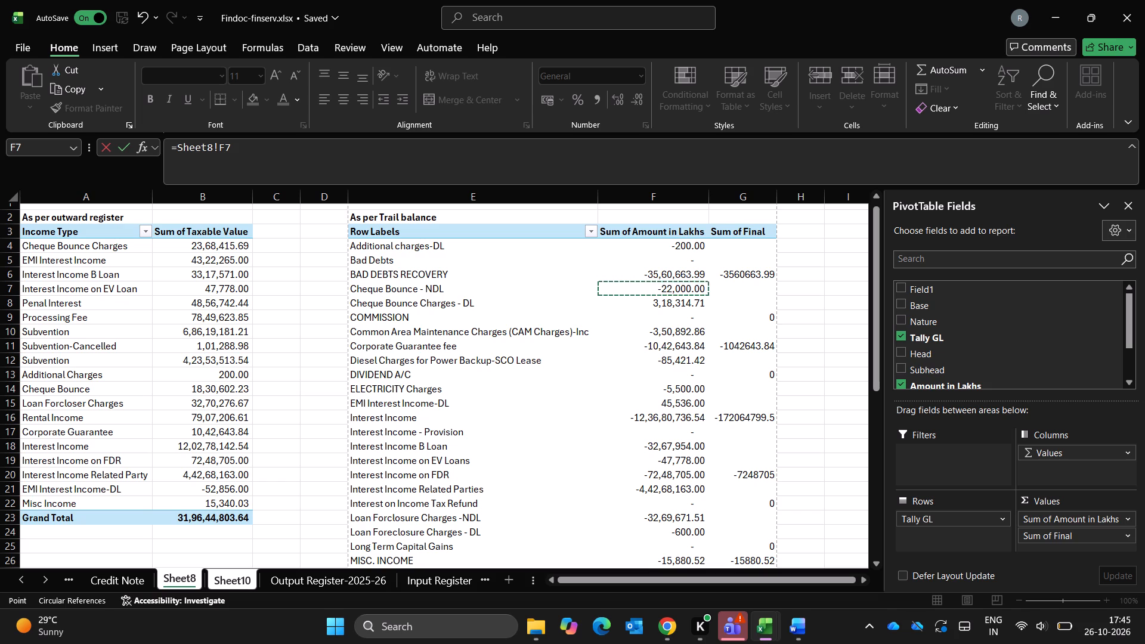
key(shift+plus)
click(679, 308)
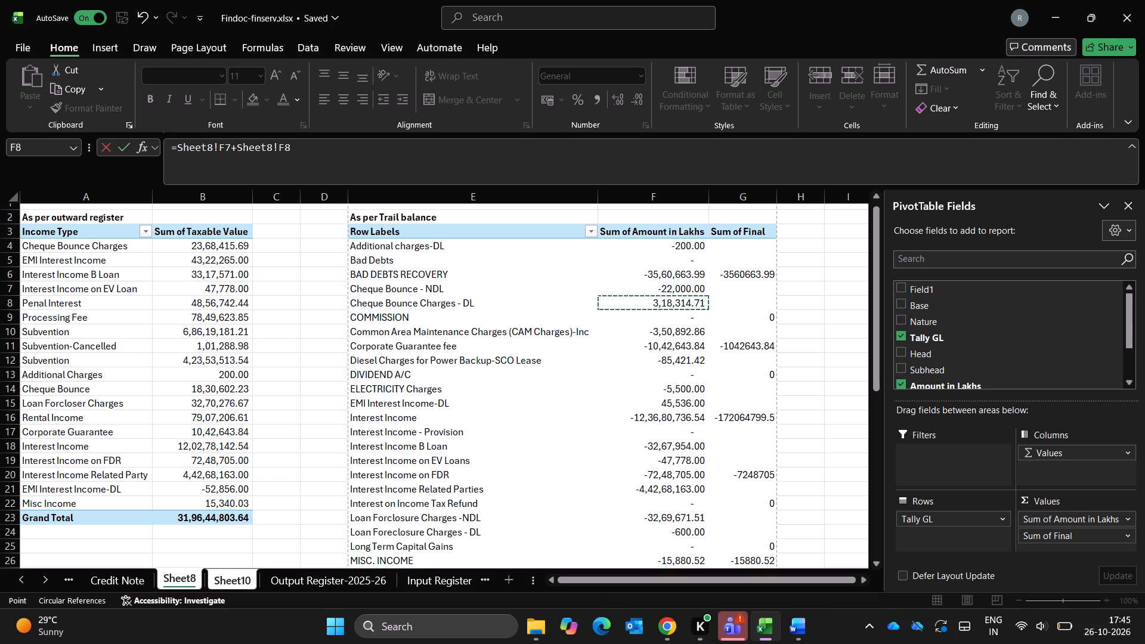
key(Return)
key(Up)
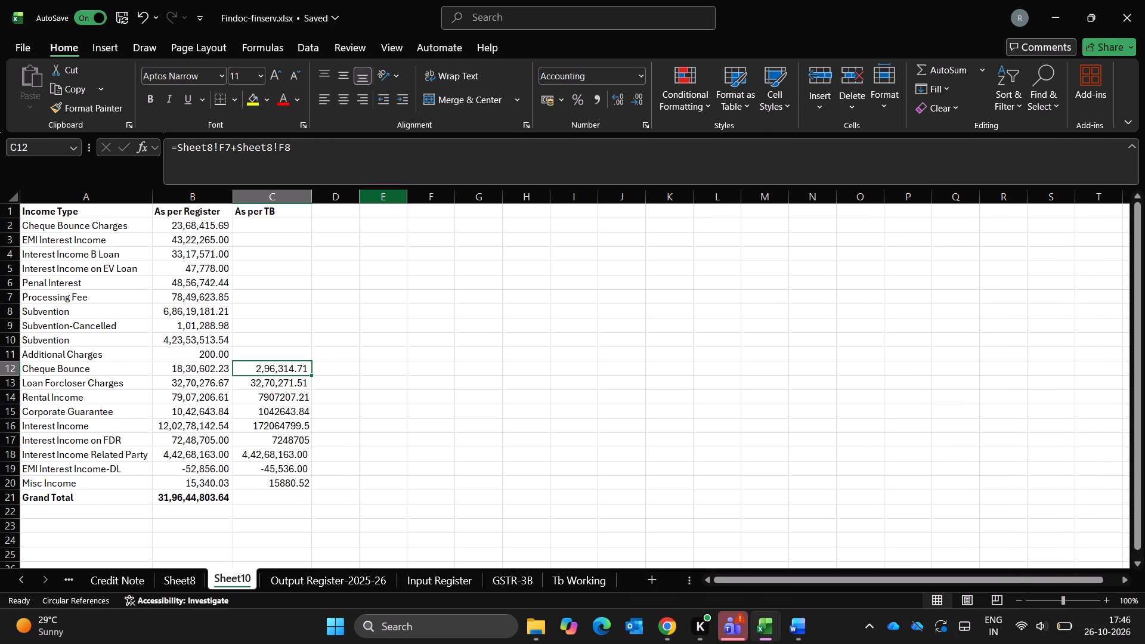
Review the trial balance pivot's ledger rows and amounts on Sheet8, and return to Sheet10.
click(172, 580)
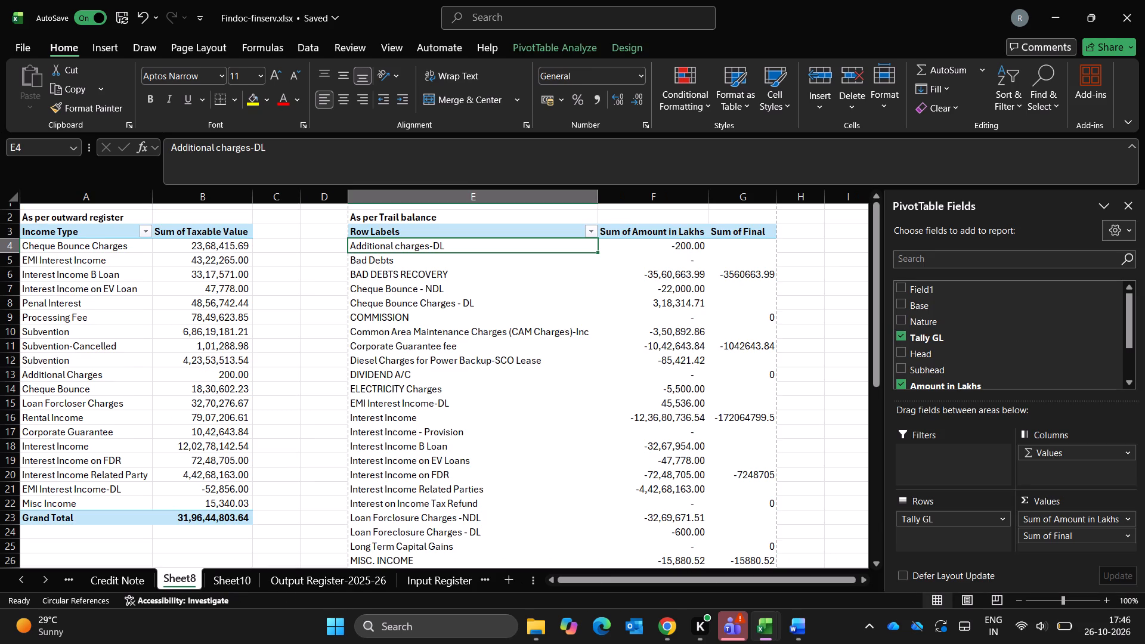
scroll(522, 478, down, 2)
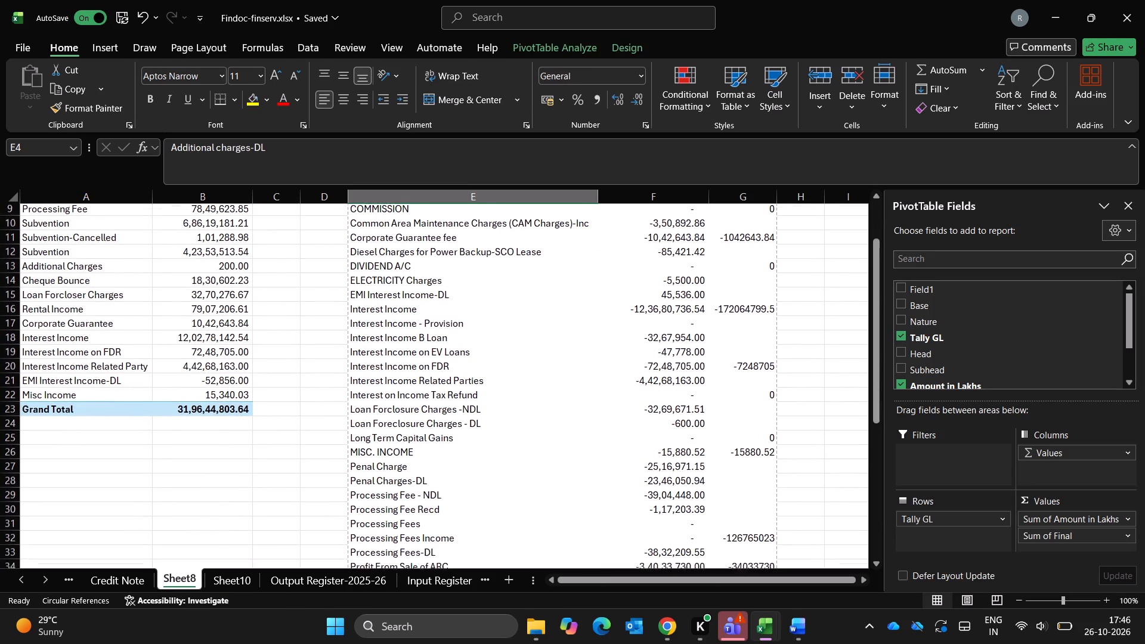
scroll(522, 478, down, 1)
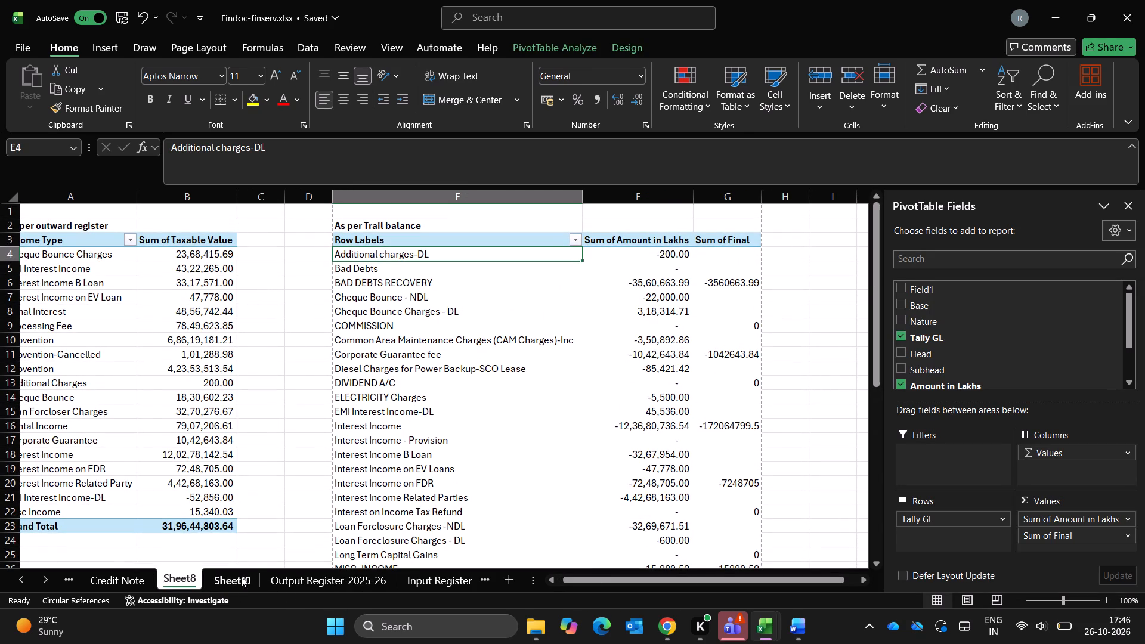
click(241, 577)
click(211, 538)
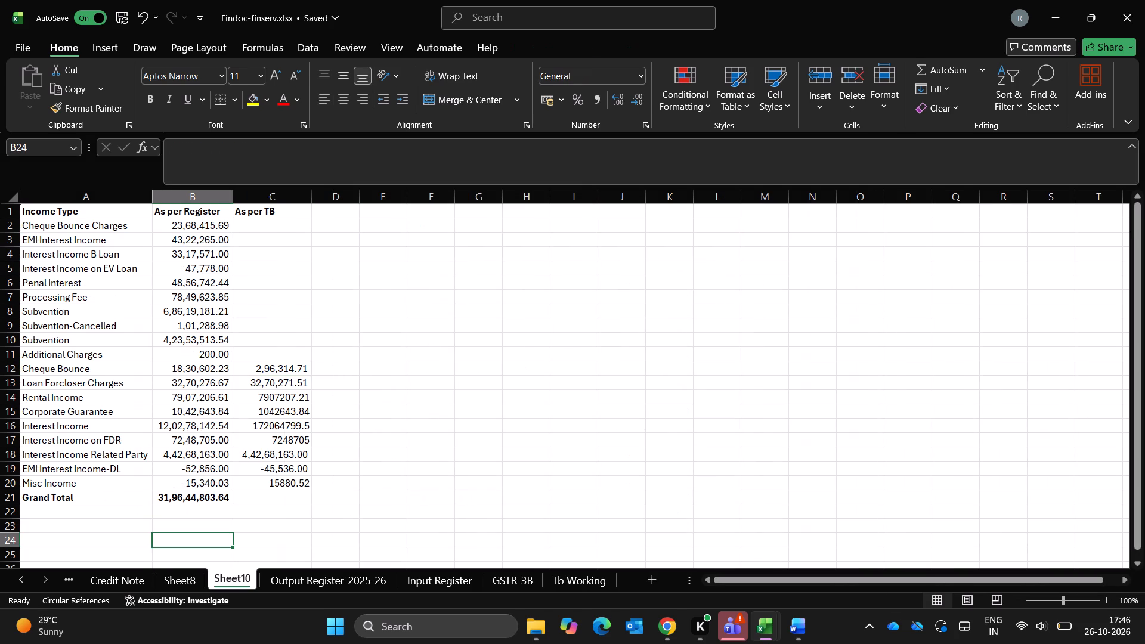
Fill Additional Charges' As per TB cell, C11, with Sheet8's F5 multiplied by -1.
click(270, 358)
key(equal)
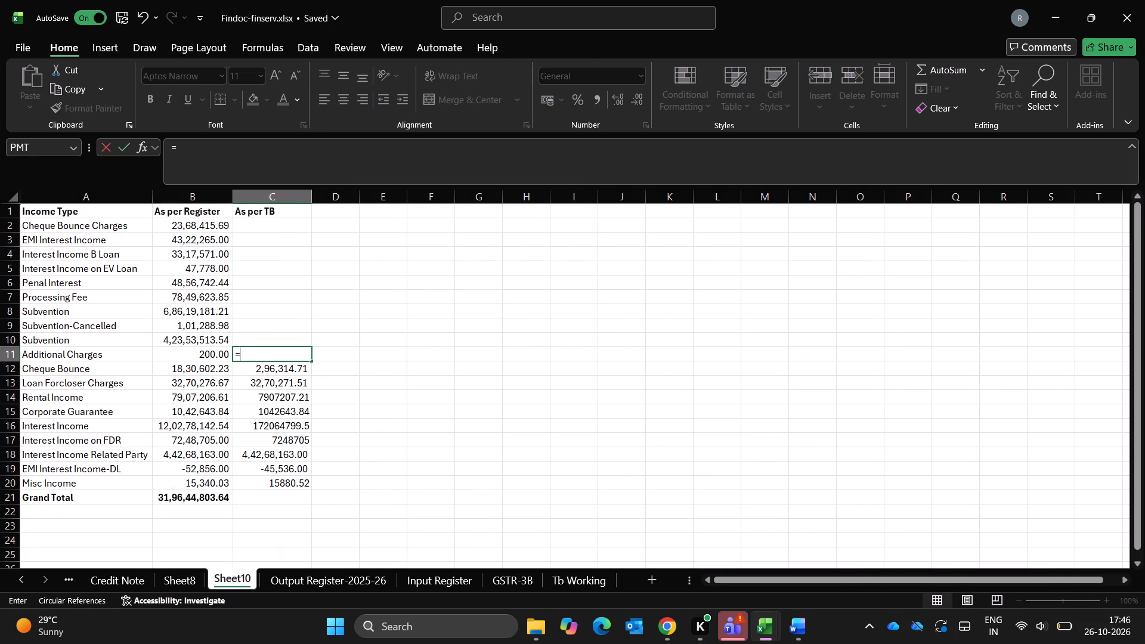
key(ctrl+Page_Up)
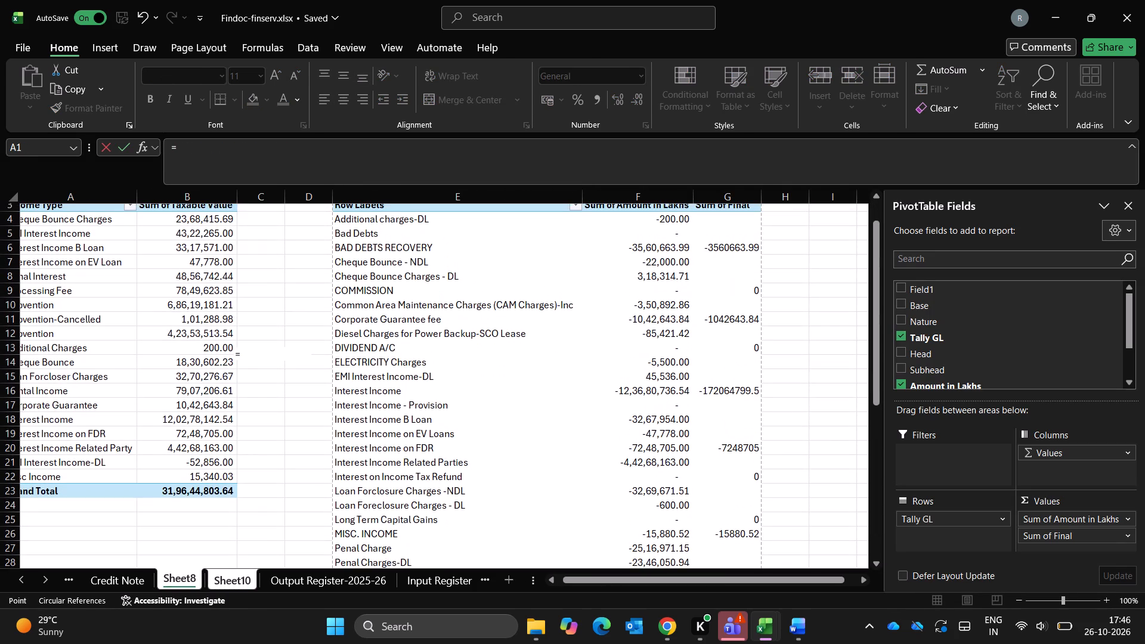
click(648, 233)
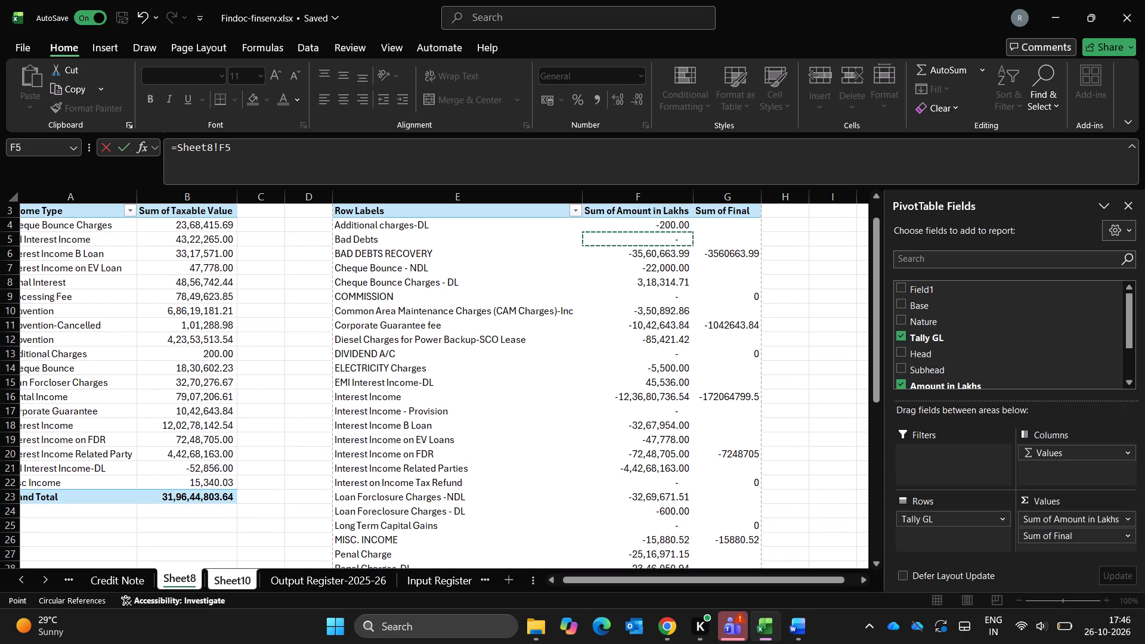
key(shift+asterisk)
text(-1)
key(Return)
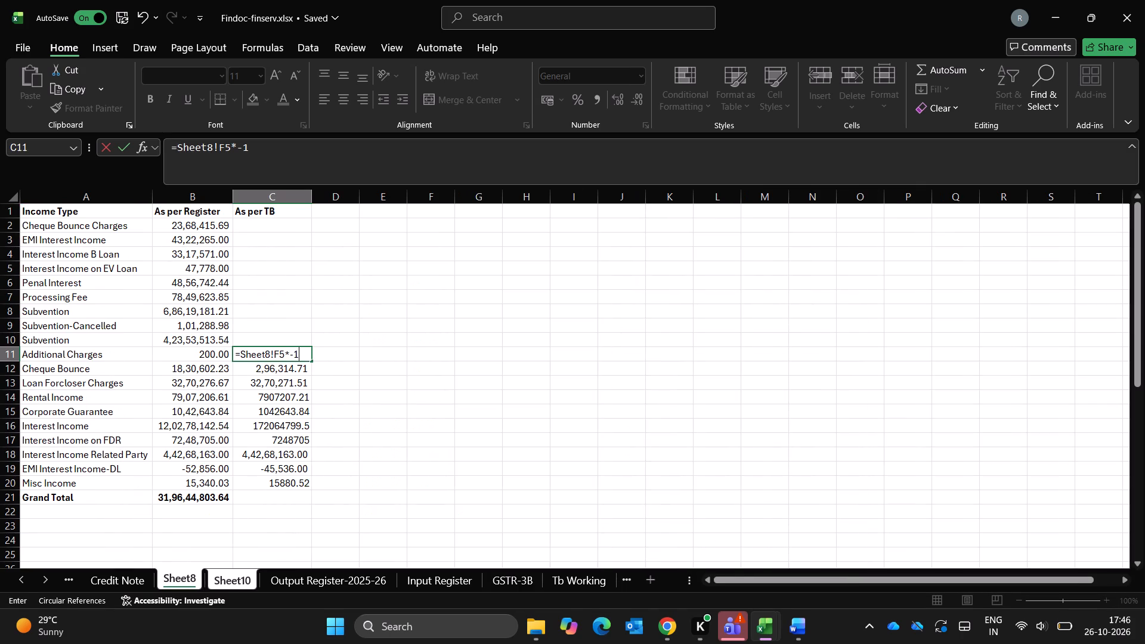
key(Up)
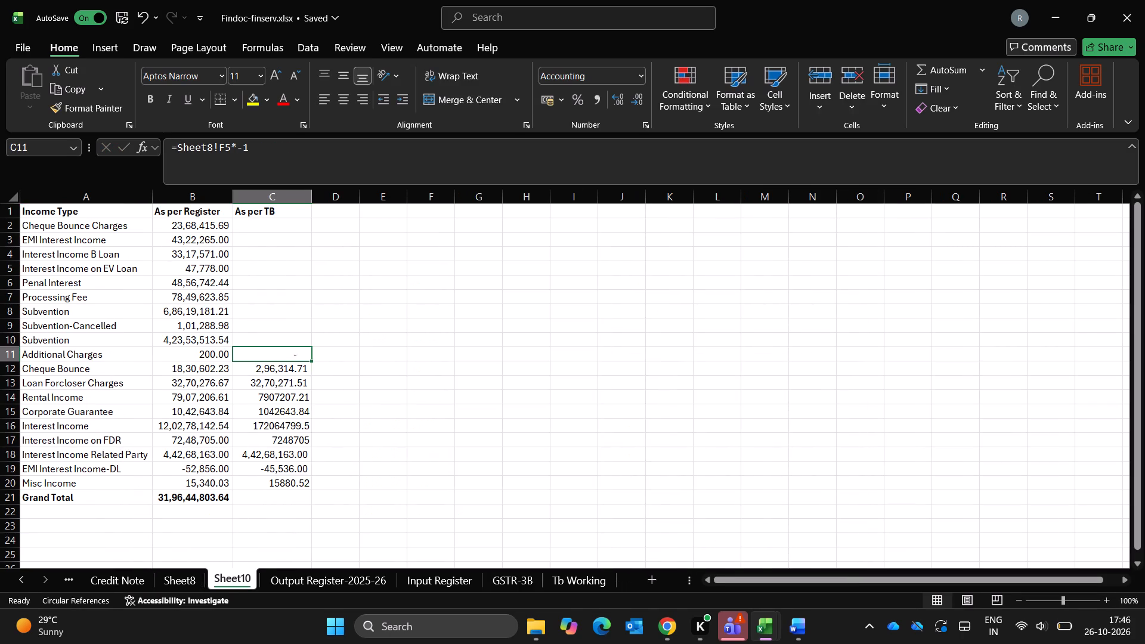
Relink C11 to Sheet8's Additional charges-DL amount in F4, and multiply it by -1.
key(equal)
key(ctrl+Page_Up)
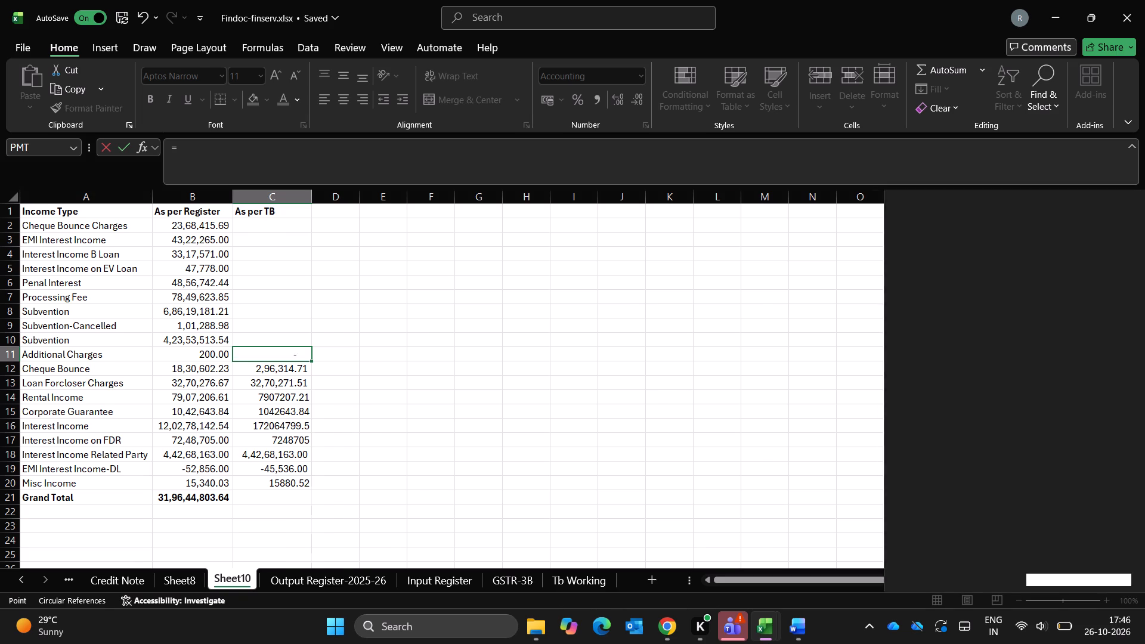
click(640, 220)
key(Return)
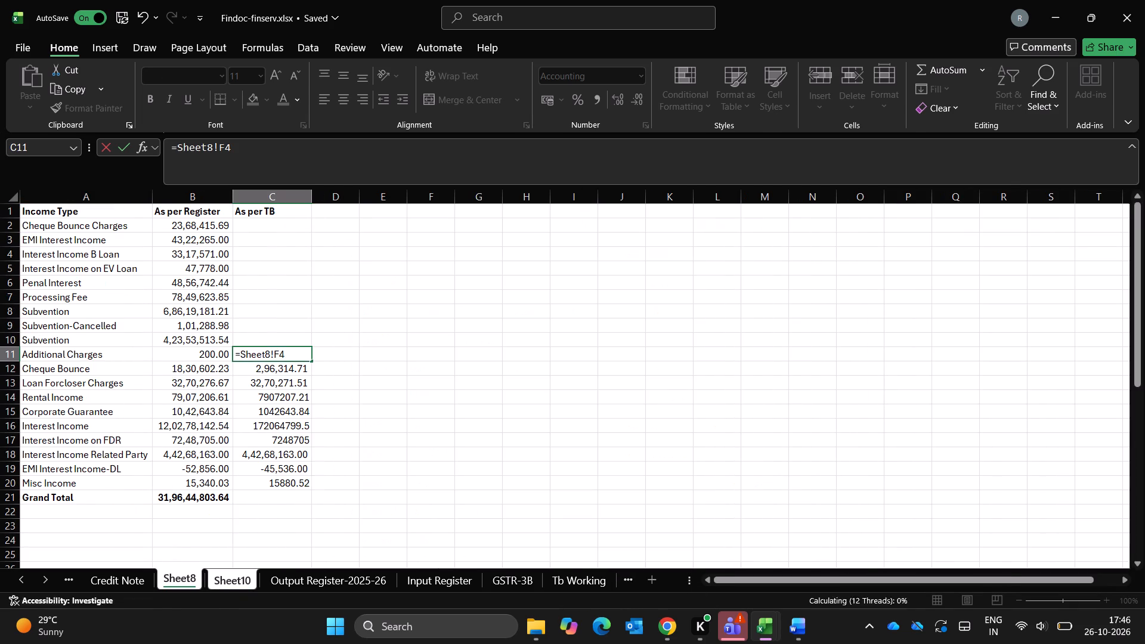
key(Up)
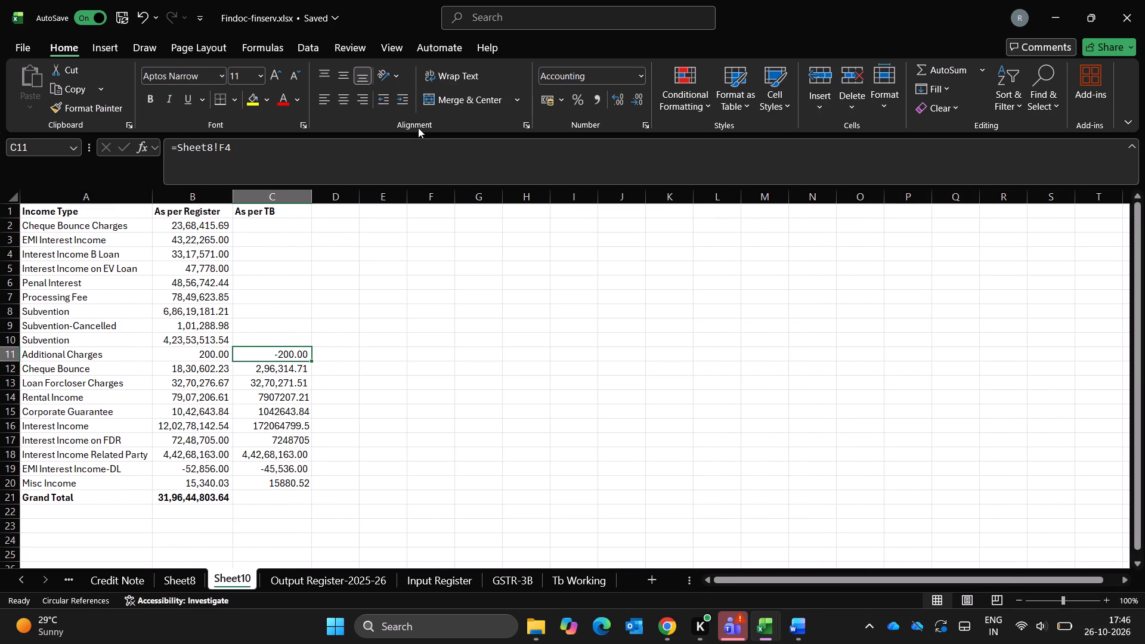
click(404, 148)
text(*-1)
key(Return)
key(Up)
Fill the As per TB cell C10 for Subvention with the sum of Sheet8's Carepay, ClaimF and SaveIN subvention income in F43, F44 and F45.
key(Up)
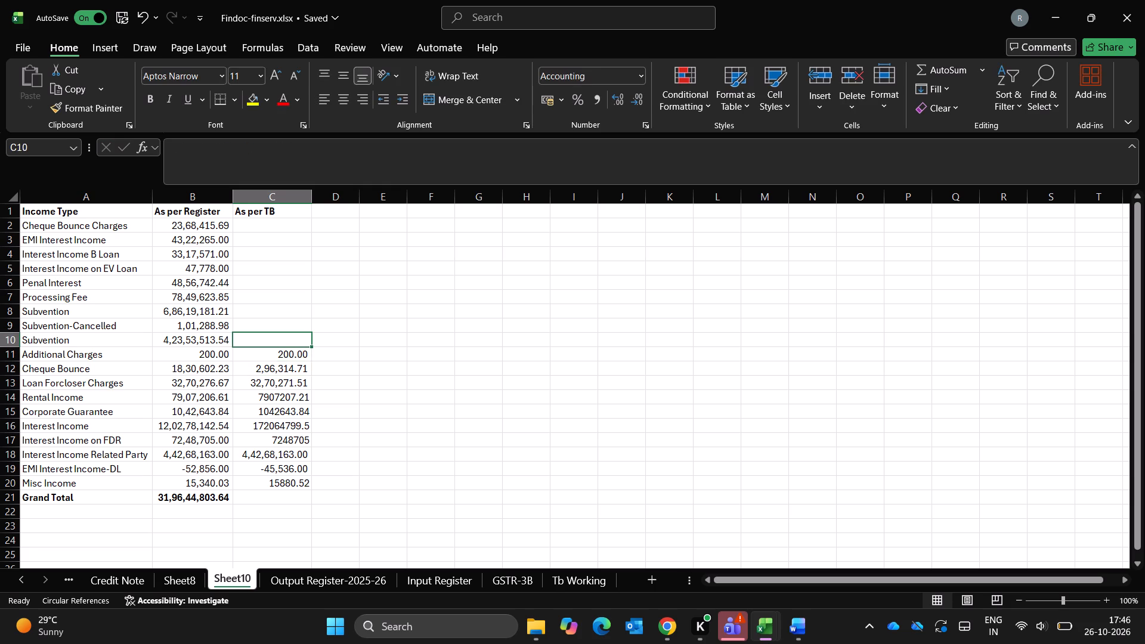
key(Left)
key(Left)
key(Right)
key(Right)
key(Right)
key(Left)
key(equal)
key(ctrl+Page_Up)
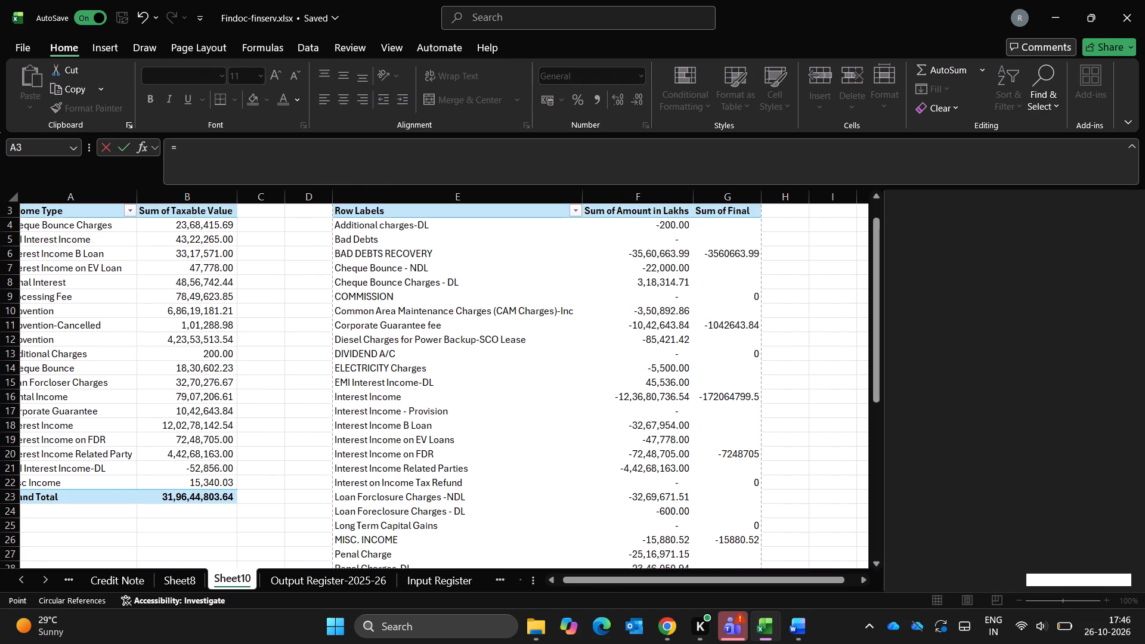
scroll(468, 354, down, 2)
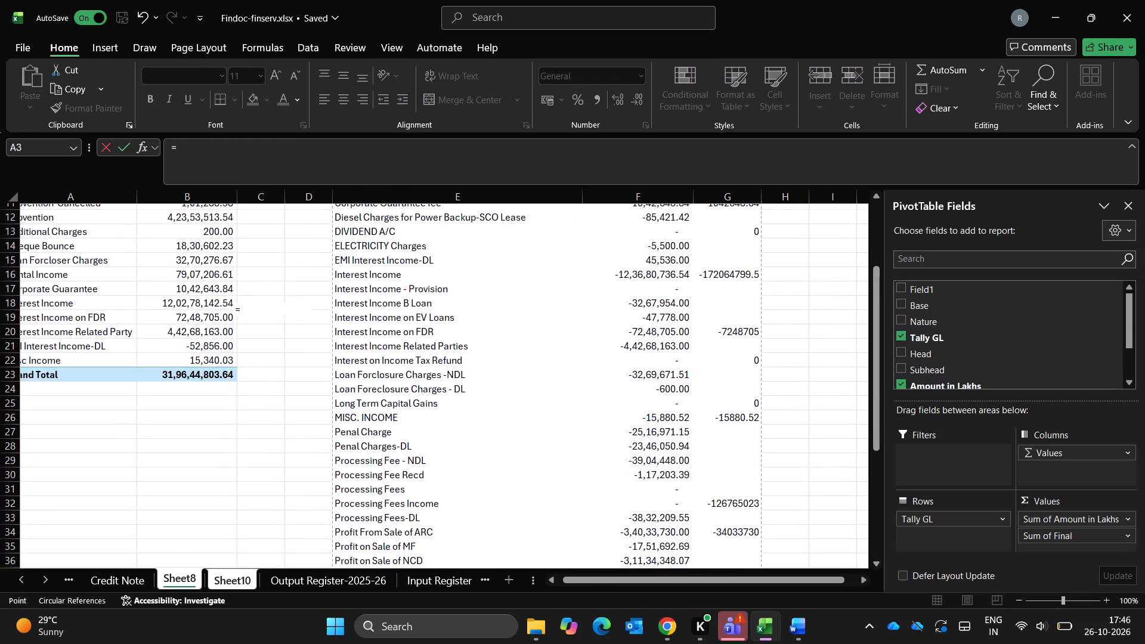
scroll(468, 354, down, 2)
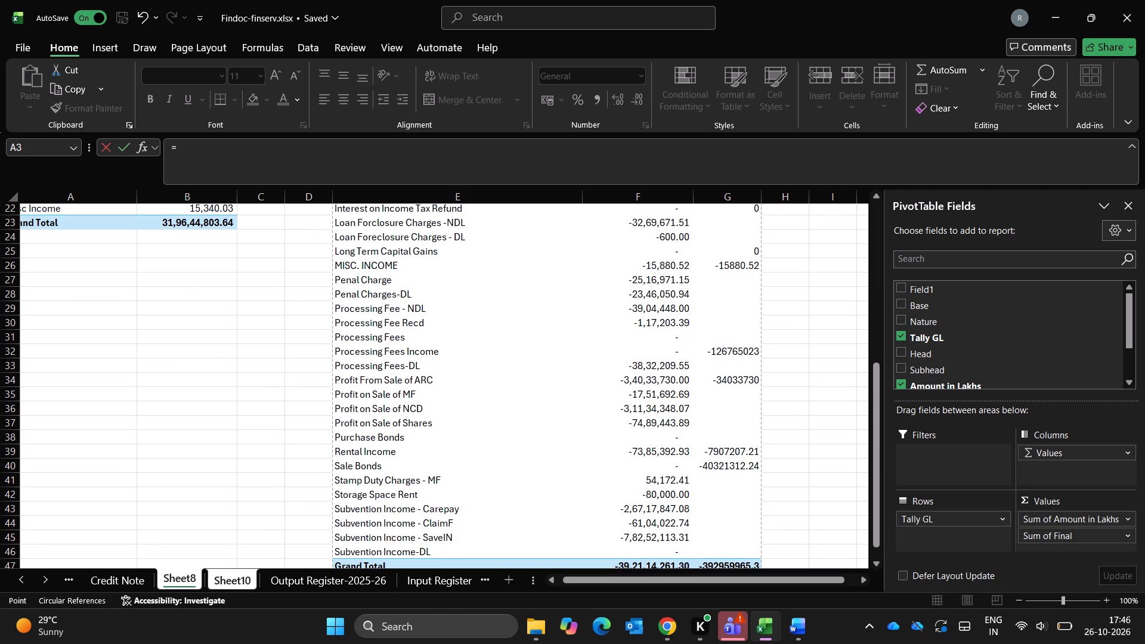
scroll(635, 507, down, 1)
click(676, 483)
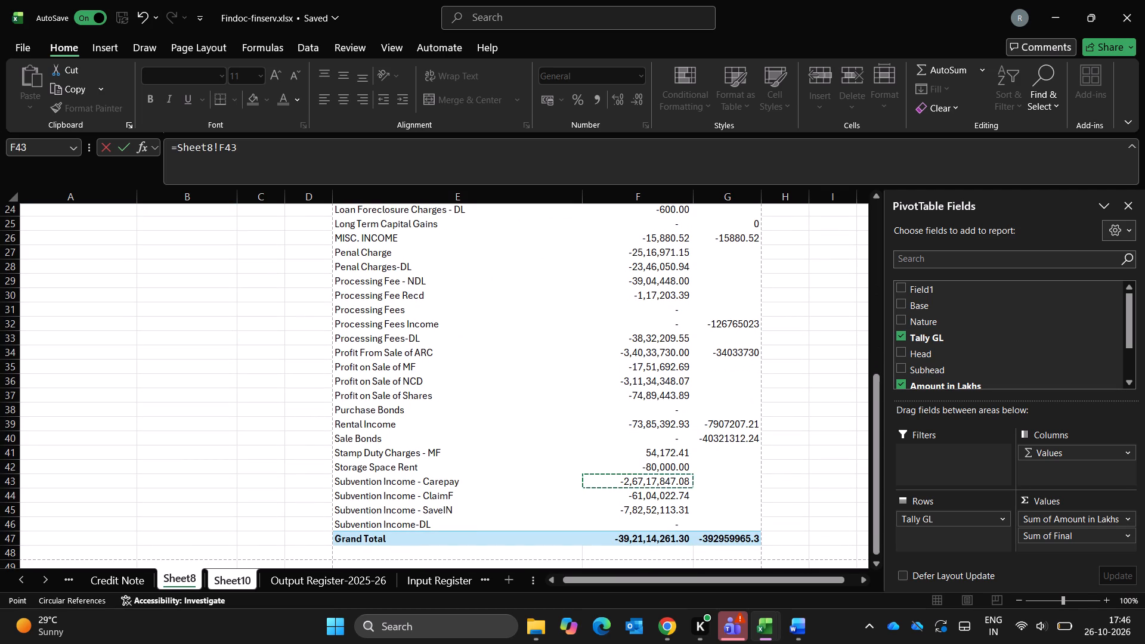
key(shift+plus)
click(677, 493)
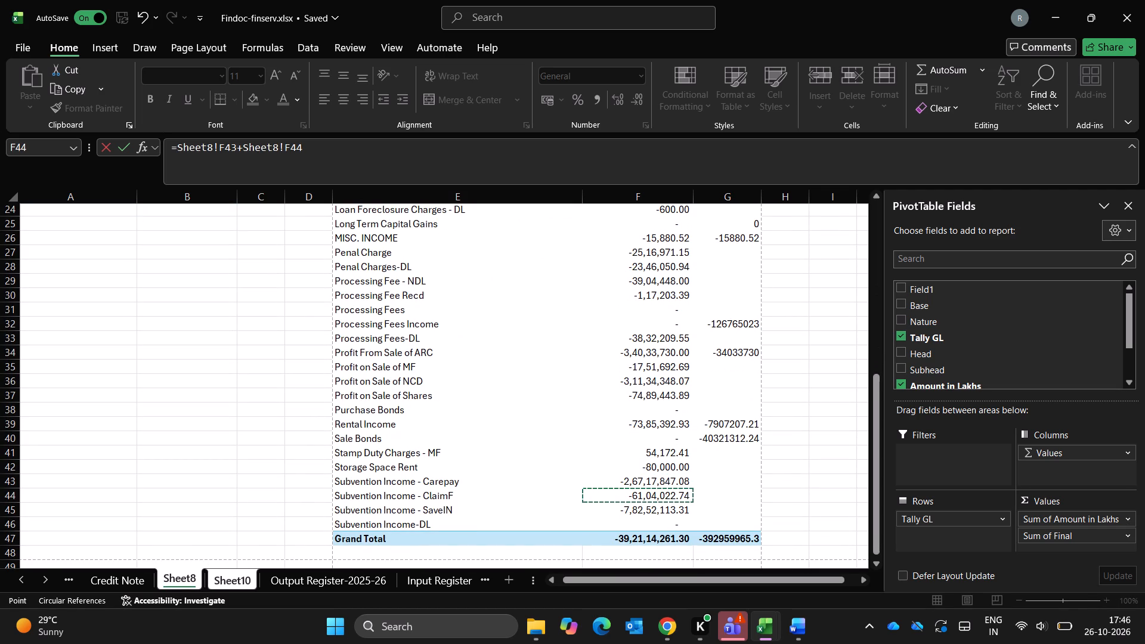
key(shift+plus)
click(669, 512)
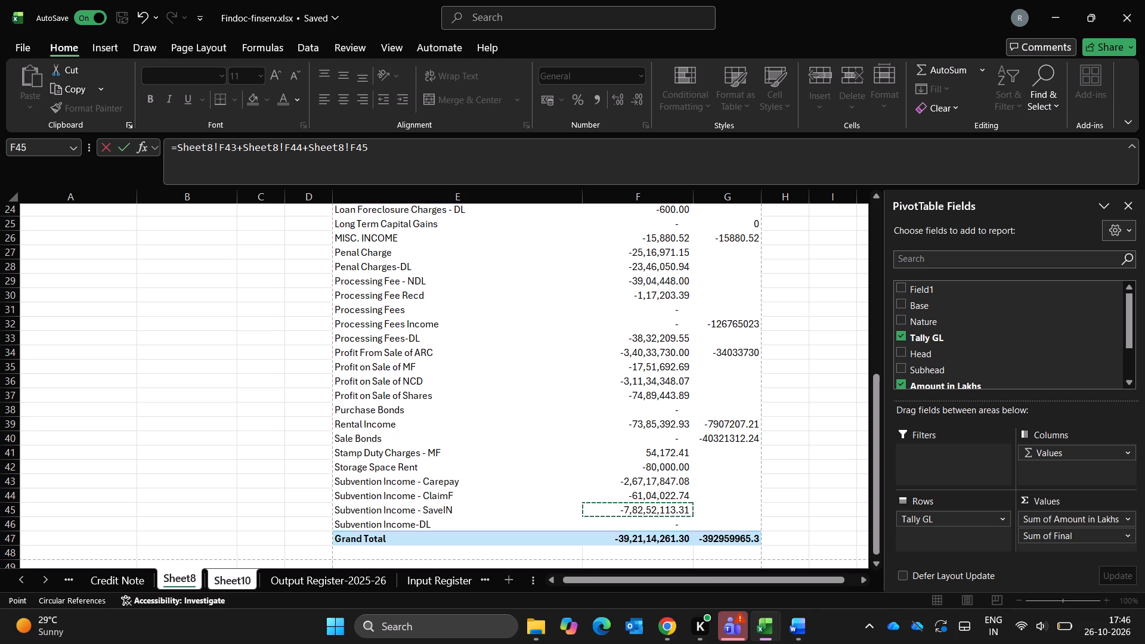
key(Return)
key(Up)
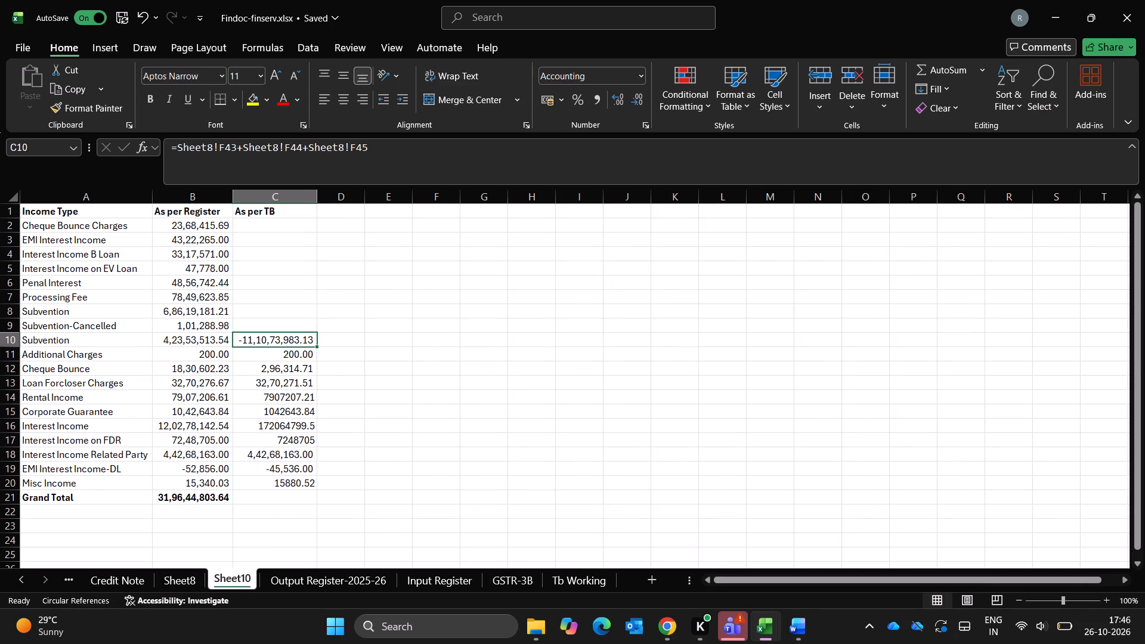
Check the combined subvention income amounts in Sheet8's F43:F45, and return to Sheet10.
key(ctrl+Page_Up)
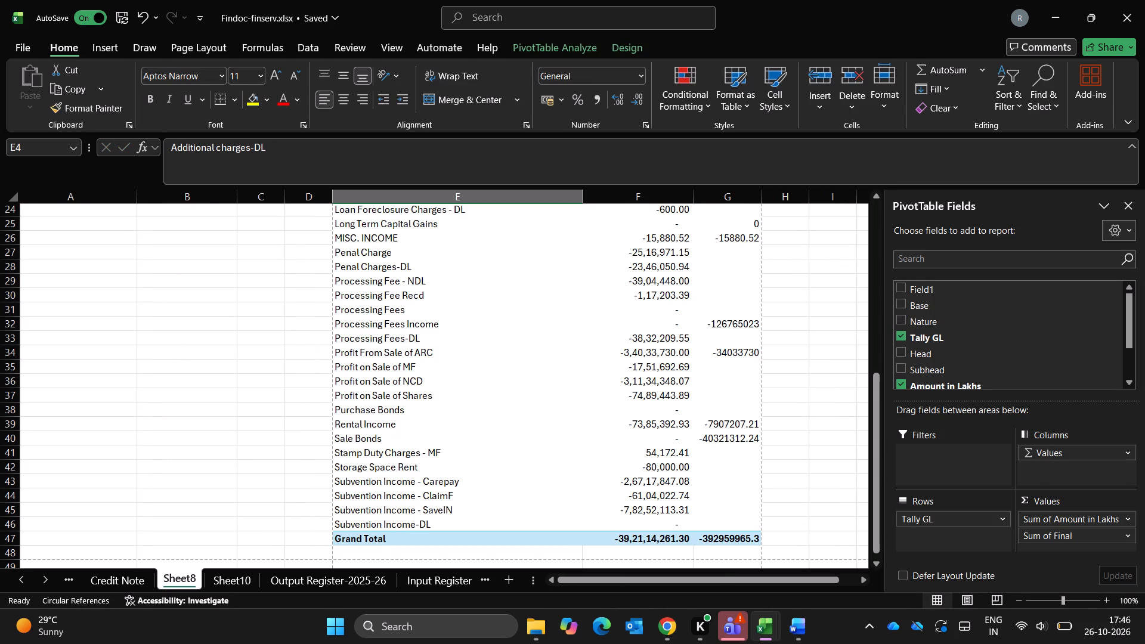
click(649, 484)
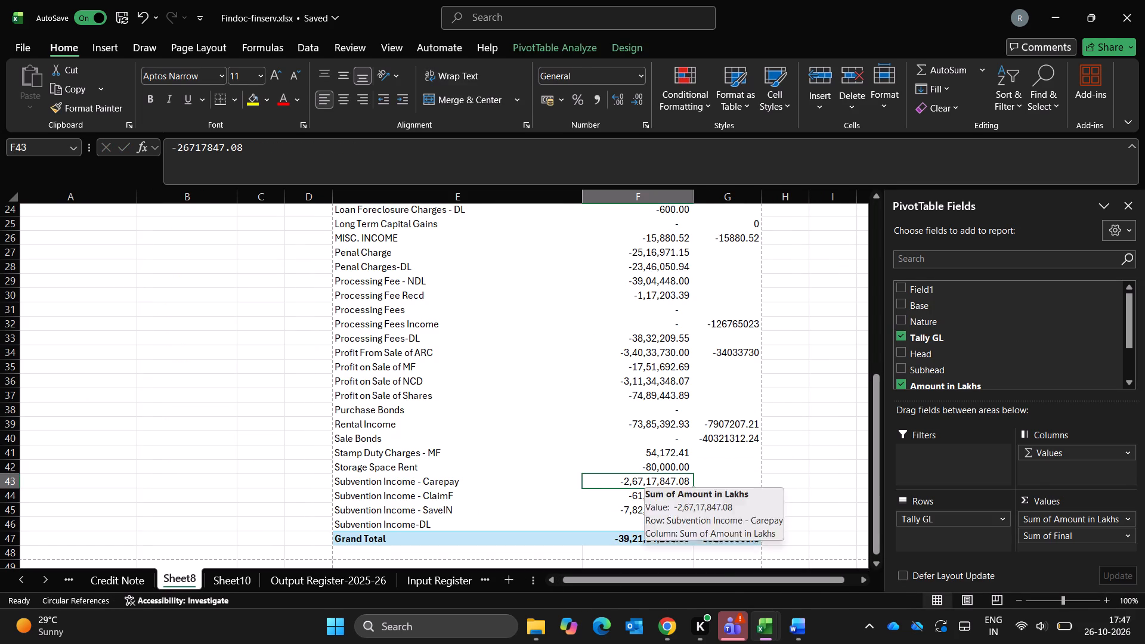
key(shift+Down)
key(shift+Down)
key(ctrl+Page_Down)
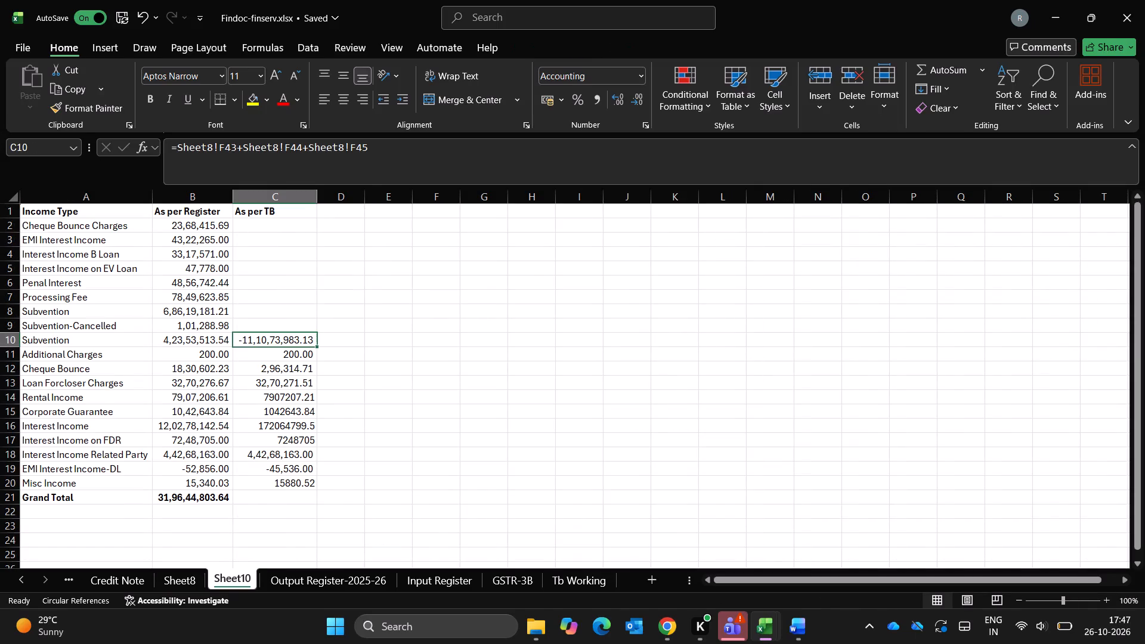
Filter the Tally GL column on the Tb Working sheet to the ledgers matching SUBVEN.
key(ctrl+Page_Down)
key(ctrl+Page_Down)
key(ctrl+Page_Down)
key(ctrl+Page_Down)
key(ctrl+Page_Down)
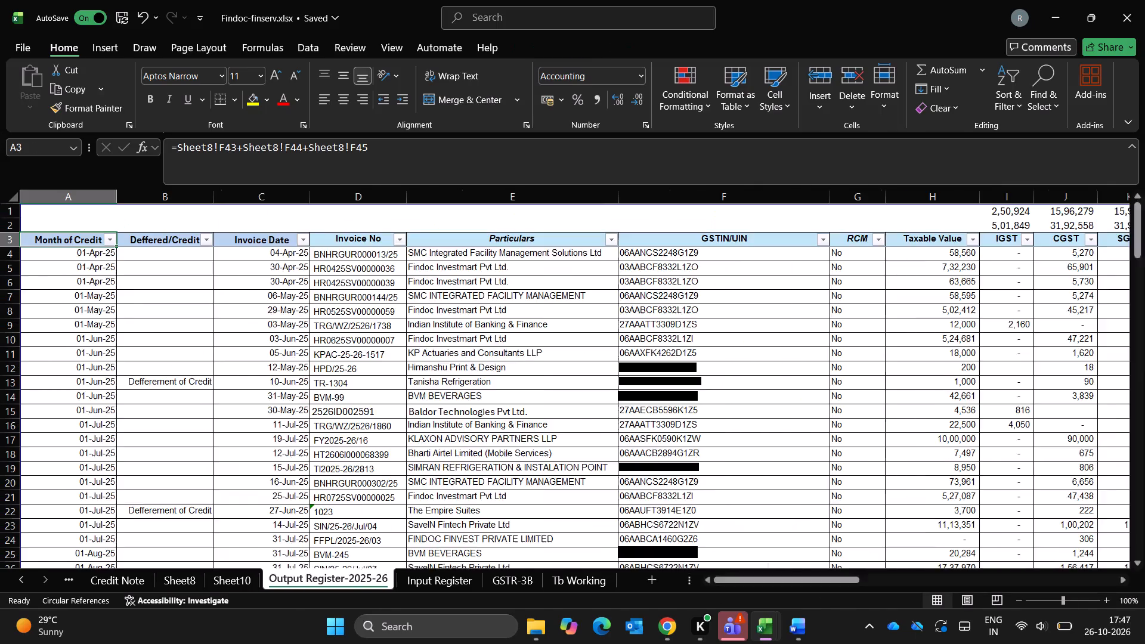
key(ctrl+Page_Down)
key(ctrl+Page_Down)
key(ctrl+Page_Down)
key(Up)
key(Down)
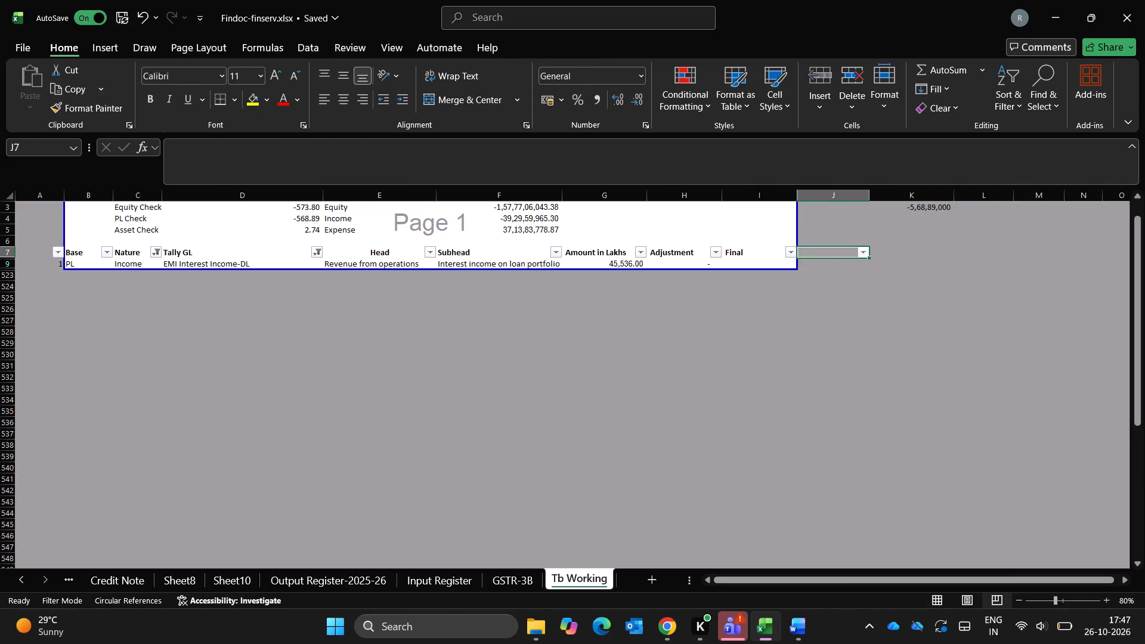
key(Left)
key(Left)
key(Left)
key(Left)
key(Left)
key(Left)
key(Left)
key(Right)
key(Up)
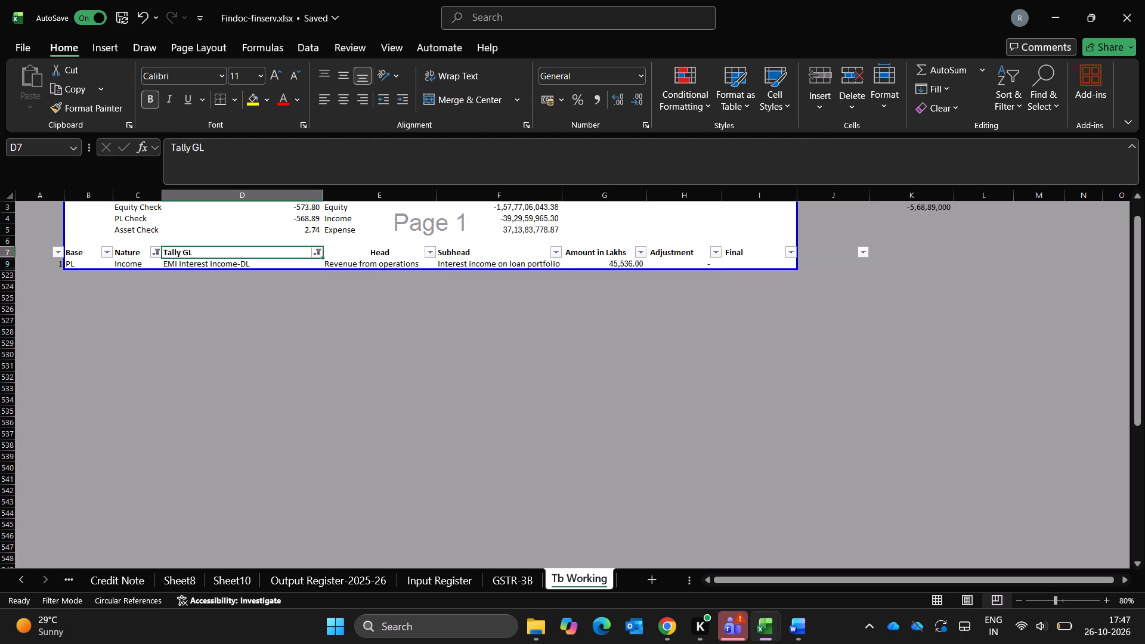
key(alt+Down)
key(alt+Down)
key(alt+Down)
key(alt+Down)
key(alt+Down)
key(alt+Down)
key(alt+Down)
key(alt+Down)
key(Down)
text(SUBVEN)
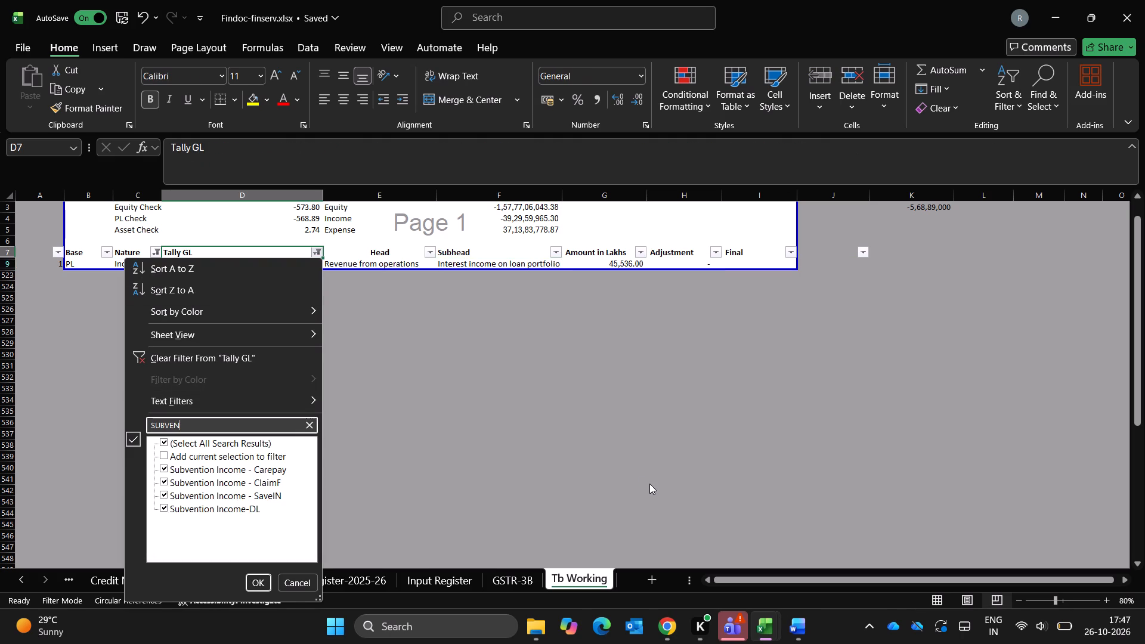
key(Return)
Check the combined Amount in Lakhs of the filtered subvention ledgers in G22:G25, and return to Sheet10.
key(Right)
key(Right)
key(Right)
key(Down)
key(Down)
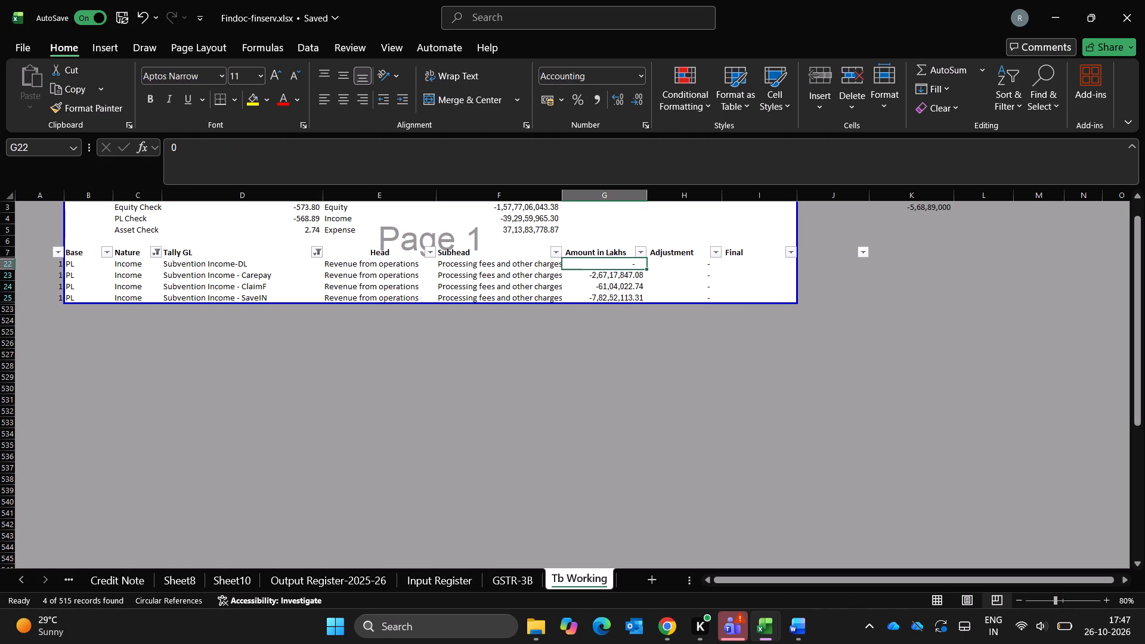
key(shift+Down)
key(shift+Down)
key(shift+Down)
key(ctrl+Page_Up)
key(ctrl+Page_Up)
key(ctrl+Page_Up)
key(ctrl+Page_Up)
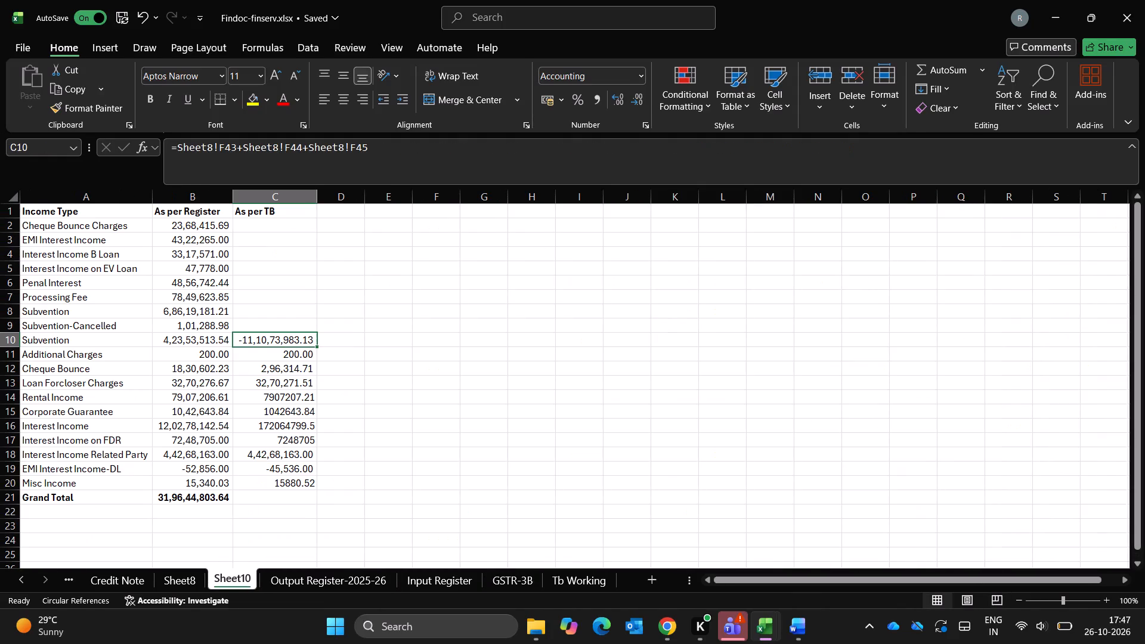
Reverse the sign of the Subvention sum in C10 by enclosing it in parentheses and multiplying by -1.
click(437, 163)
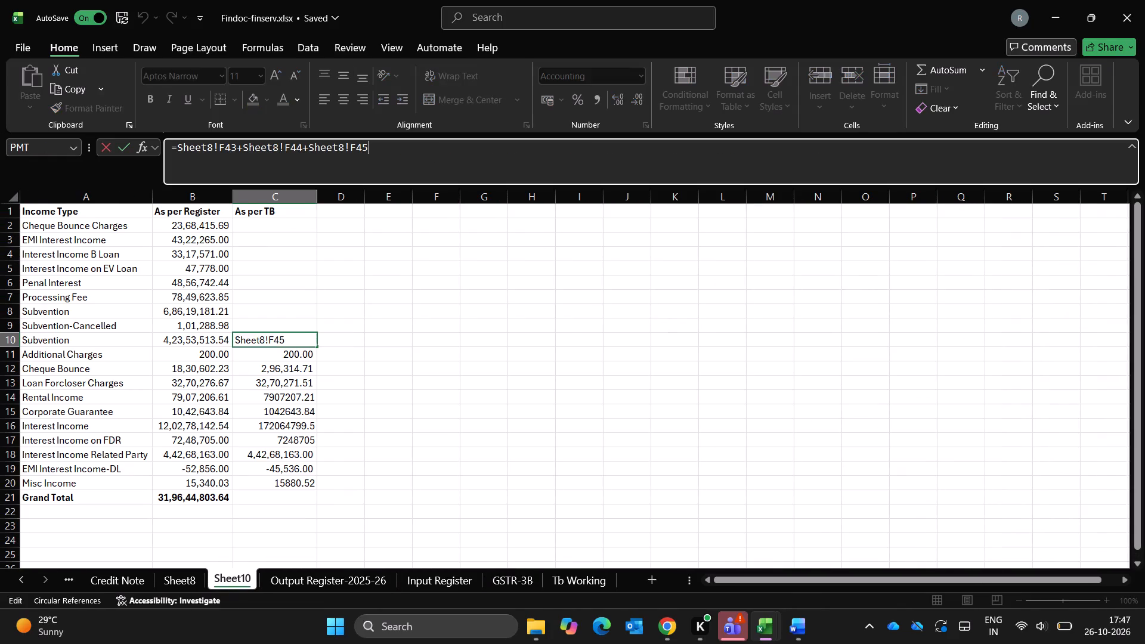
key(shift+parenright)
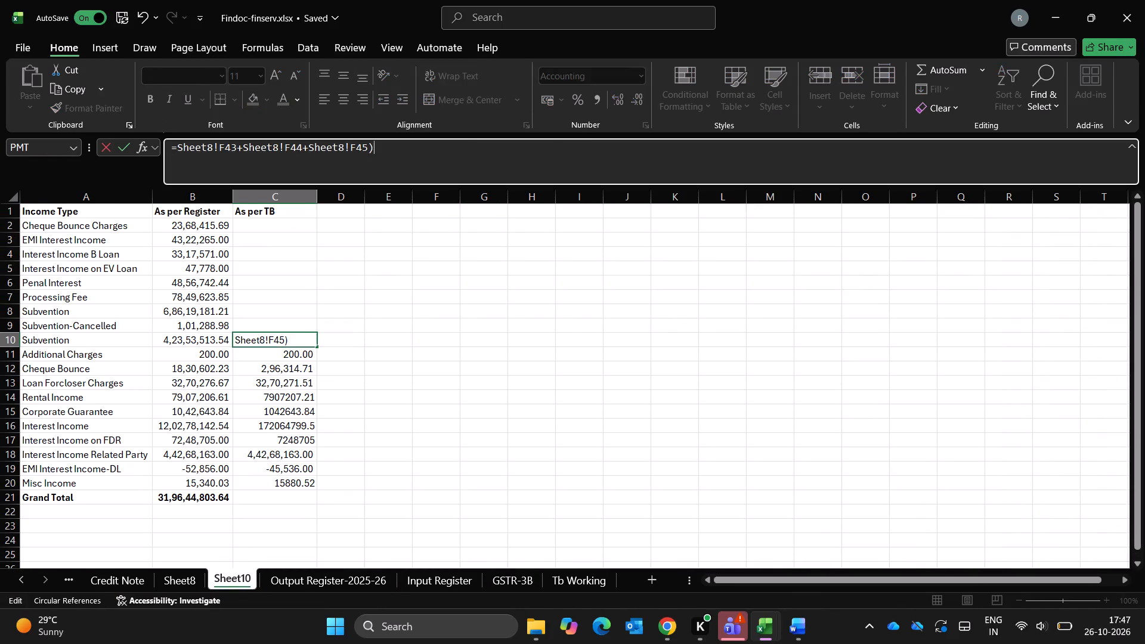
click(177, 148)
key(shift+parenleft)
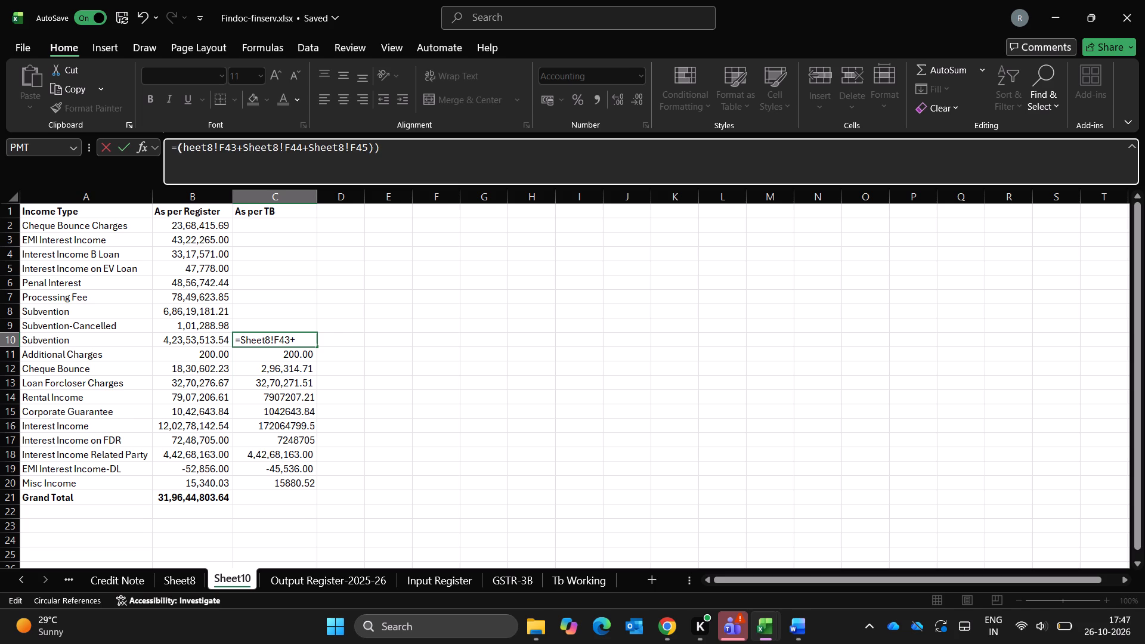
click(414, 150)
key(shift+asterisk)
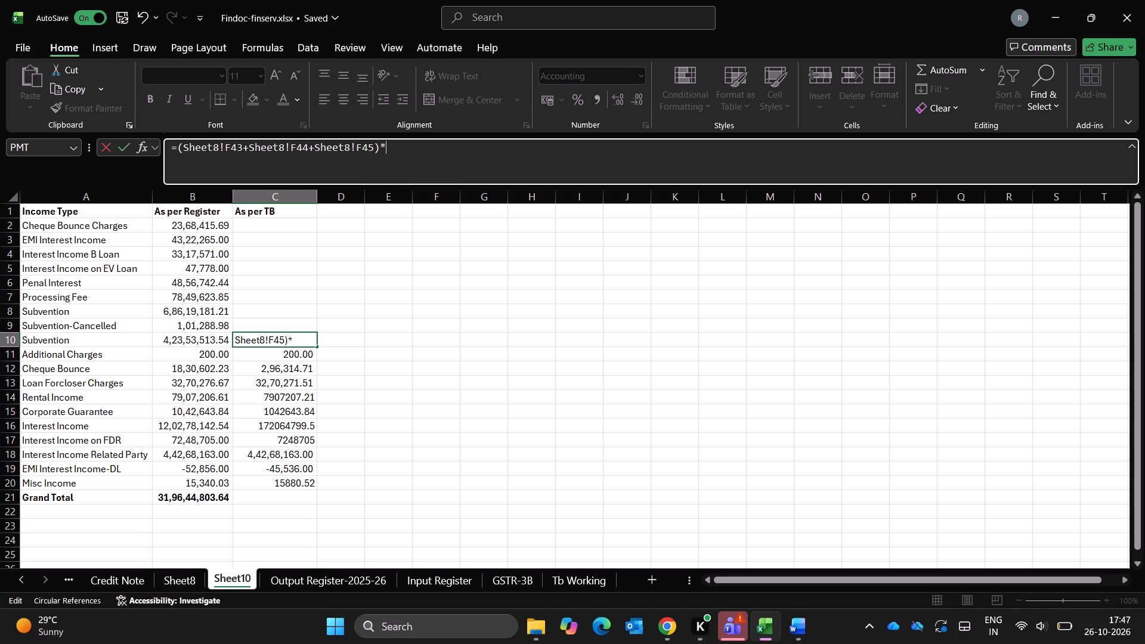
text(-1)
key(Return)
key(Up)
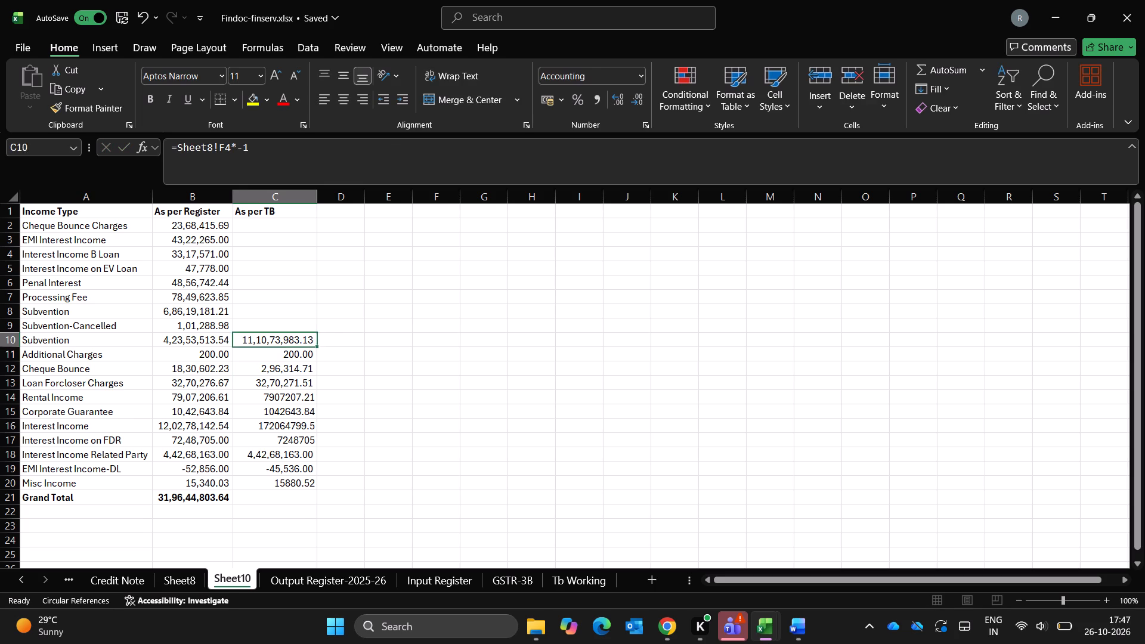
Review the Subvention rows and the income types above them on Sheet10.
key(Up)
key(Left)
key(Right)
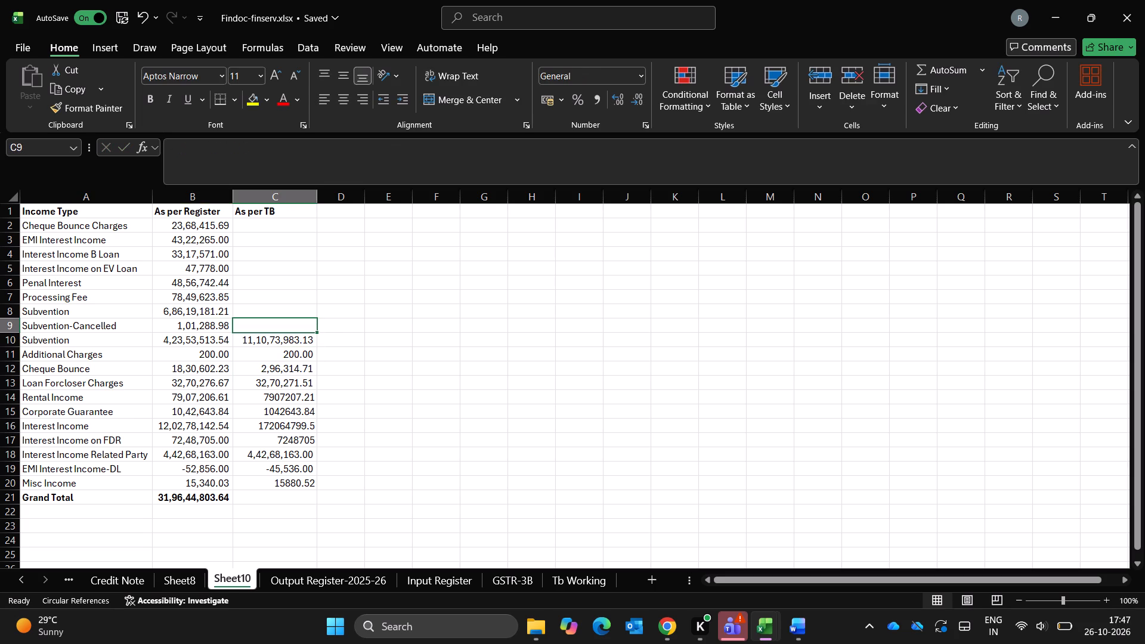
key(Down)
key(Left)
key(Left)
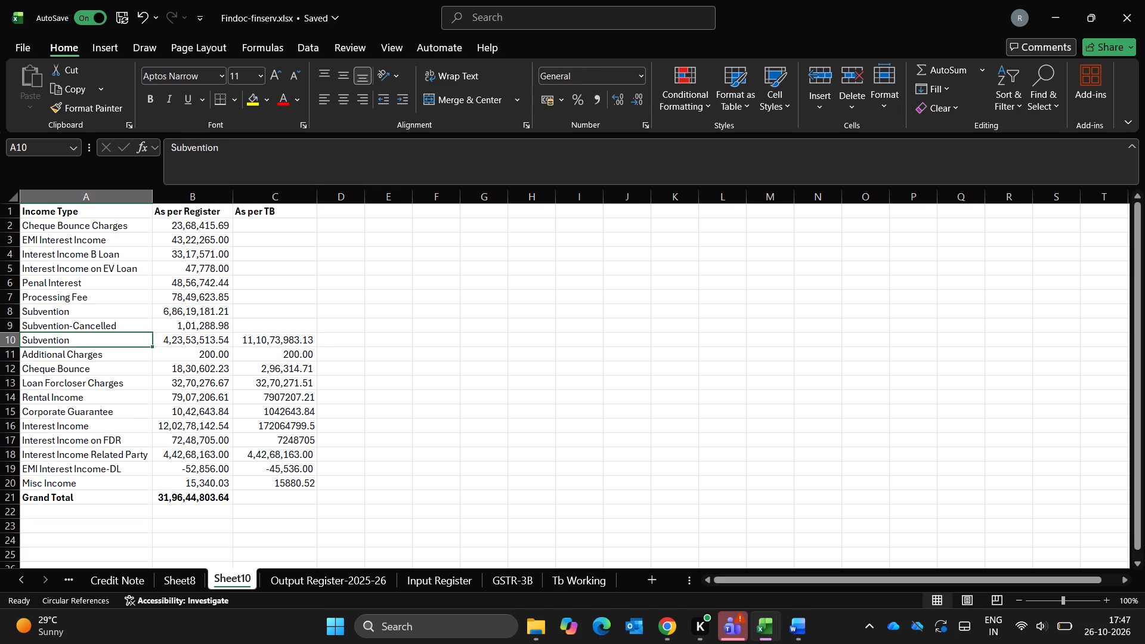
key(Up)
key(Up)
key(Up)
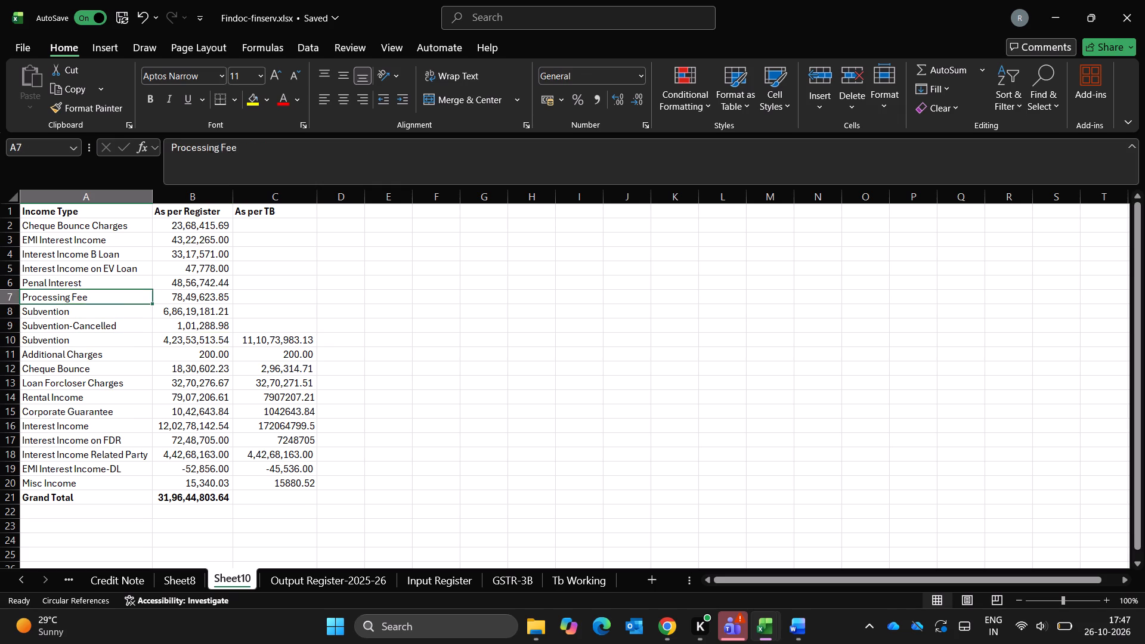
key(Up)
key(Up)
key(Up)
key(Up)
key(Up)
key(Up)
Compare the Subvention entries in Sheet8's outward register pivot with the trial balance ledgers, and return to Sheet10.
key(ctrl+Page_Up)
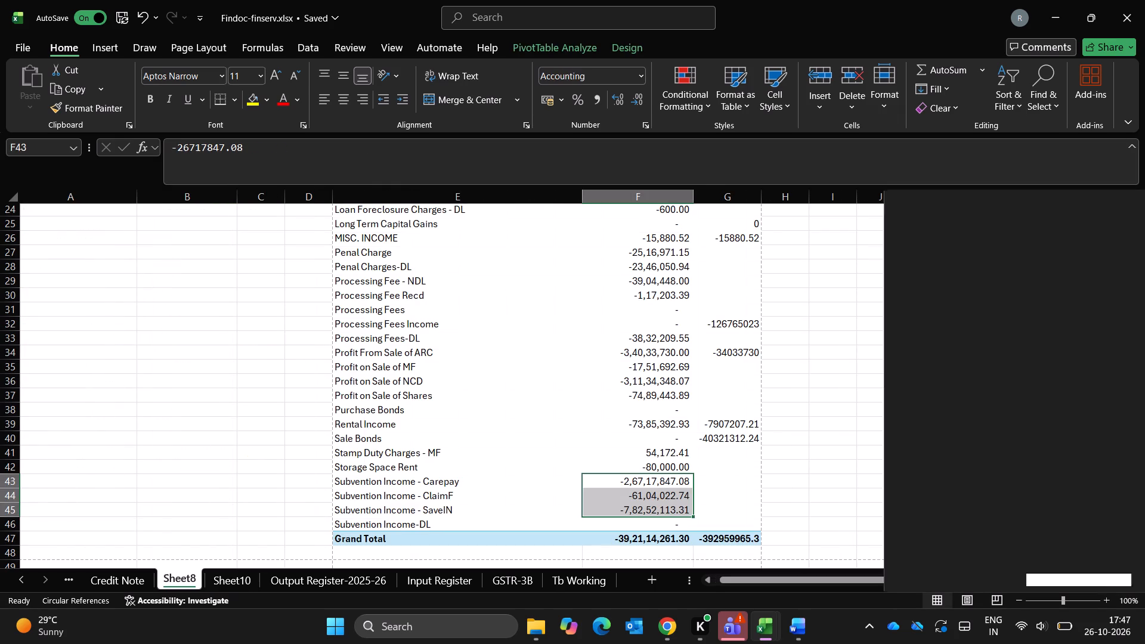
key(ctrl+Left)
key(ctrl+Left)
key(ctrl+Left)
key(ctrl+Up)
key(ctrl+Up)
key(ctrl+Up)
key(ctrl+Up)
key(ctrl+Up)
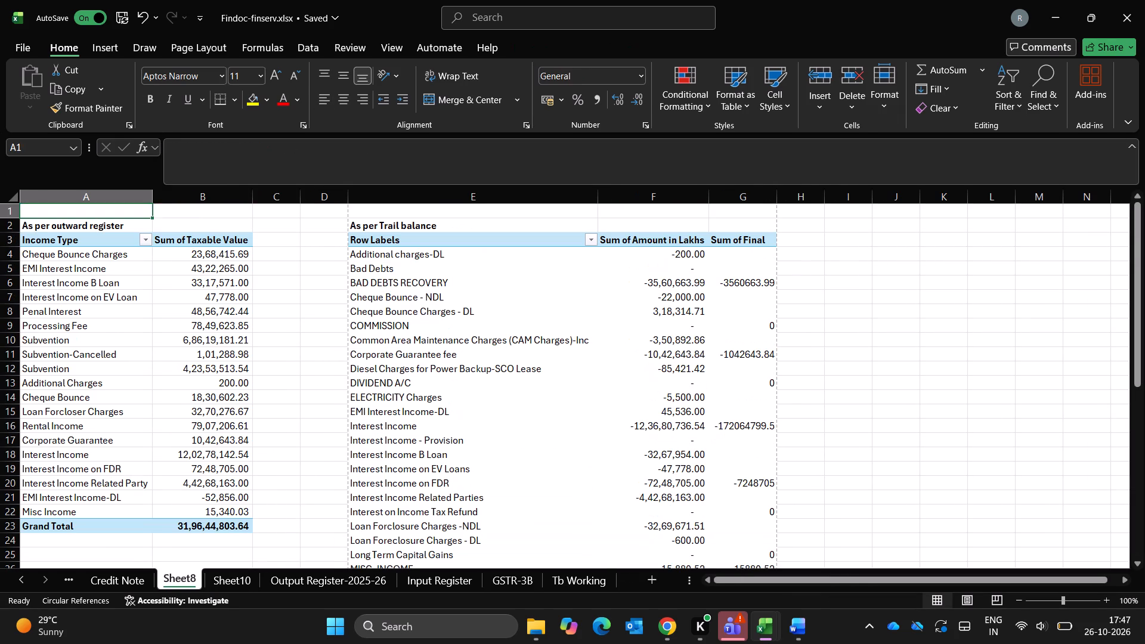
key(Down)
key(Down)
key(Down)
key(Down)
key(Down)
key(Down)
key(Down)
key(Down)
key(Down)
key(Down)
key(Down)
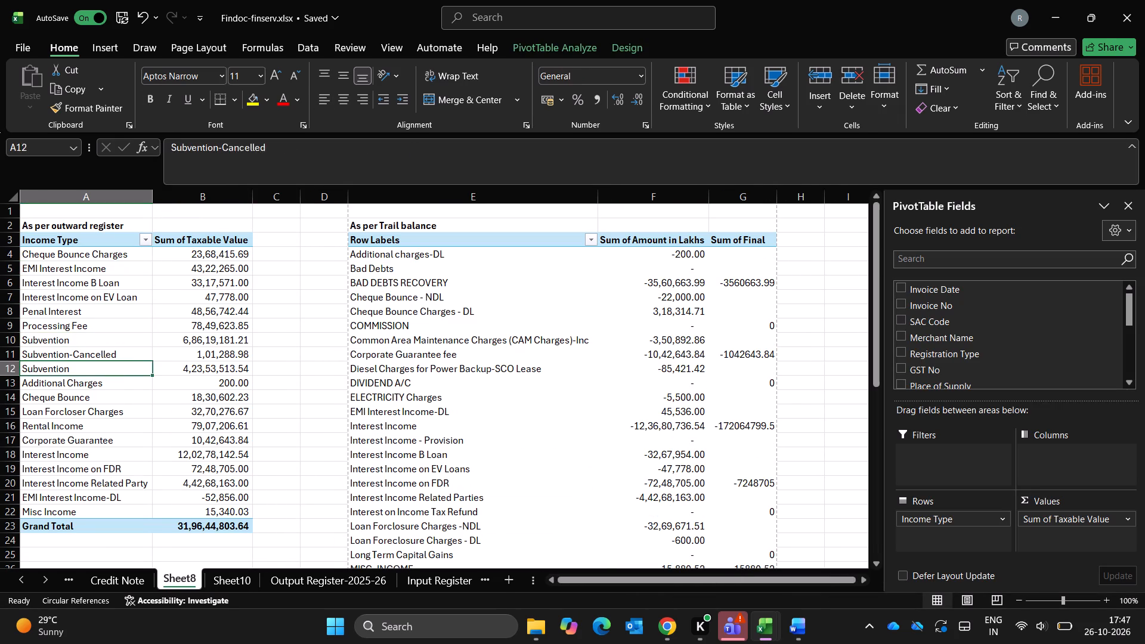
key(Down)
key(Down)
key(Down)
key(Down)
key(Right)
key(Right)
key(Right)
key(Right)
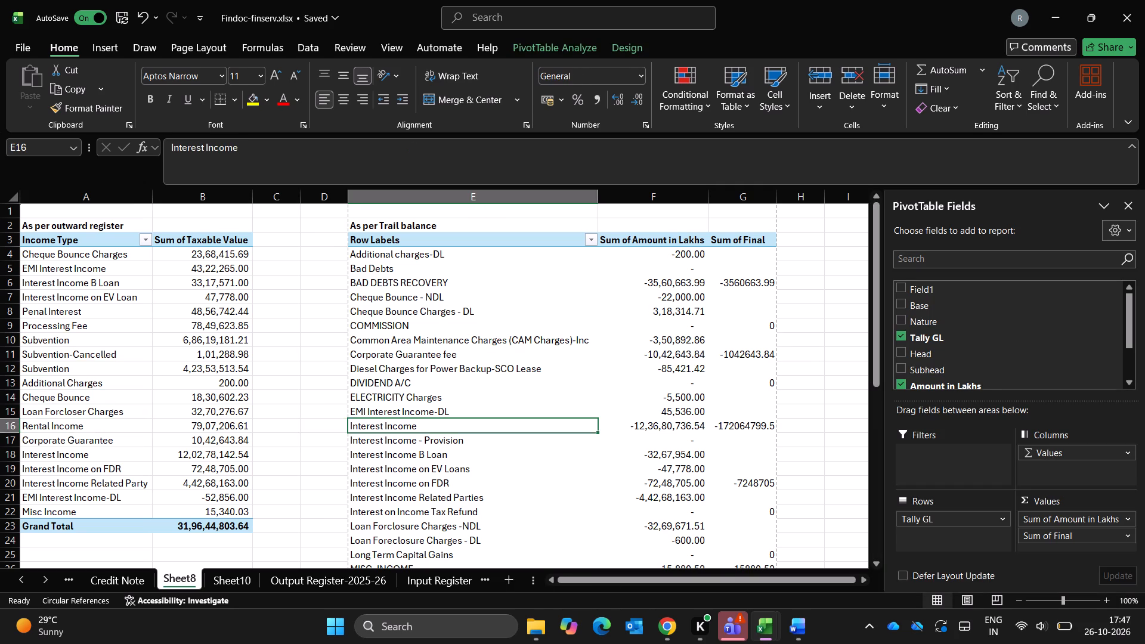
key(ctrl+Down)
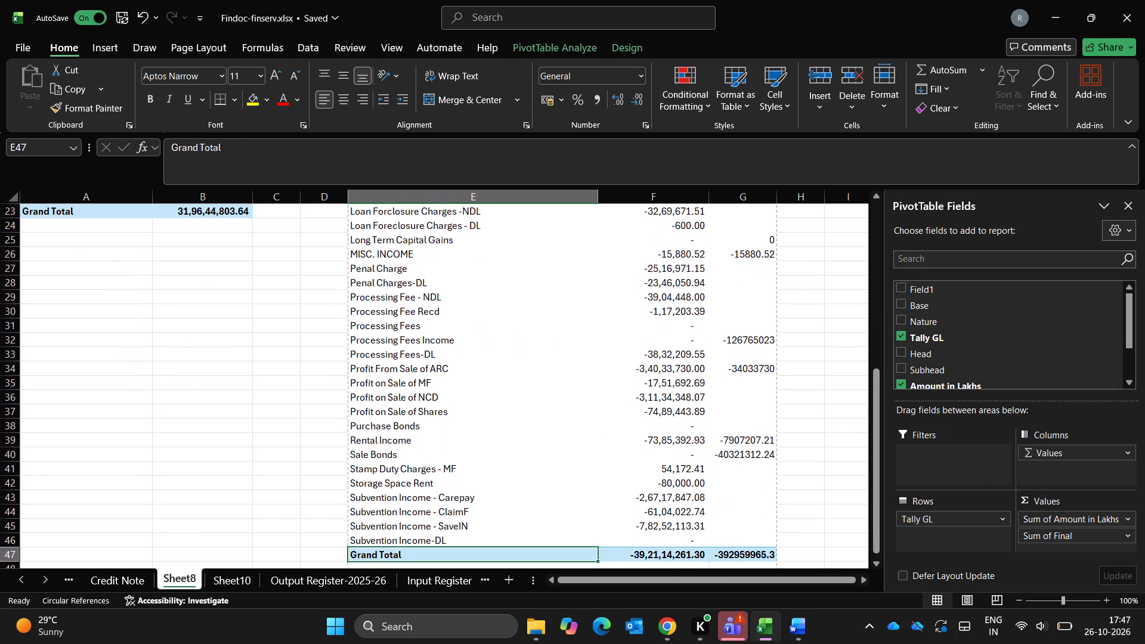
key(ctrl+Left)
key(ctrl+Up)
key(ctrl+Up)
key(ctrl+Up)
key(ctrl+Up)
key(Down)
key(Down)
key(Down)
key(Down)
key(Down)
key(Down)
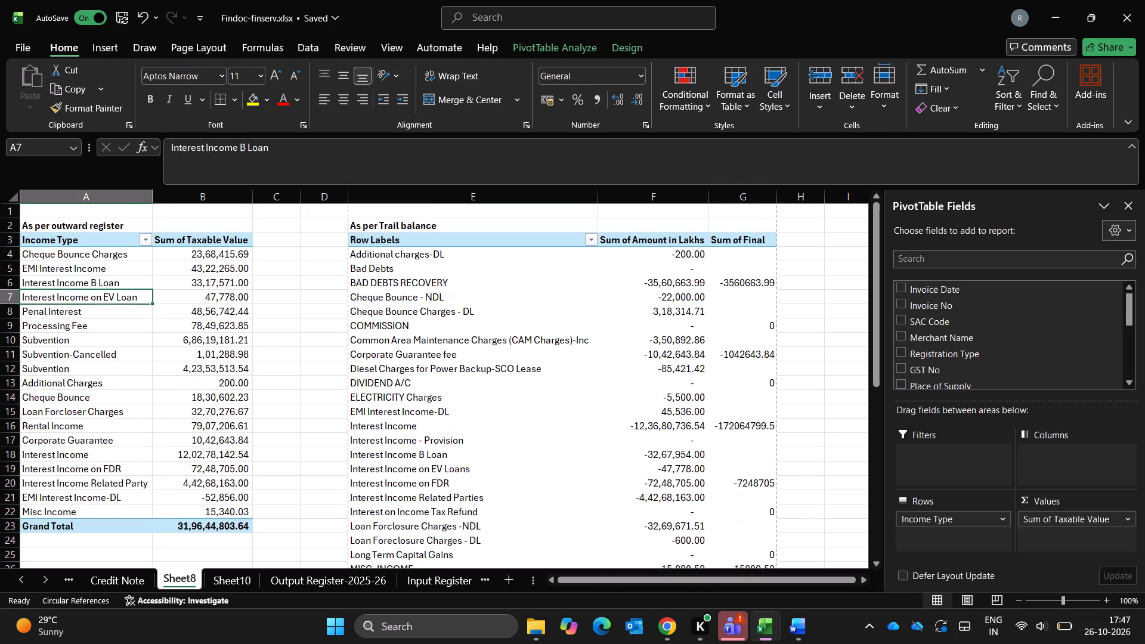
key(Down)
key(Down)
key(Down)
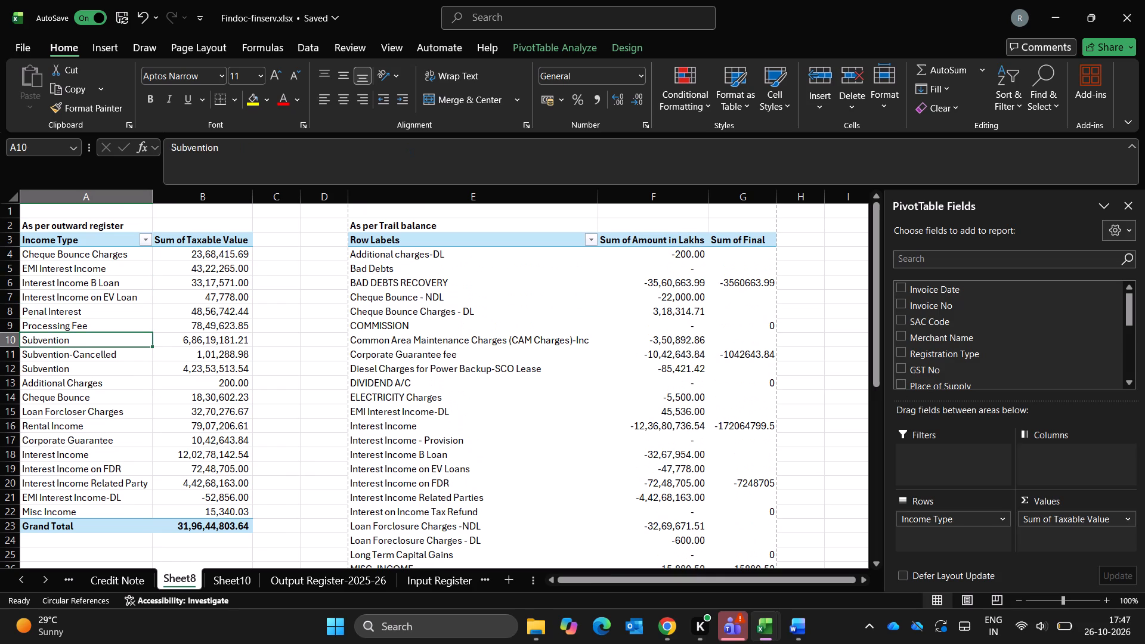
key(ctrl+Page_Down)
Clear the contents of the first Subvention row, row 8, on Sheet10.
key(Down)
key(Down)
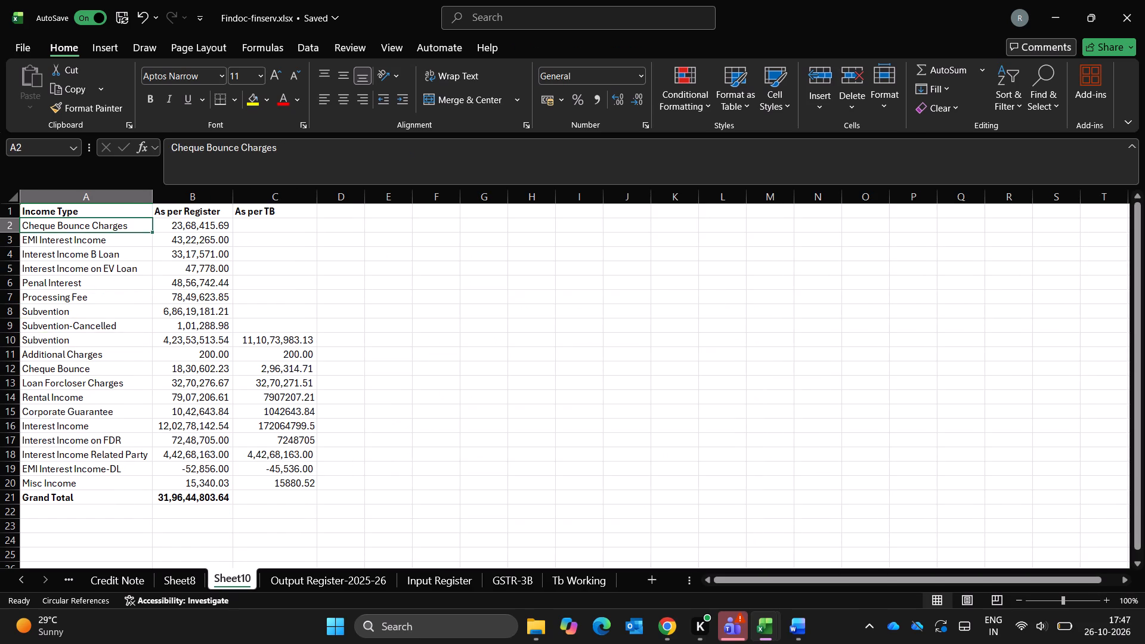
key(Down)
key(Down)
key(Down)
key(Down)
key(Down)
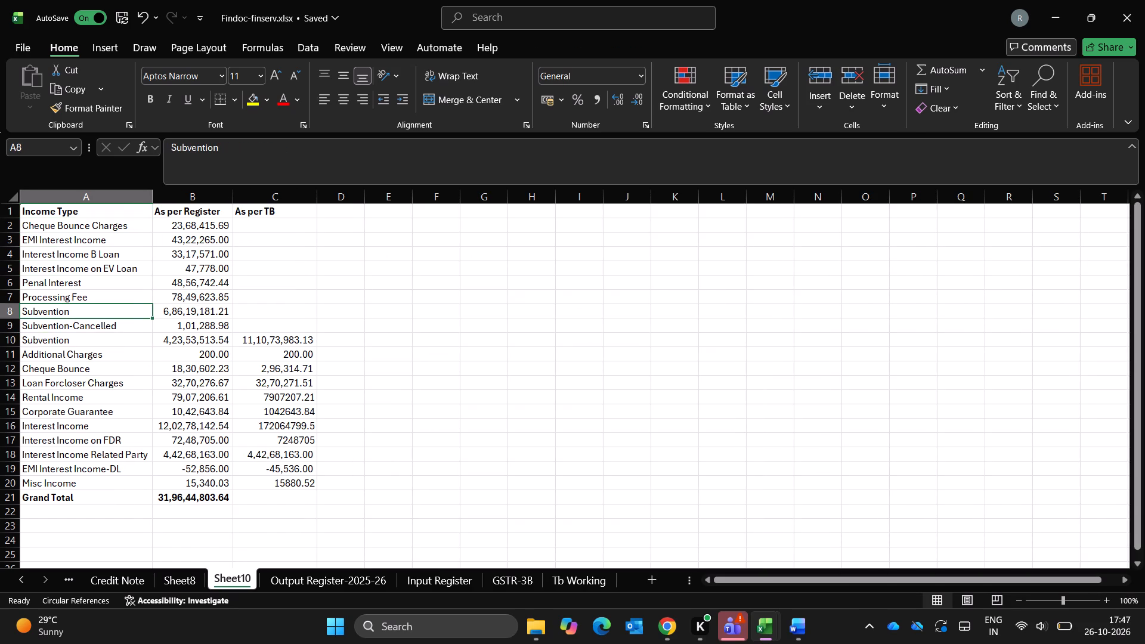
key(Left)
key(Left)
key(Right)
key(Right)
key(Left)
key(Left)
key(Left)
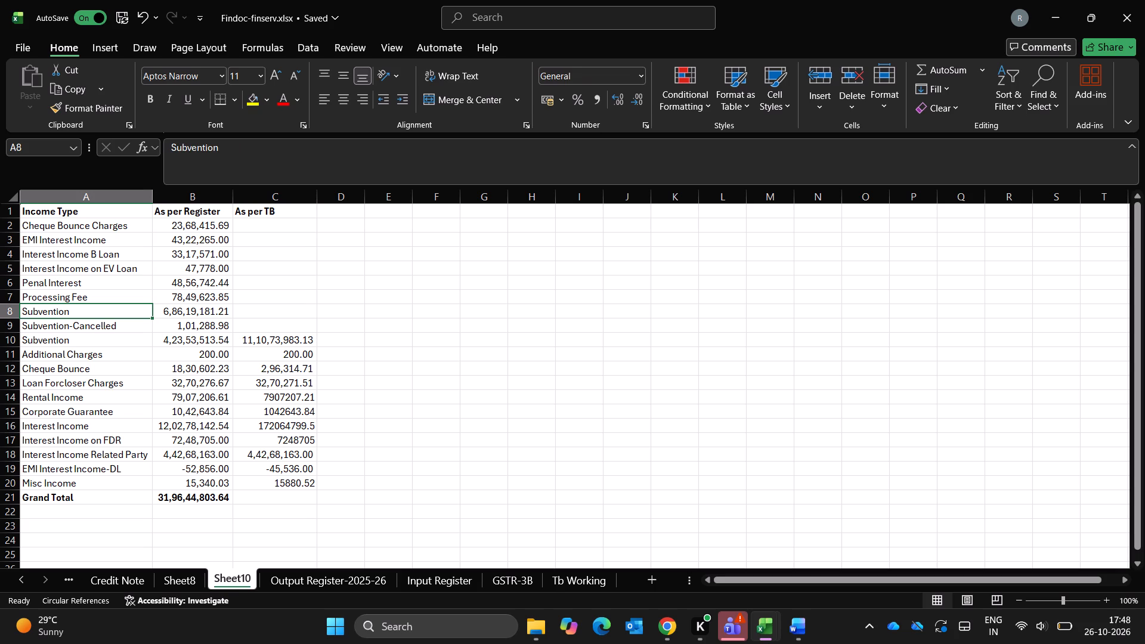
key(ctrl+space)
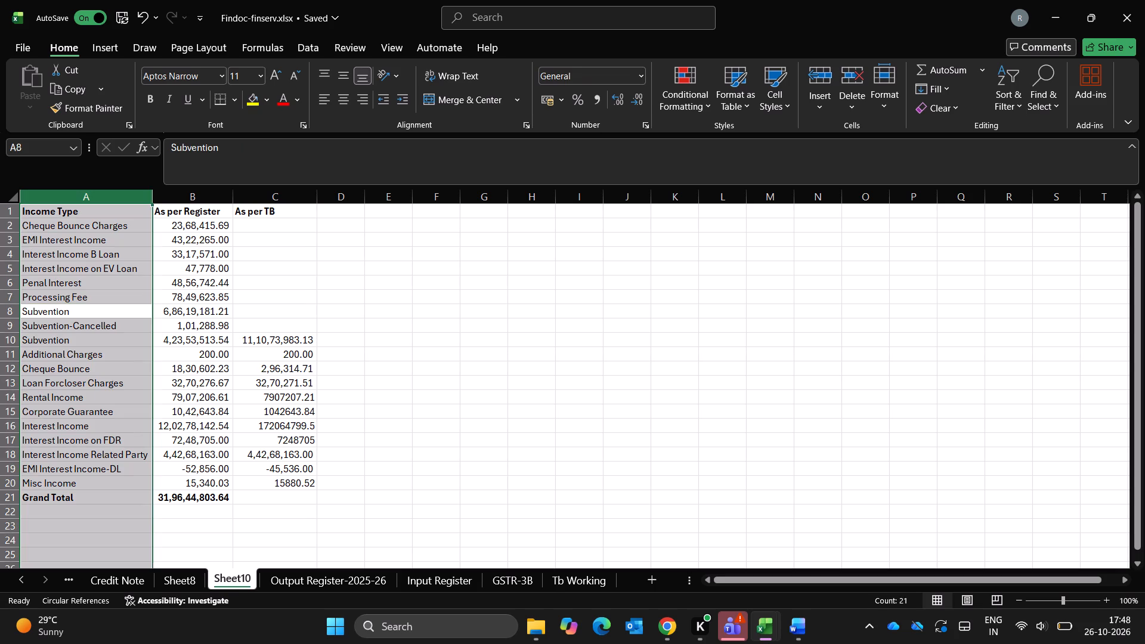
key(Down)
key(Up)
key(shift+space)
key(Delete)
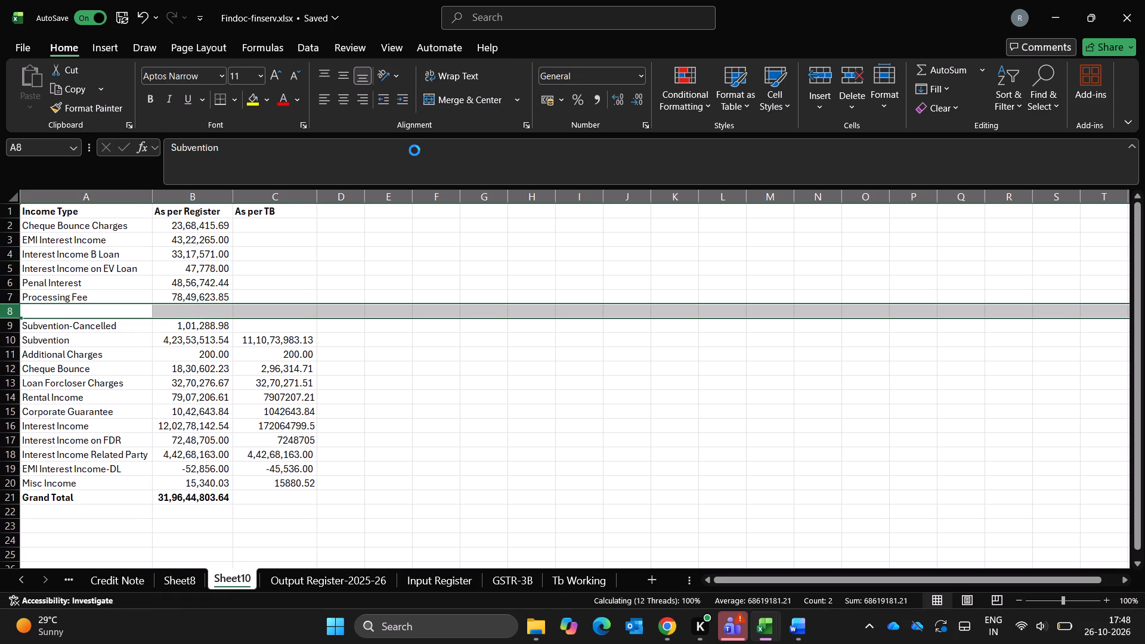
key(Down)
key(Down)
key(Up)
key(Down)
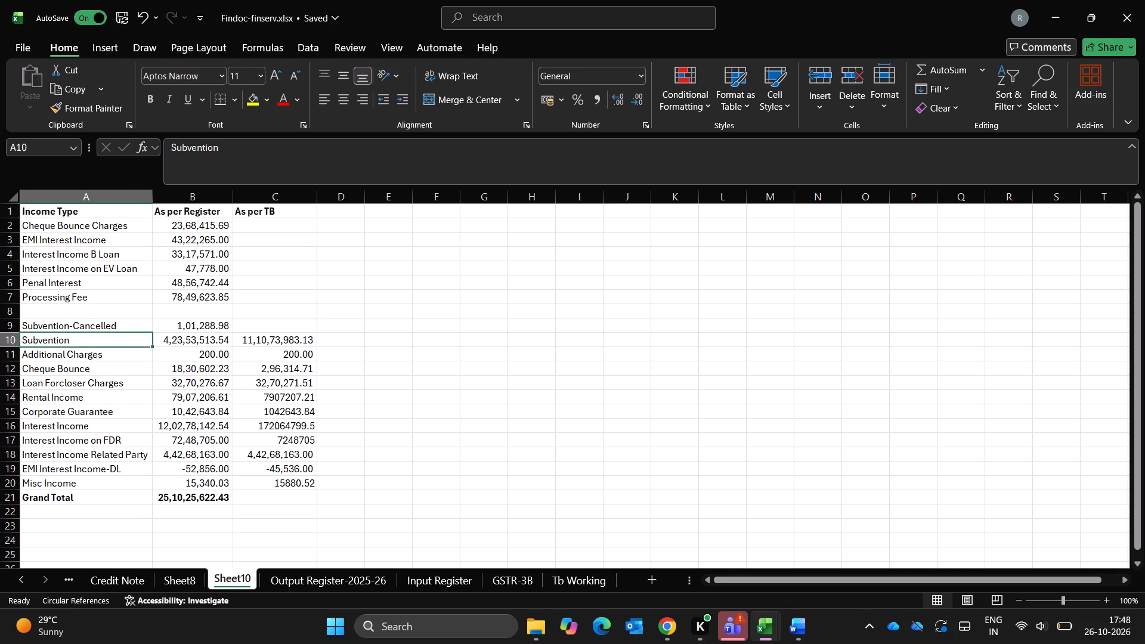
Delete the entire blank row 8 between Processing Fee and Subvention-Cancelled.
key(Up)
key(Up)
key(ctrl+minus)
key(Down)
key(Down)
key(Down)
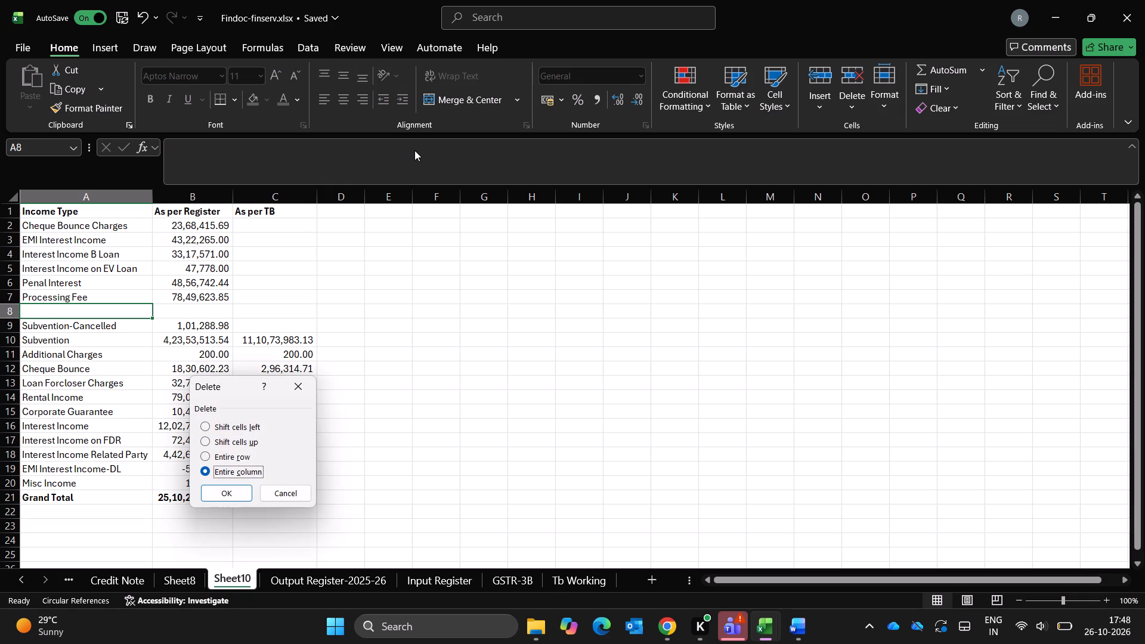
key(Up)
key(Return)
key(Escape)
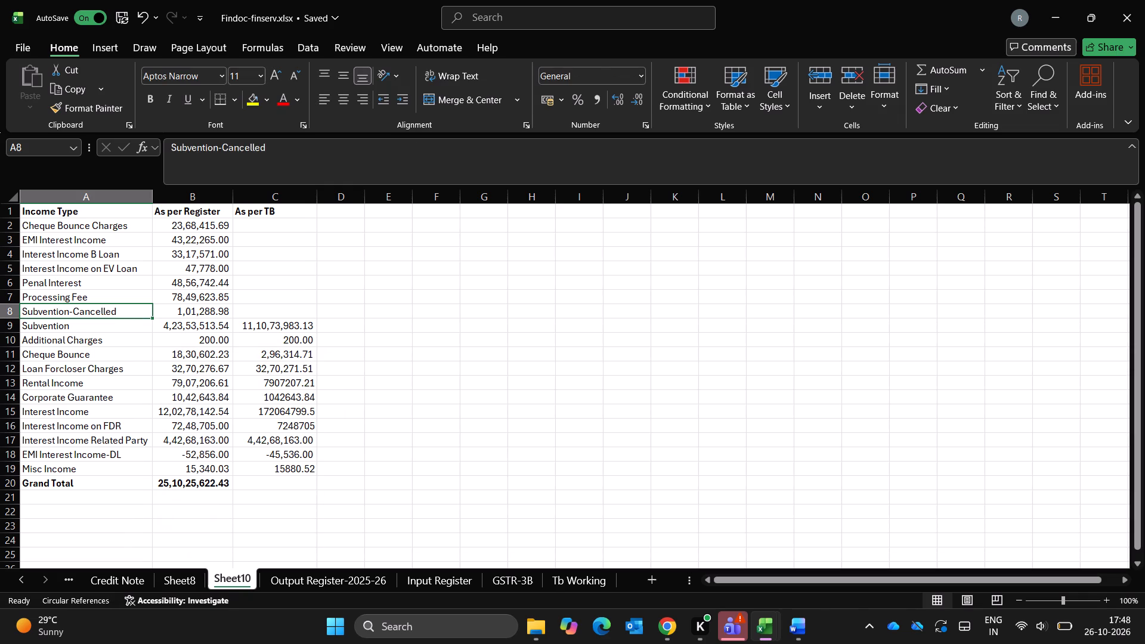
Replace the Subvention As per Register amount in B9 with the sum of Sheet8's two Subvention values, B10 and B12.
key(Down)
key(Right)
key(Delete)
key(Down)
key(Up)
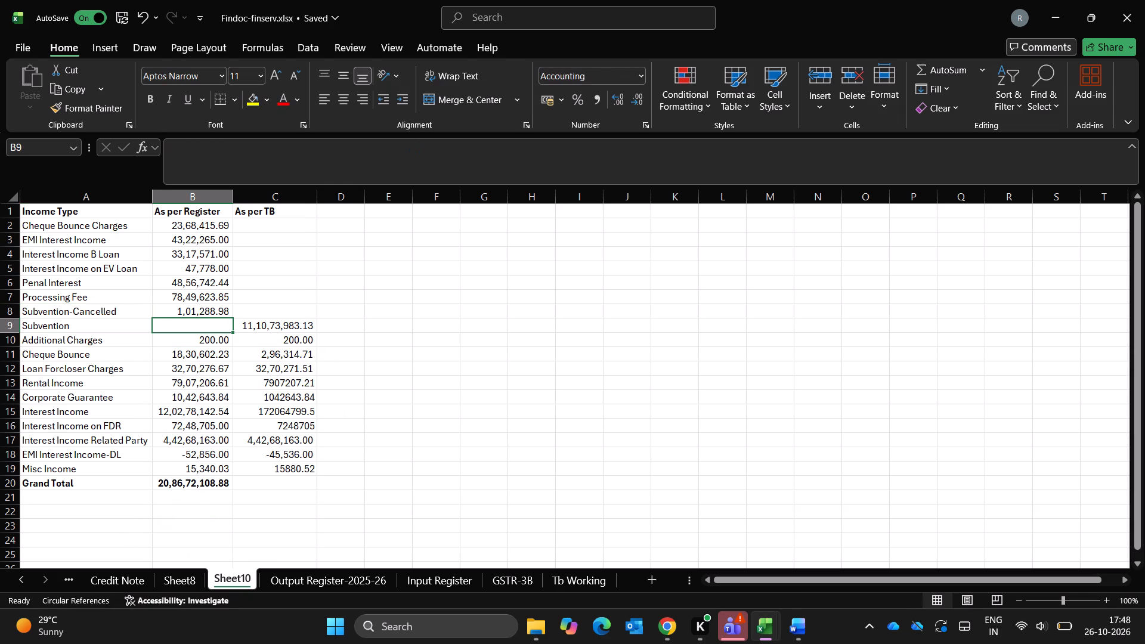
key(Up)
key(Down)
key(equal)
key(ctrl+Page_Down)
key(ctrl+Page_Up)
key(ctrl+Page_Up)
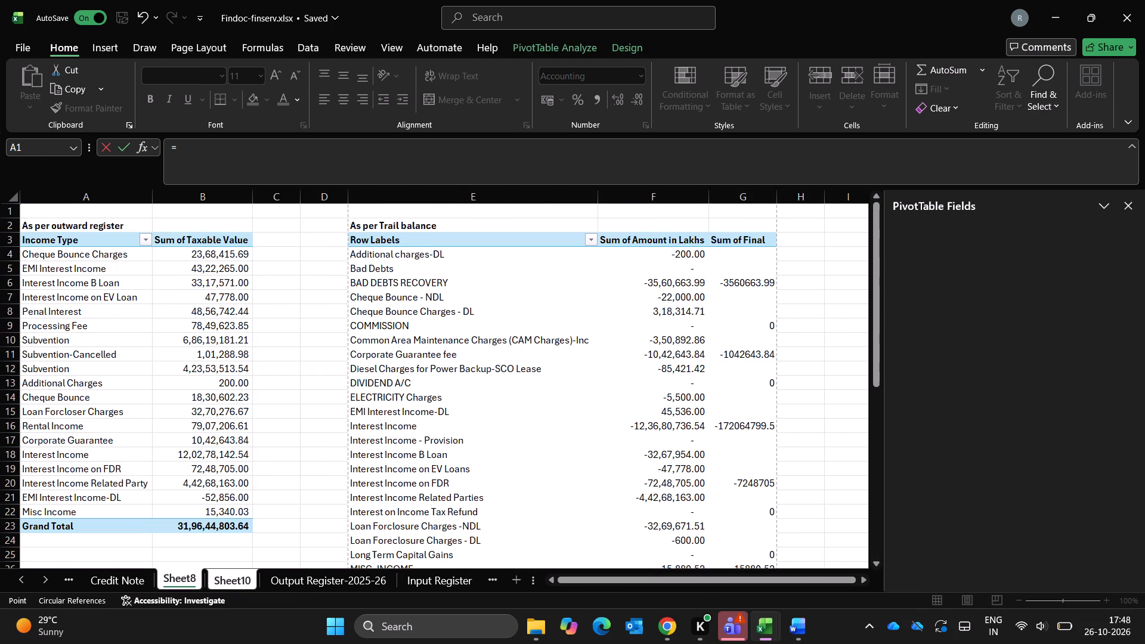
click(211, 338)
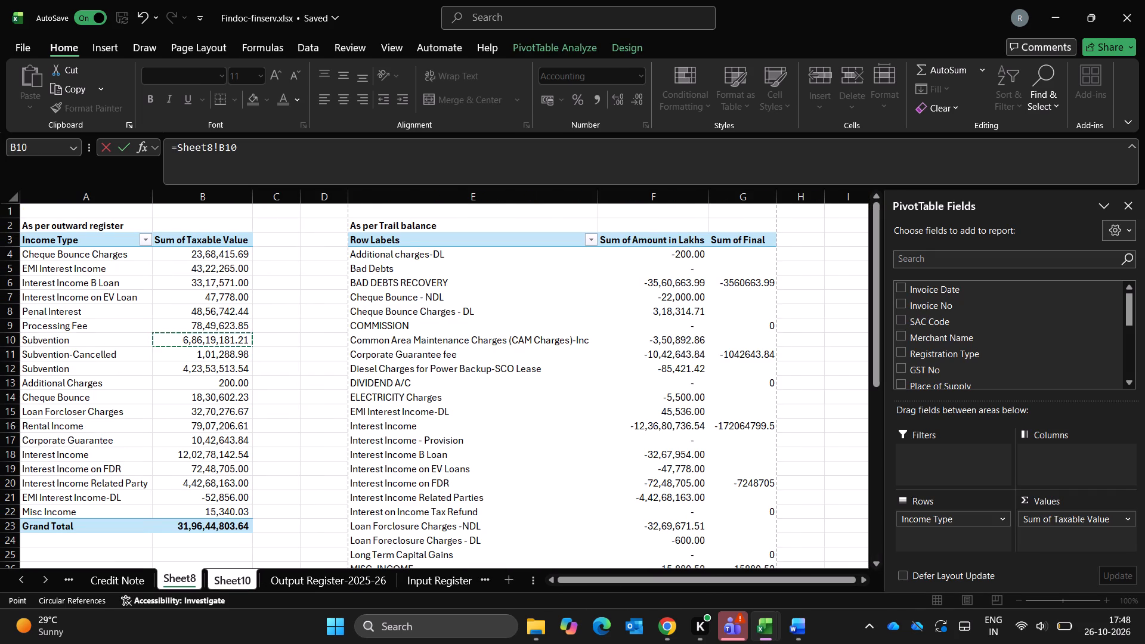
key(shift+plus)
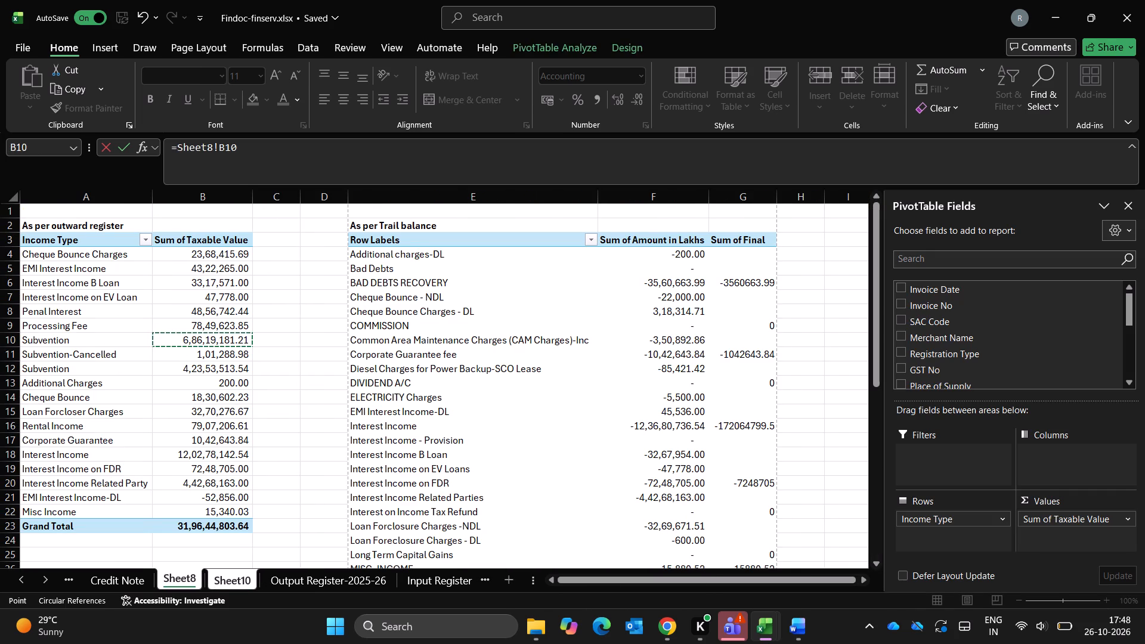
click(208, 370)
key(Return)
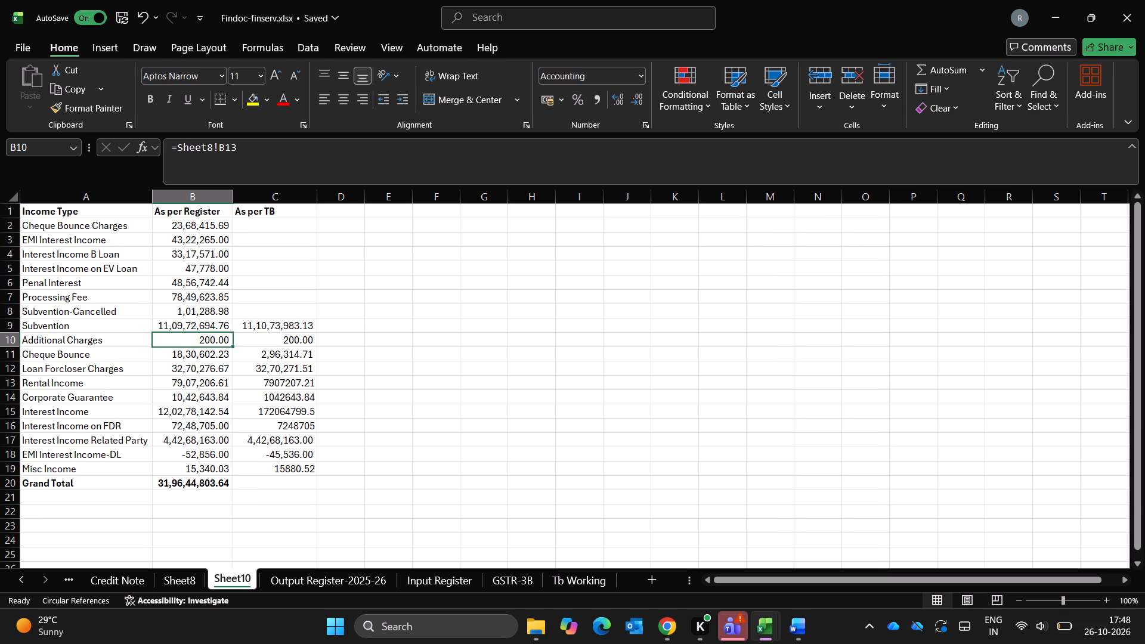
Clear the Subvention-Cancelled row, row 8, on Sheet10 and delete the whole row.
key(Up)
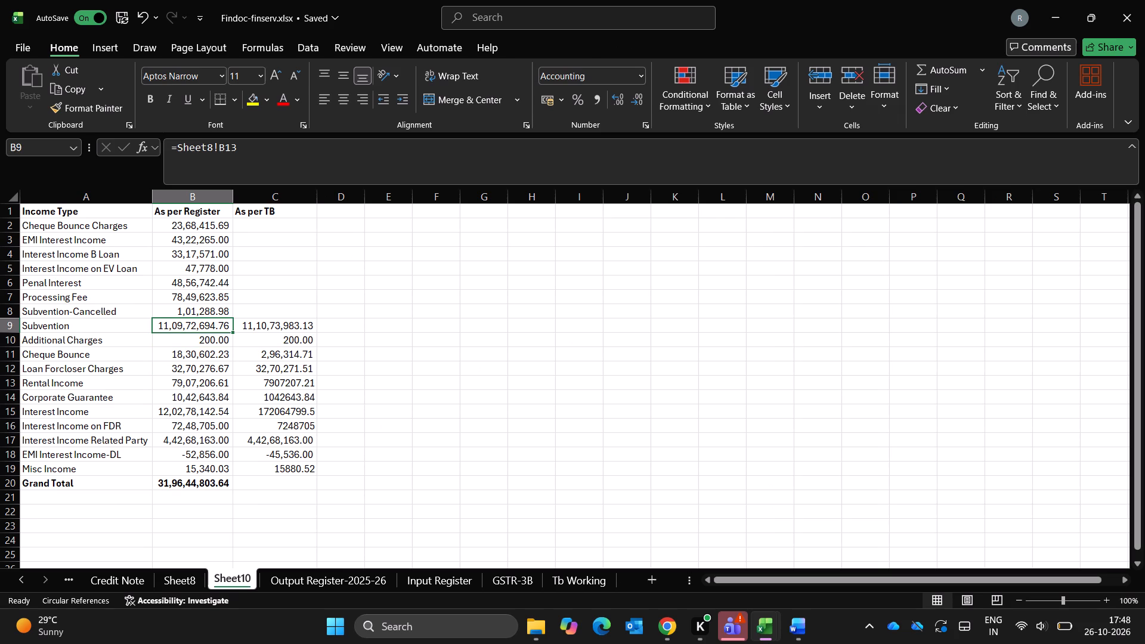
key(Up)
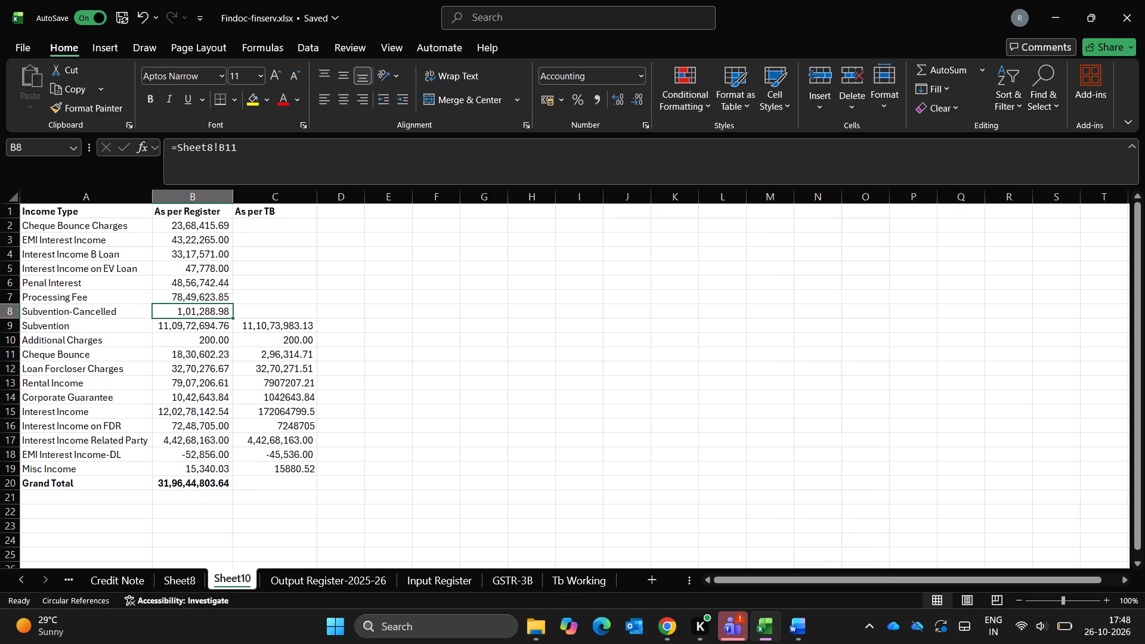
key(Left)
key(shift+space)
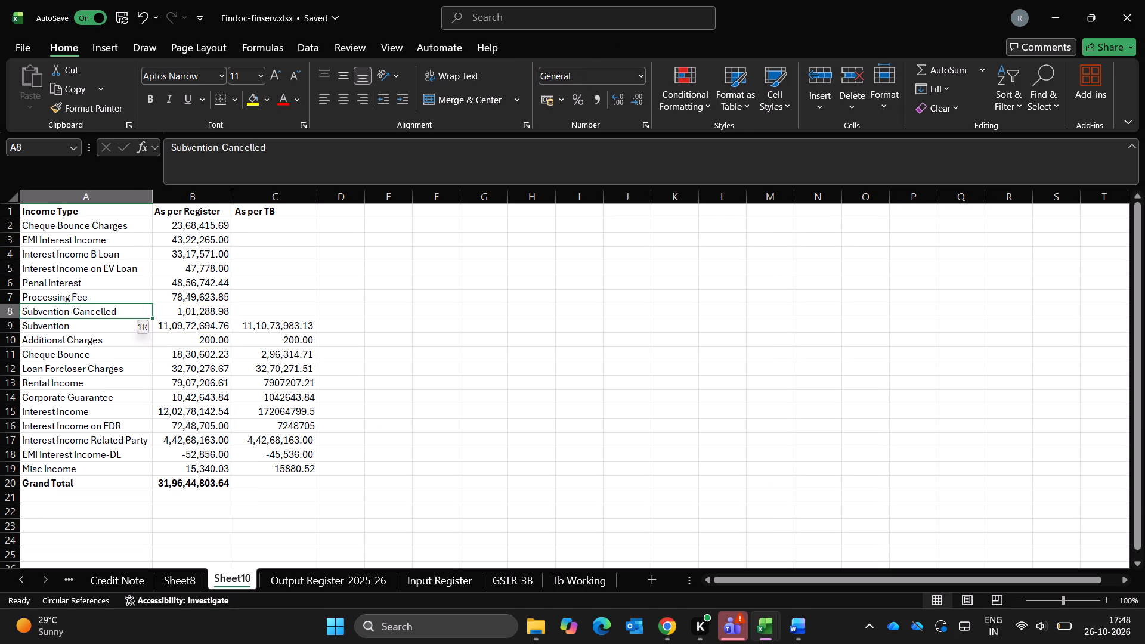
key(minus)
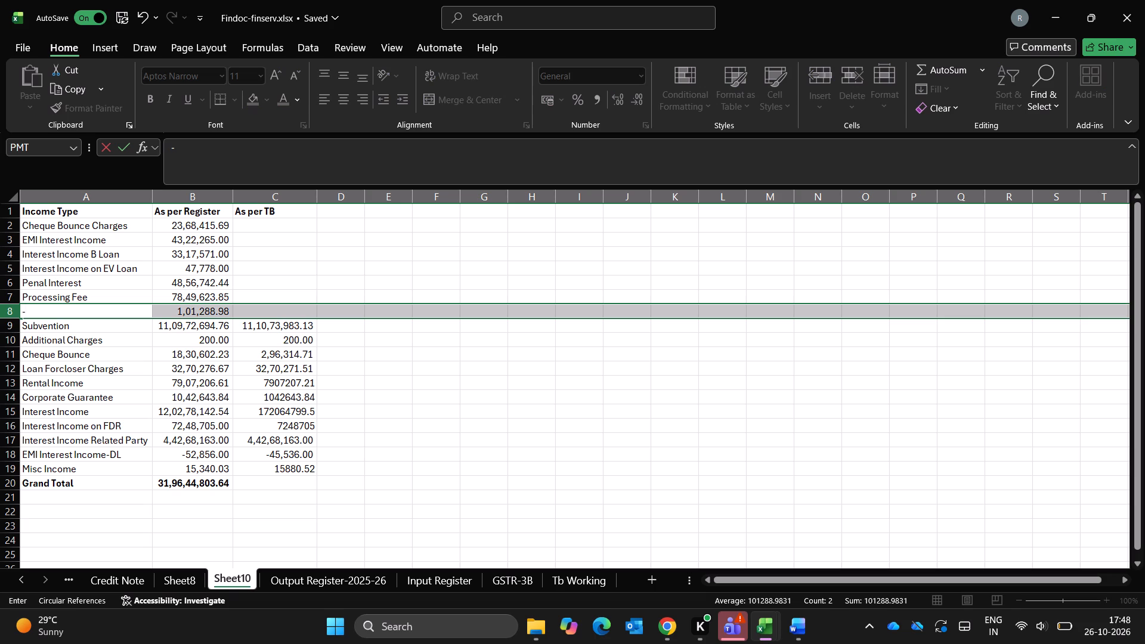
key(Delete)
key(Escape)
key(Down)
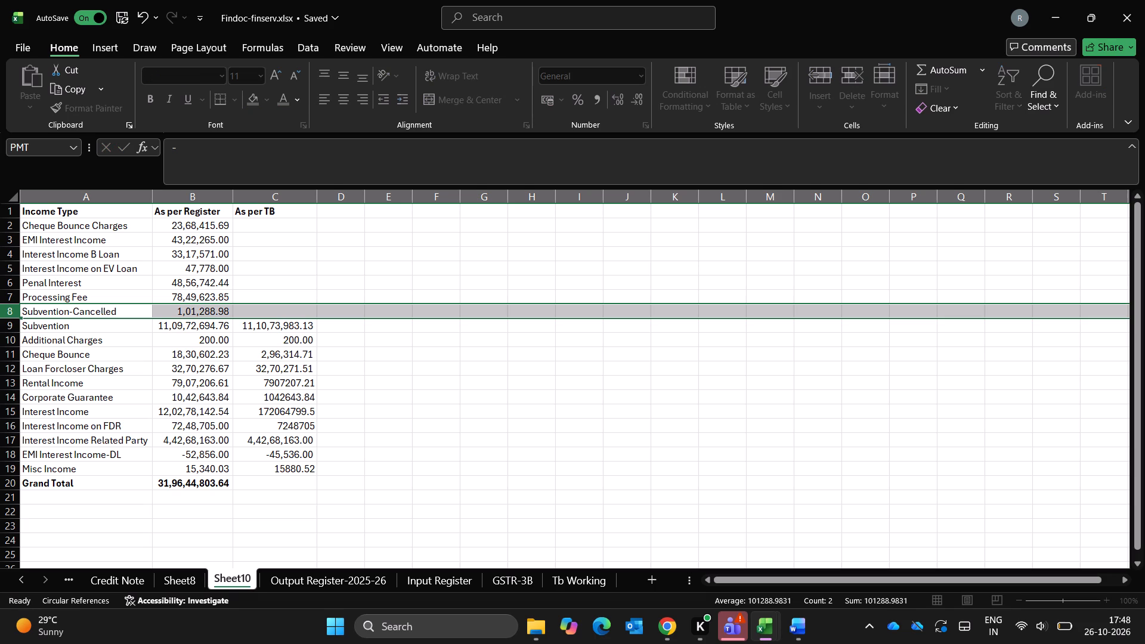
key(Up)
key(shift+space)
key(Delete)
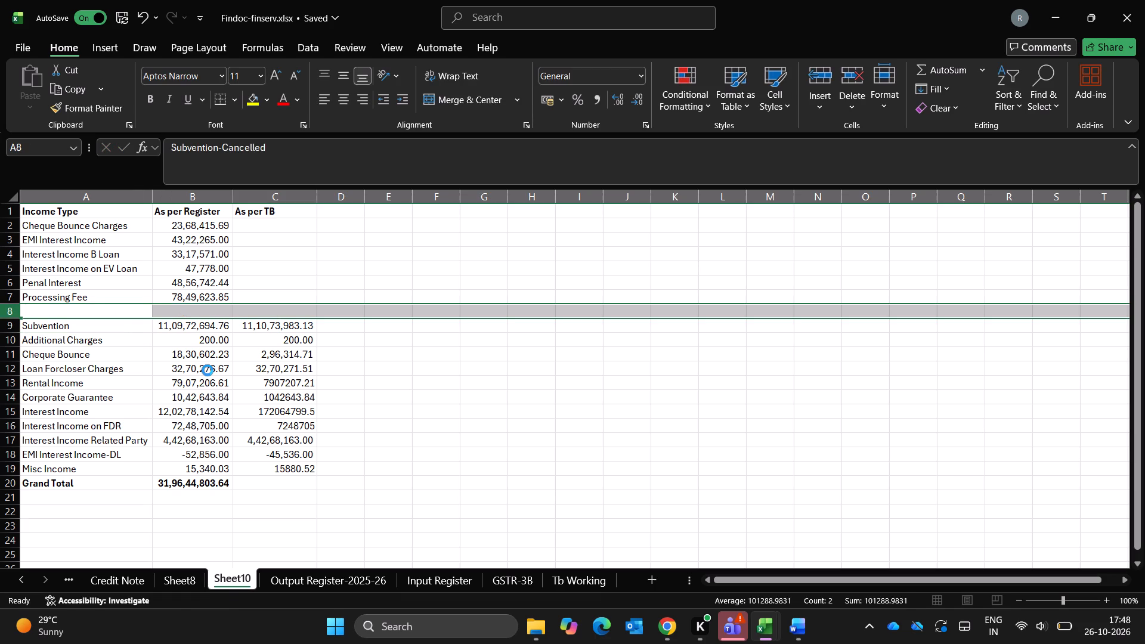
key(ctrl+minus)
key(Down)
key(Up)
Add Sheet8's Subvention-Cancelled value, B11, to the Subvention As per Register formula in B8.
key(Right)
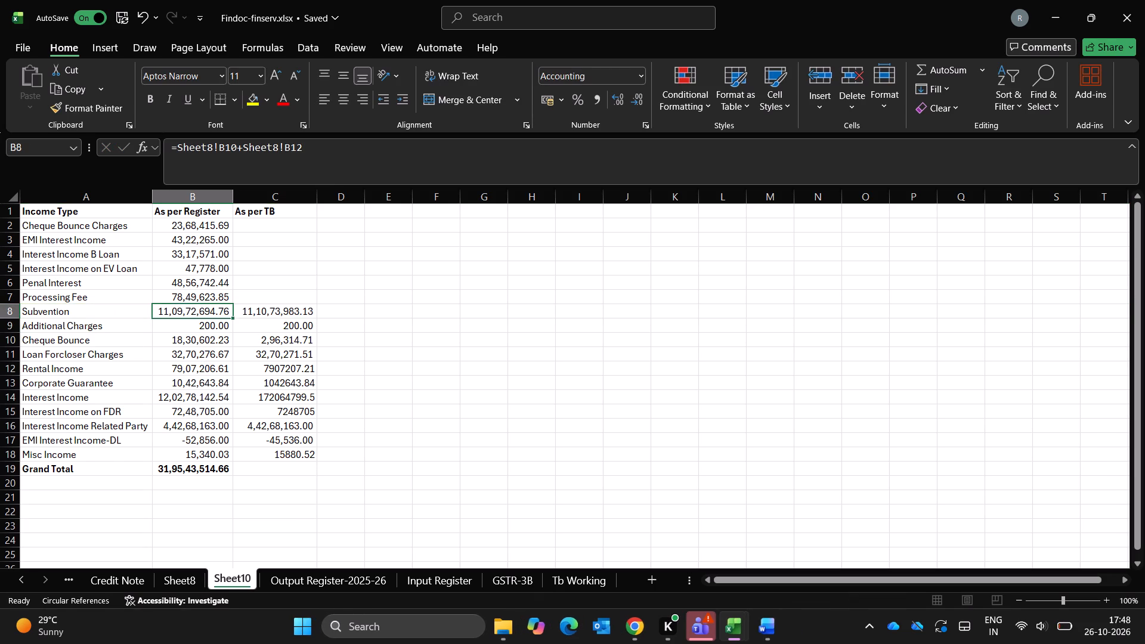
key(Escape)
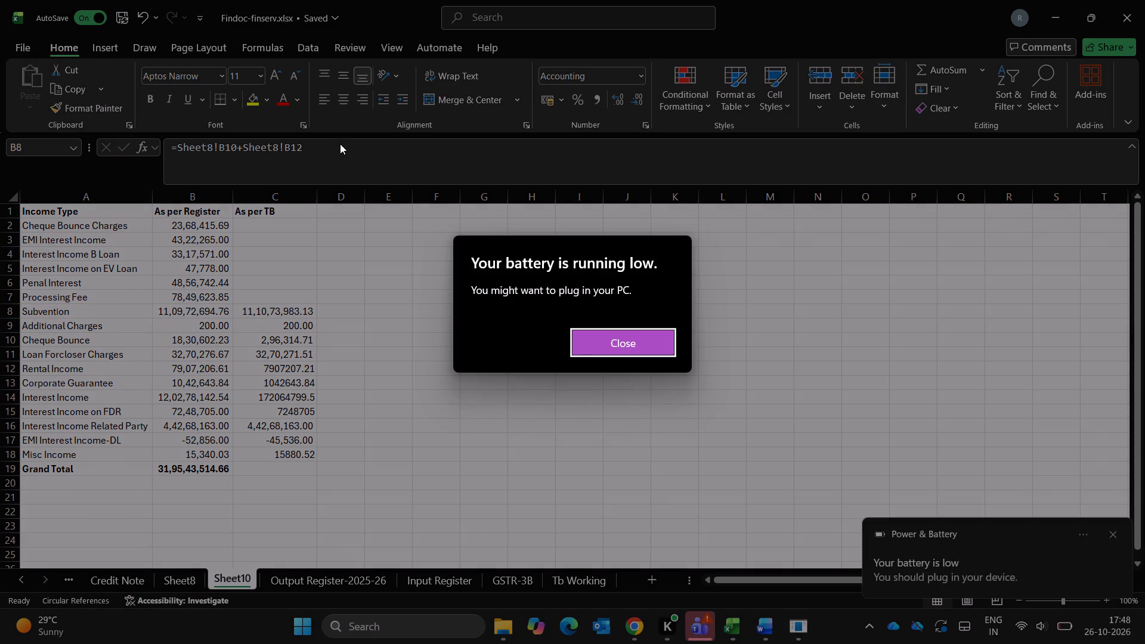
click(340, 146)
key(space)
click(341, 151)
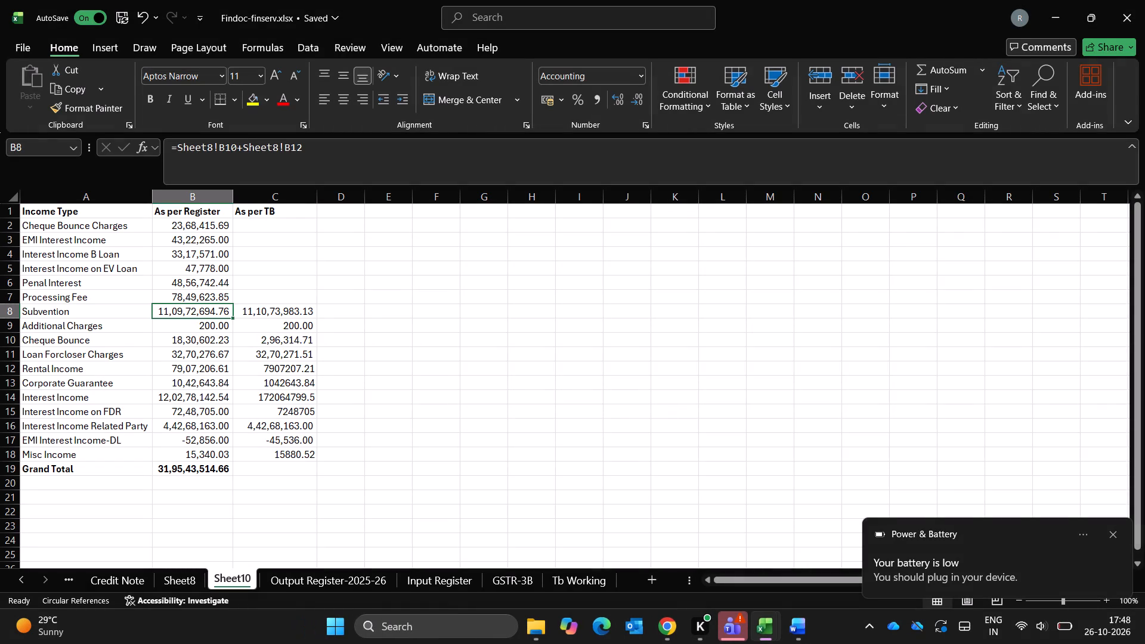
click(341, 151)
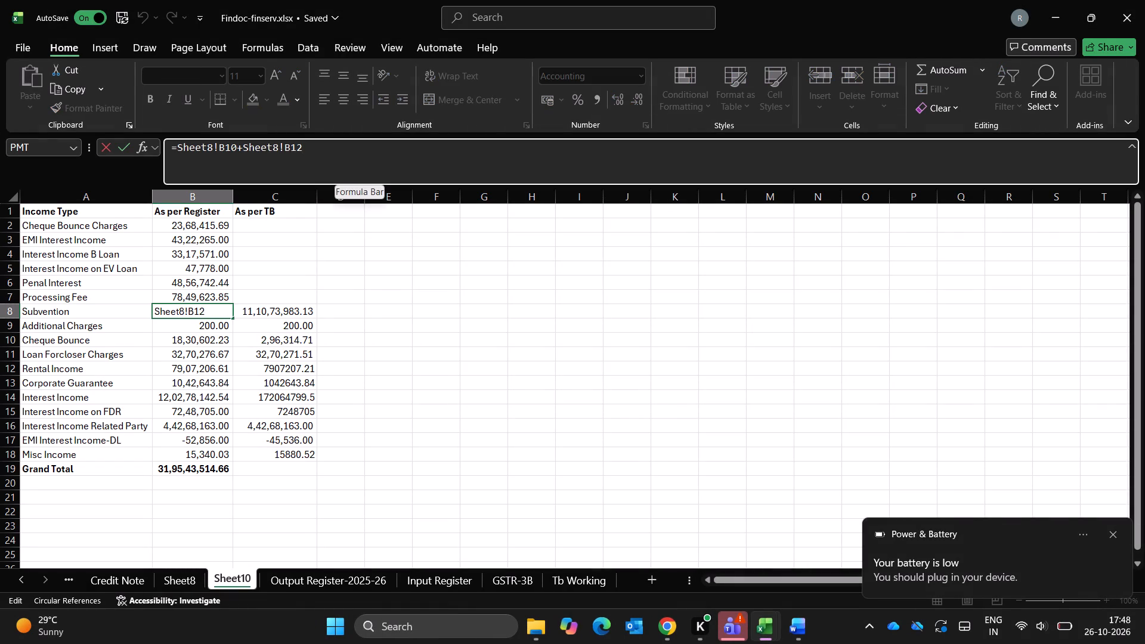
key(shift+plus)
key(ctrl+Page_Up)
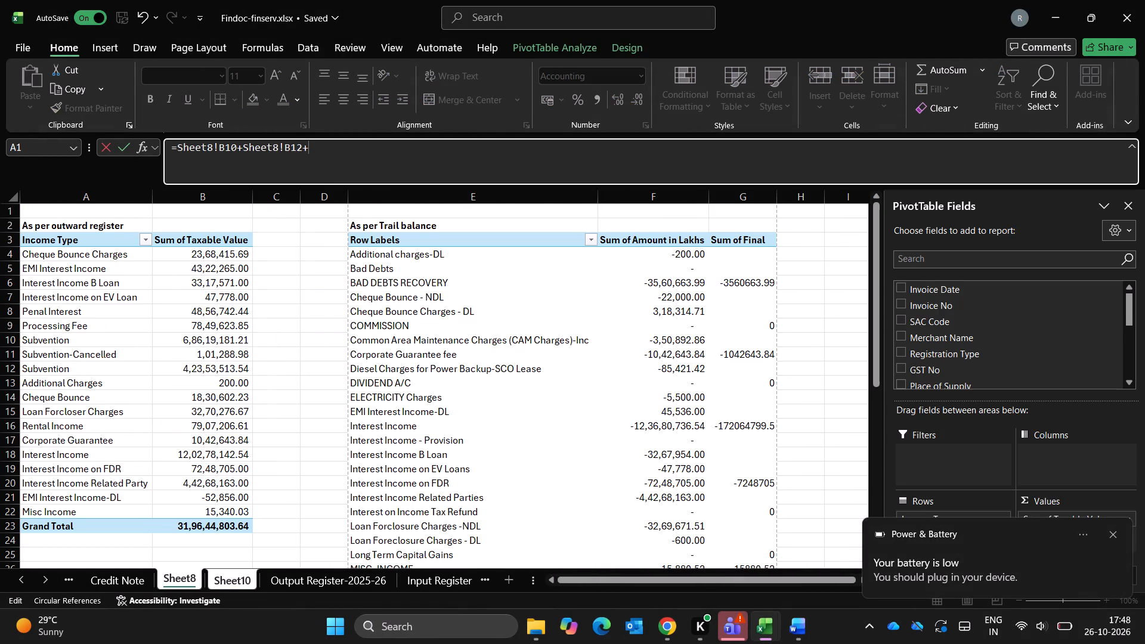
click(193, 359)
key(Return)
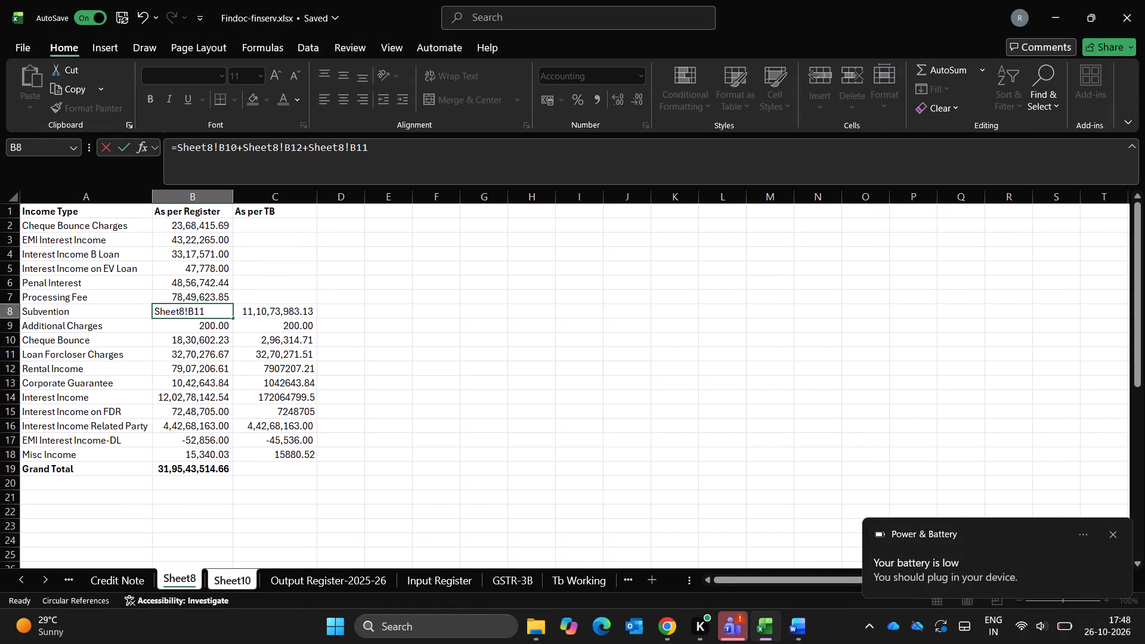
key(Escape)
Examine the As per Register entries in B2:B7 for the income types with blank As per TB cells.
key(Up)
key(Up)
key(Up)
key(Up)
key(Up)
key(Up)
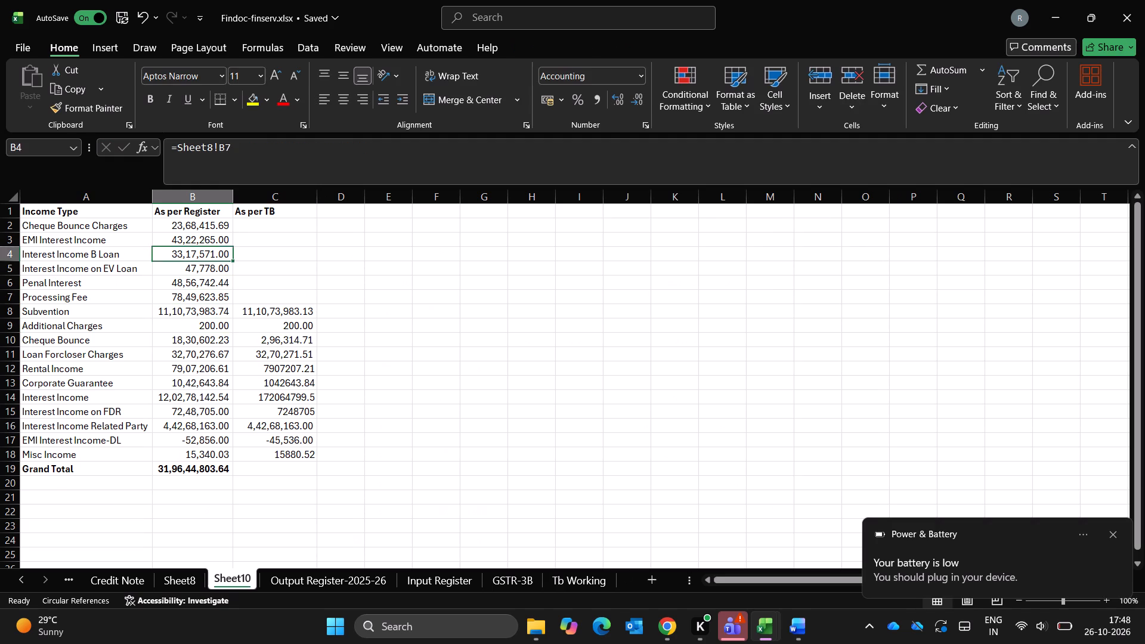
key(Up)
key(Up)
key(Up)
key(Up)
key(Up)
key(Up)
key(Down)
key(Down)
key(Down)
key(Down)
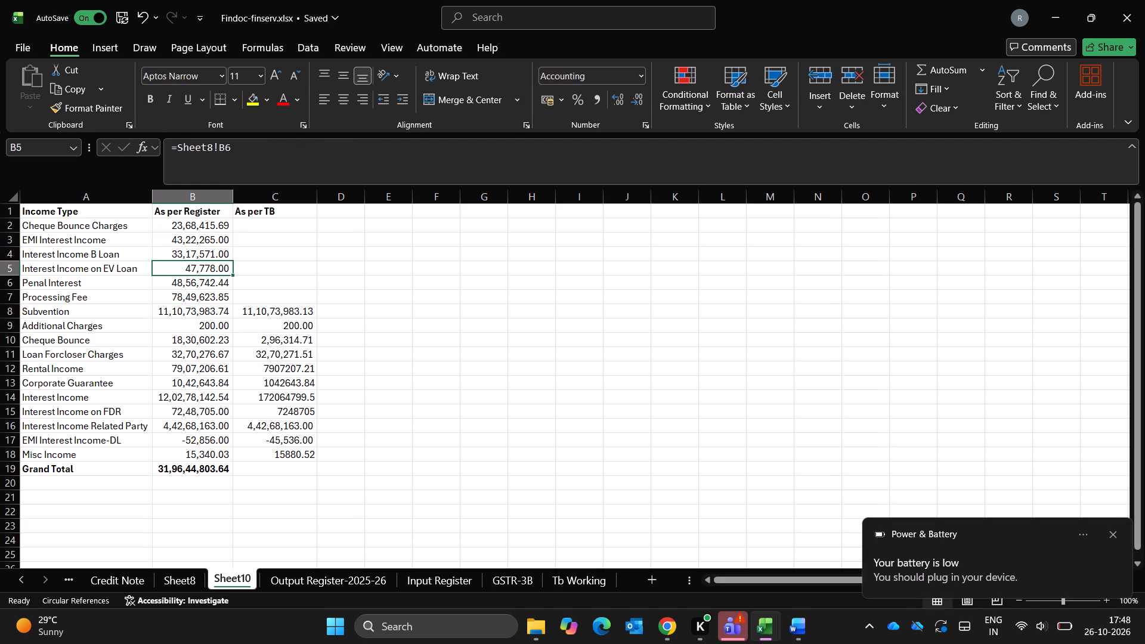
key(Down)
key(Down)
key(Up)
key(Up)
key(Up)
key(Up)
key(Up)
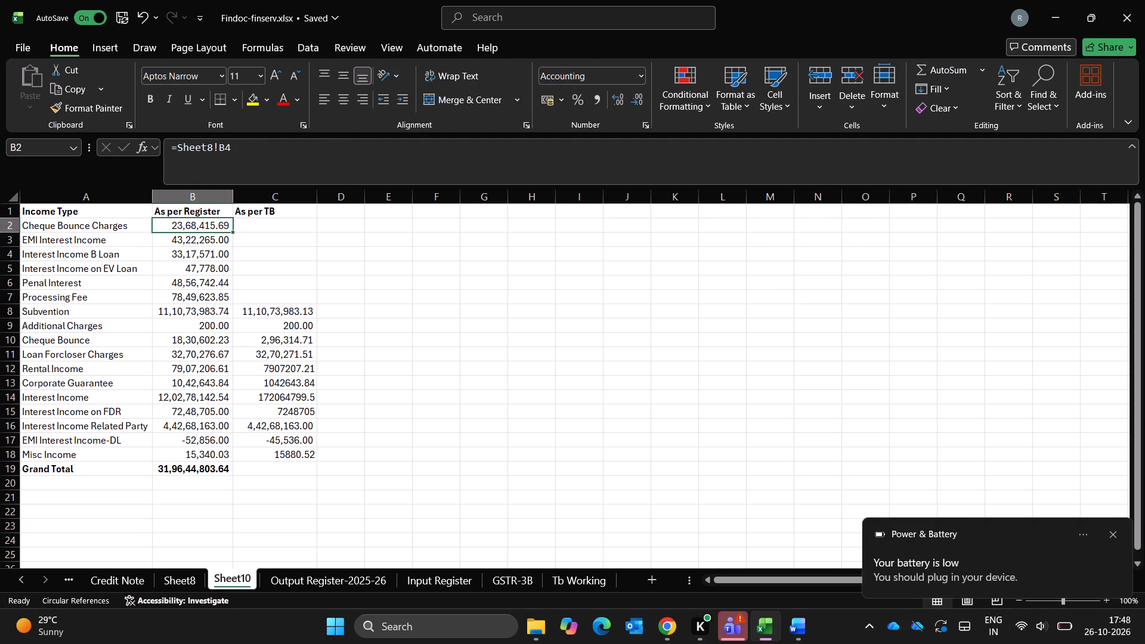
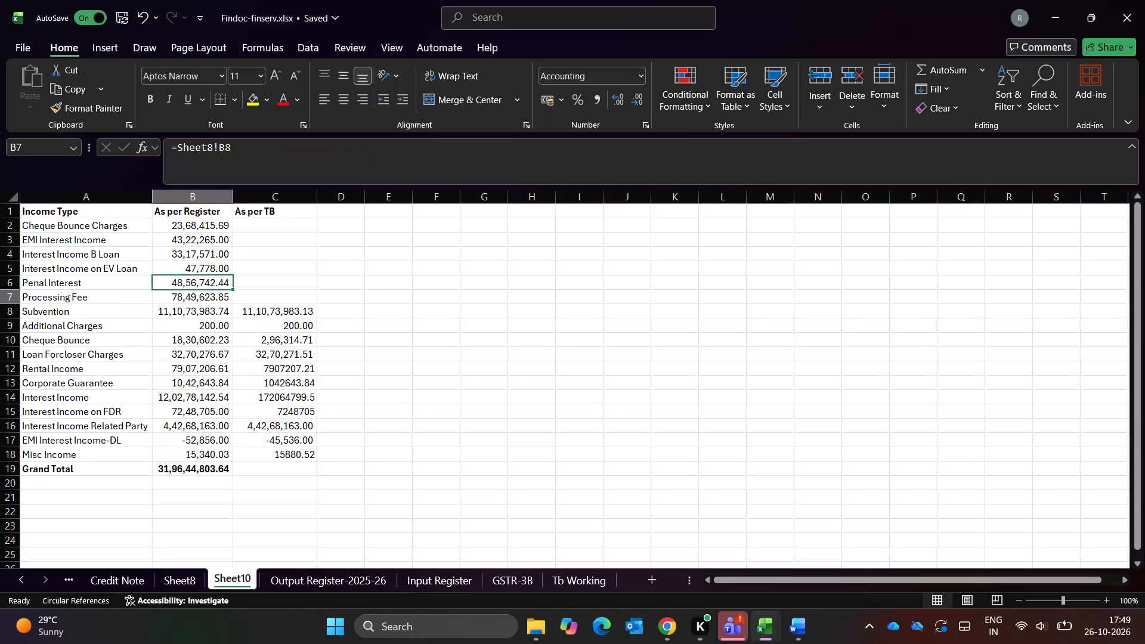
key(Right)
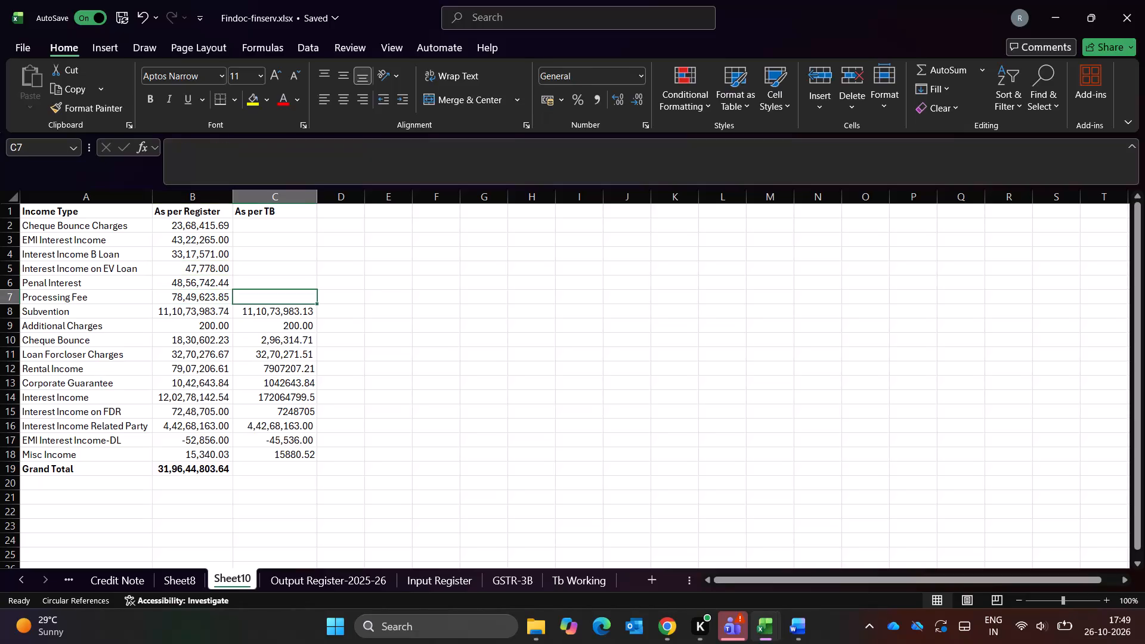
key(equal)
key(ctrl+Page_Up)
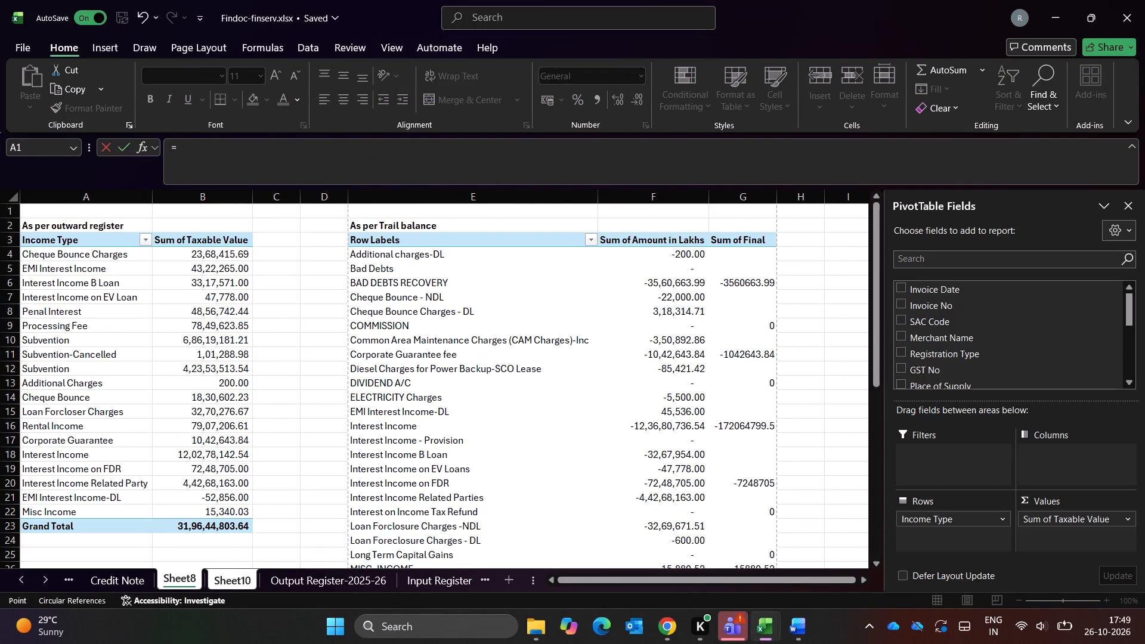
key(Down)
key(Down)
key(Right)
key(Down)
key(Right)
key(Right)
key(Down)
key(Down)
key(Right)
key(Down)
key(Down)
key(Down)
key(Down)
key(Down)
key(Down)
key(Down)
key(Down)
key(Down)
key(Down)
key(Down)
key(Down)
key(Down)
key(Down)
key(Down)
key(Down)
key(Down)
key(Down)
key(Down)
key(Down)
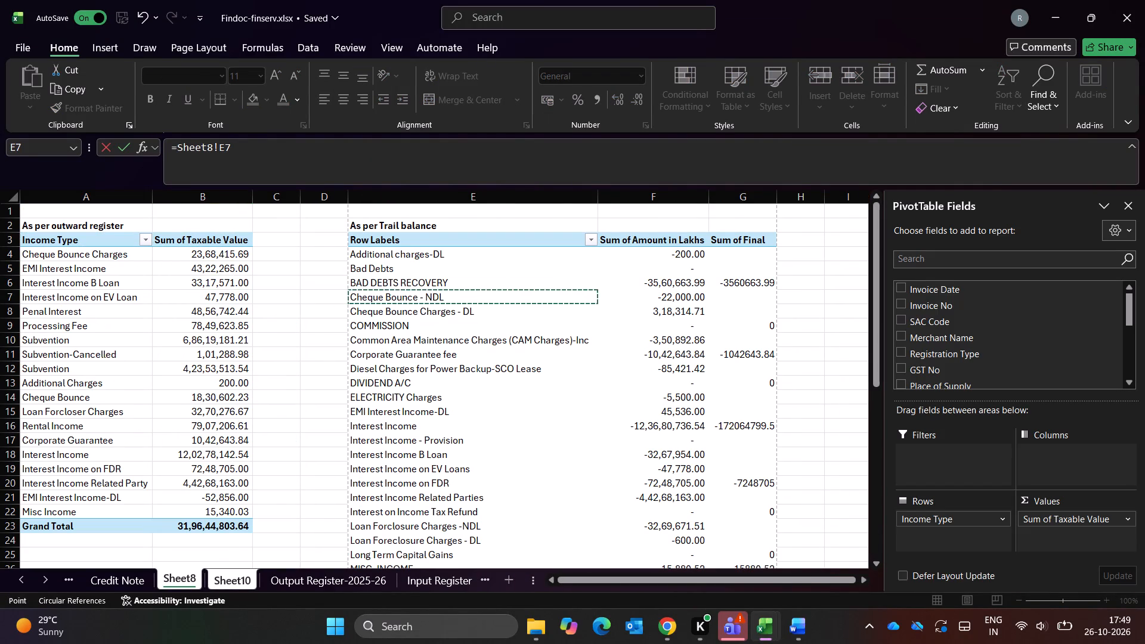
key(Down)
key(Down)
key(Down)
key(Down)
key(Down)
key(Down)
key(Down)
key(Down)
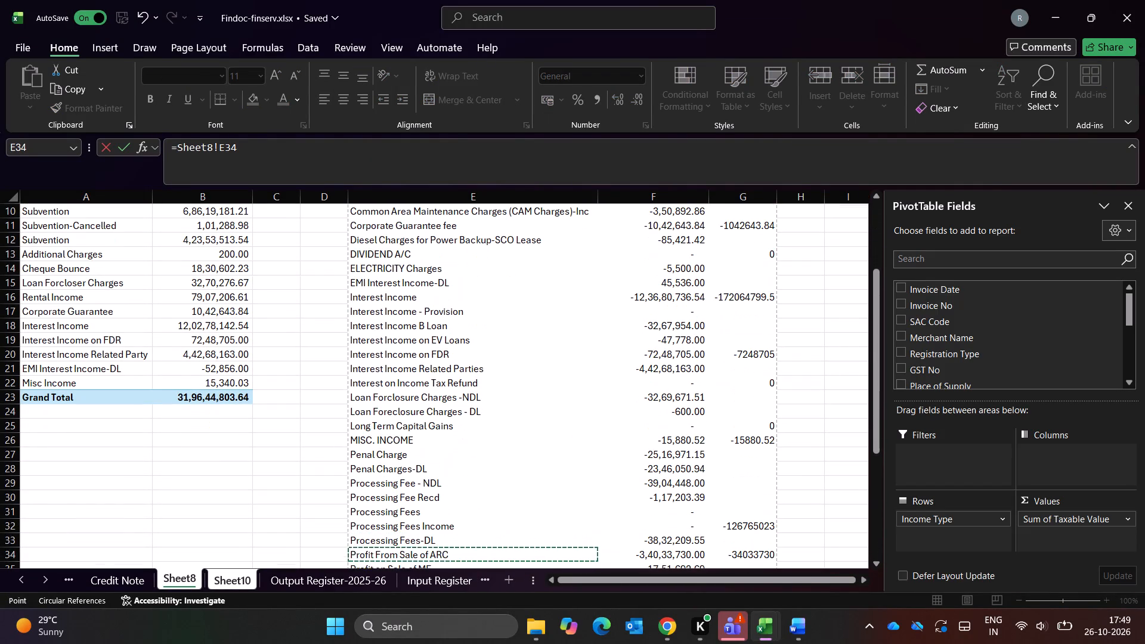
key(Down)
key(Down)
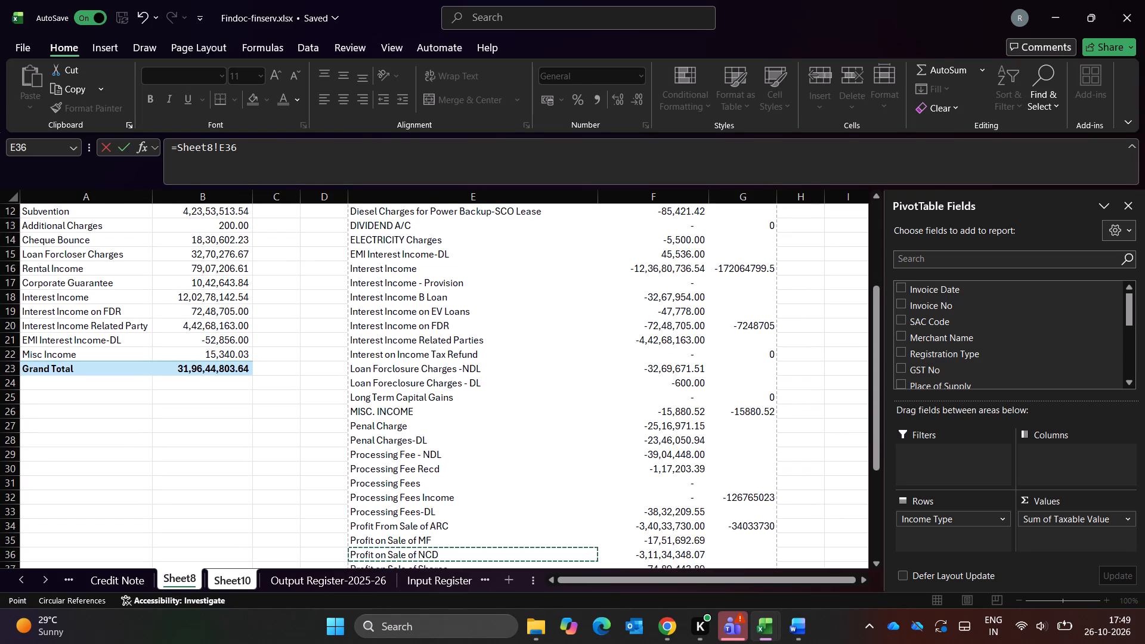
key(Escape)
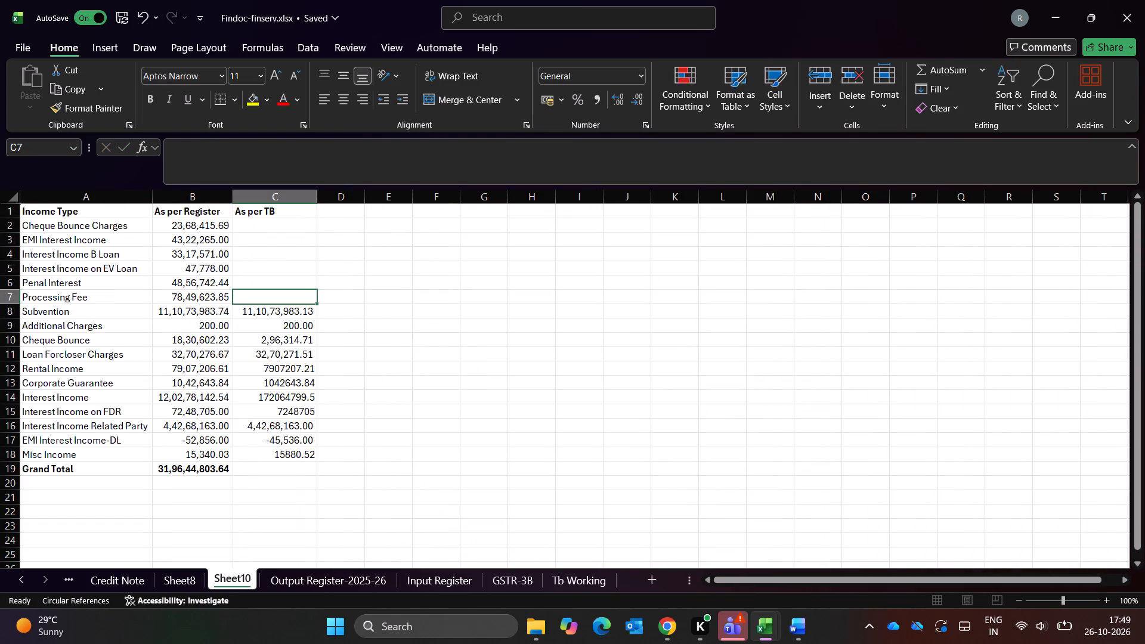
Fill Processing Fee's As per TB cell, C7 on Sheet10, with the sum of Sheet8's F29, F30, G32 and F33.
key(equal)
key(ctrl+Page_Up)
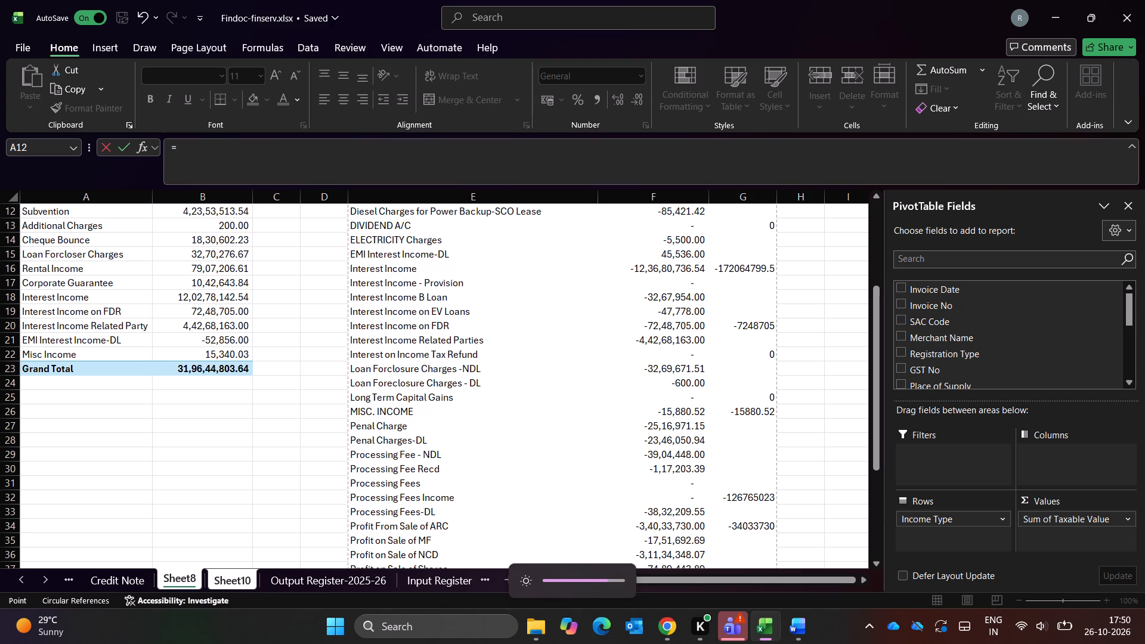
scroll(448, 462, down, 1)
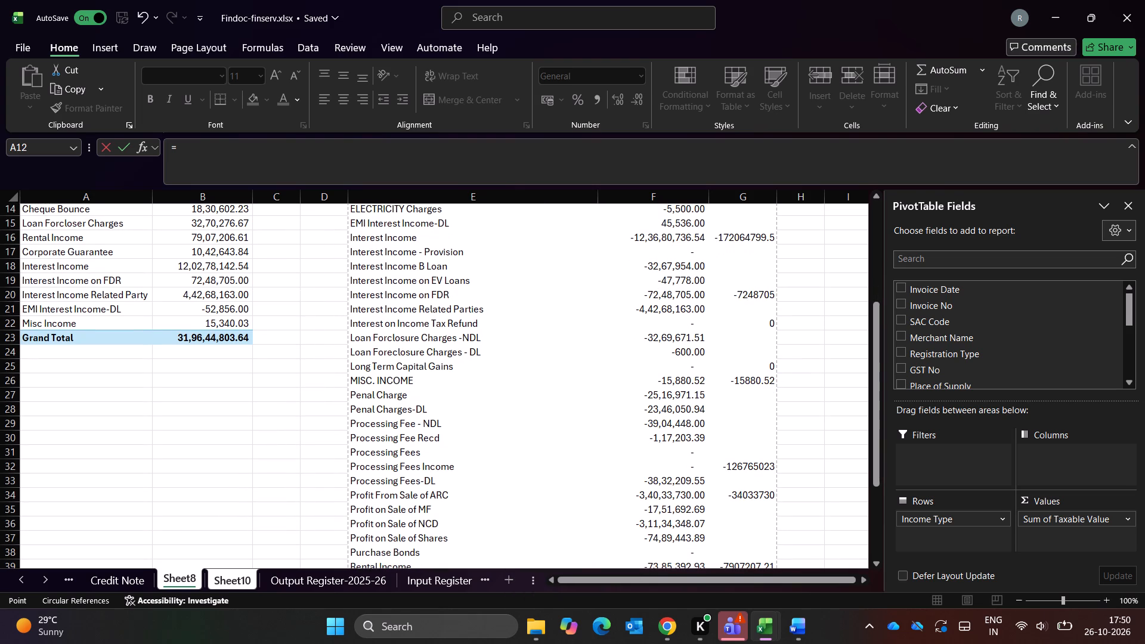
click(676, 423)
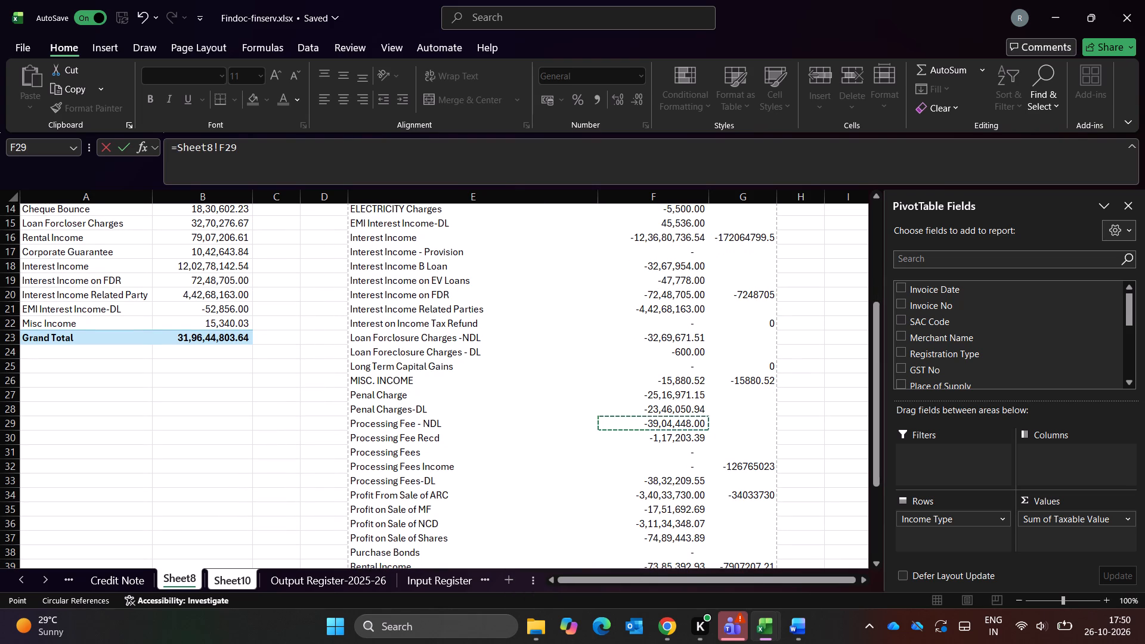
key(shift+plus)
click(674, 442)
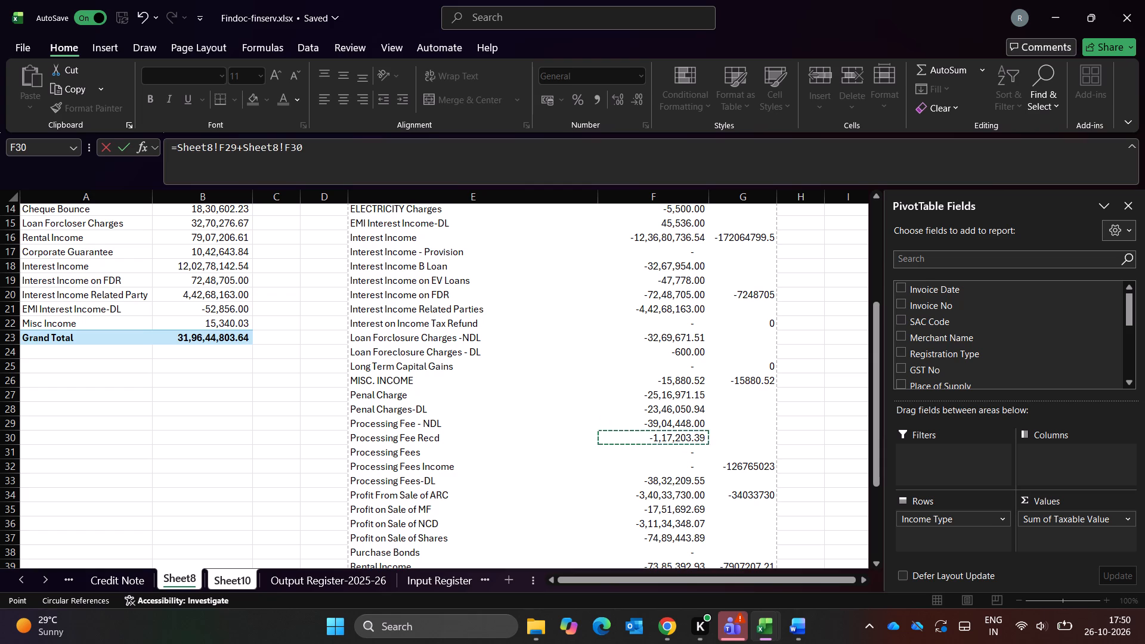
key(shift+plus)
click(722, 464)
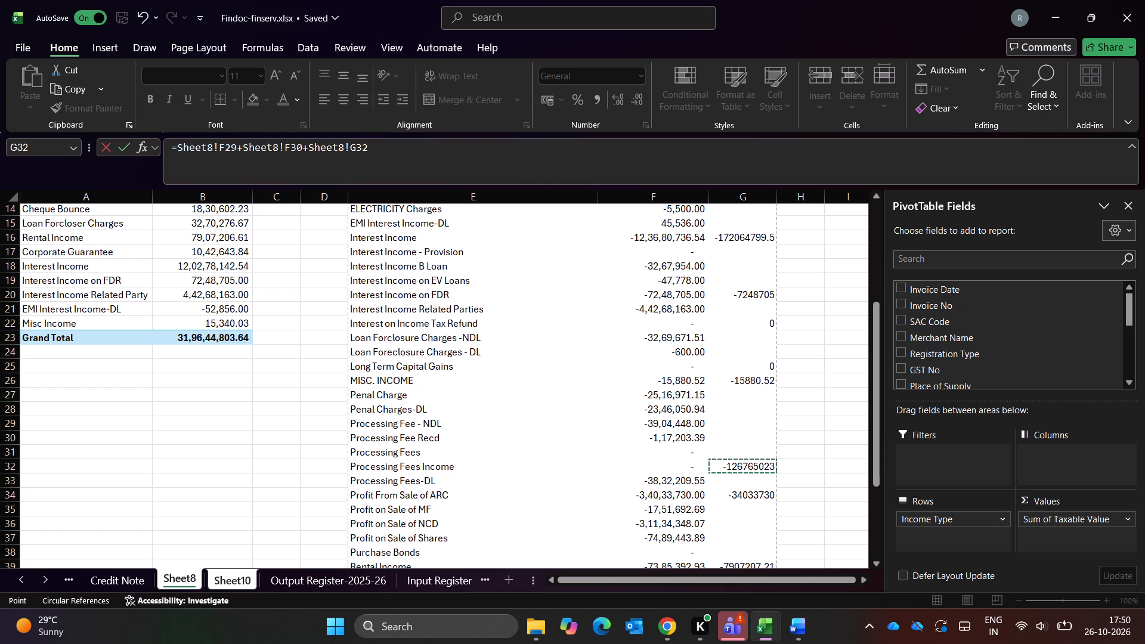
key(shift+plus)
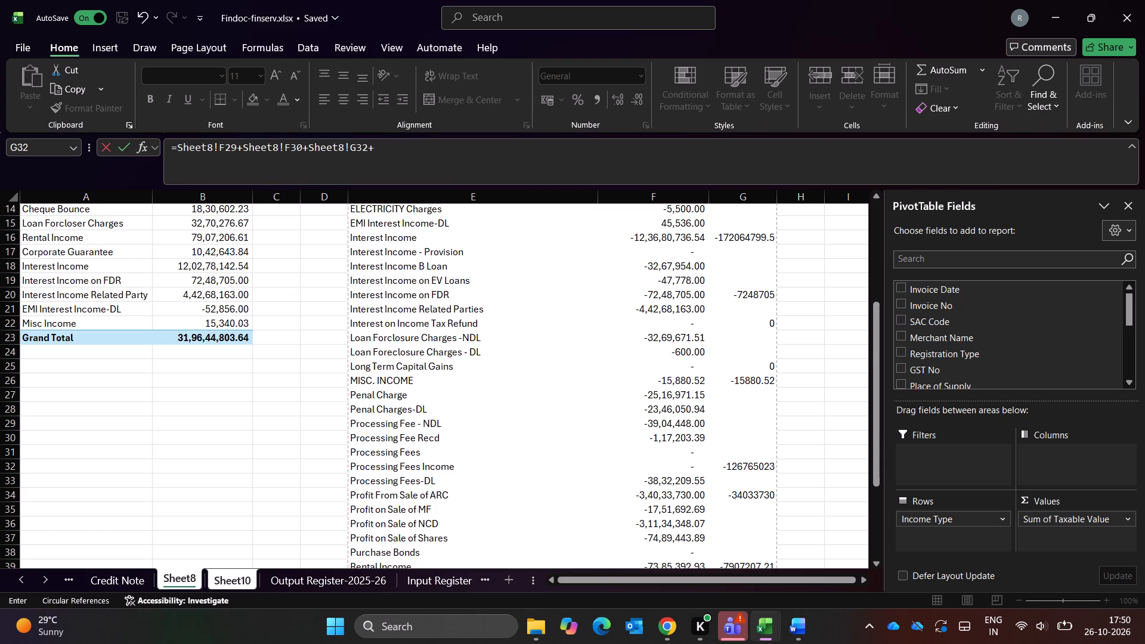
click(663, 482)
key(shift+plus)
click(465, 160)
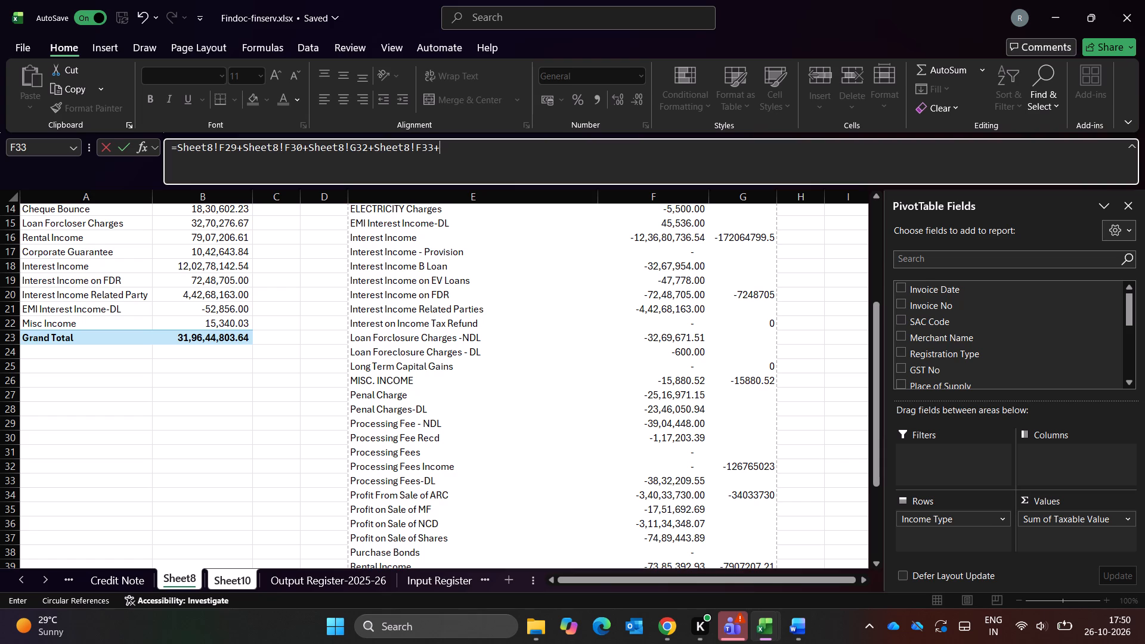
key(BackSpace)
key(Return)
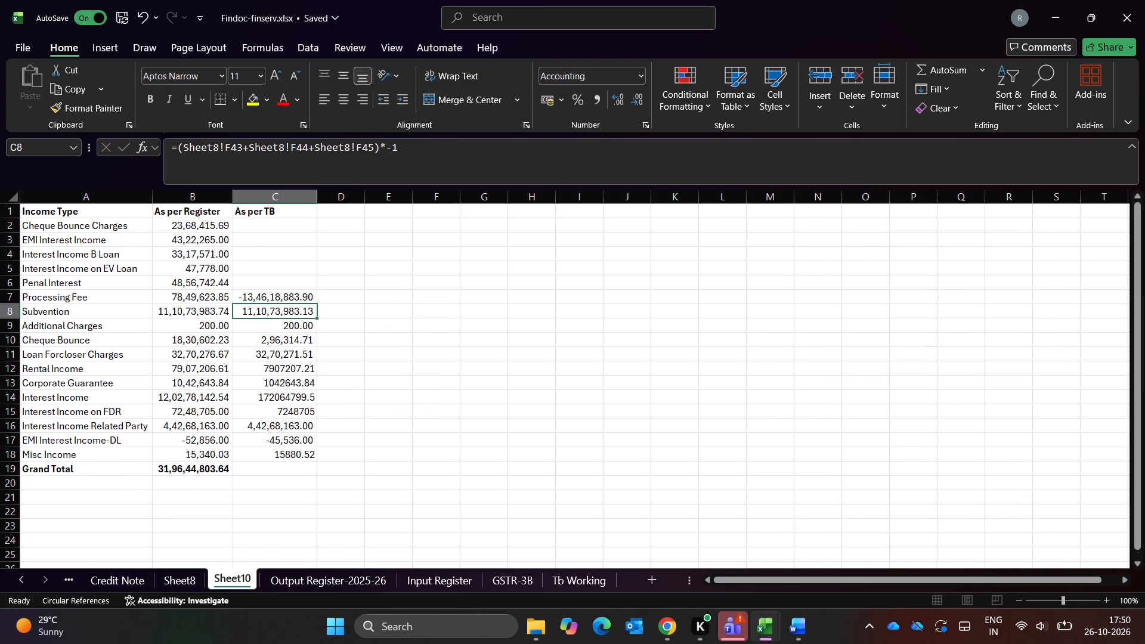
Examine Sheet8's trial balance processing fee amounts in F29:F33 and their selection sum against Sheet10's Processing Fee row.
key(Up)
key(ctrl+Page_Up)
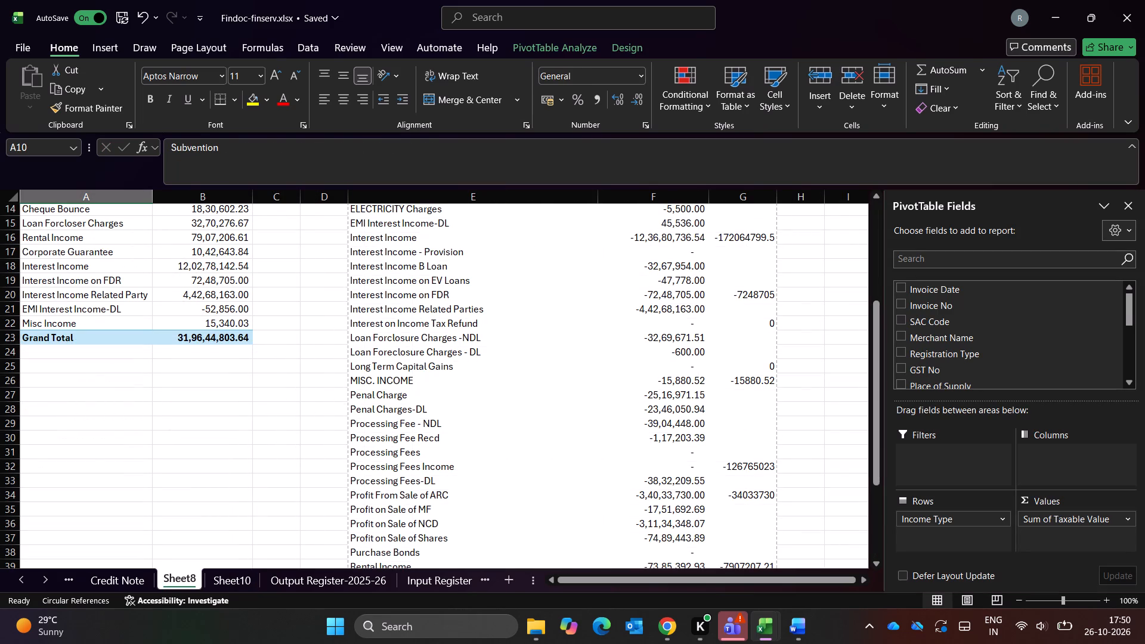
scroll(556, 466, down, 1)
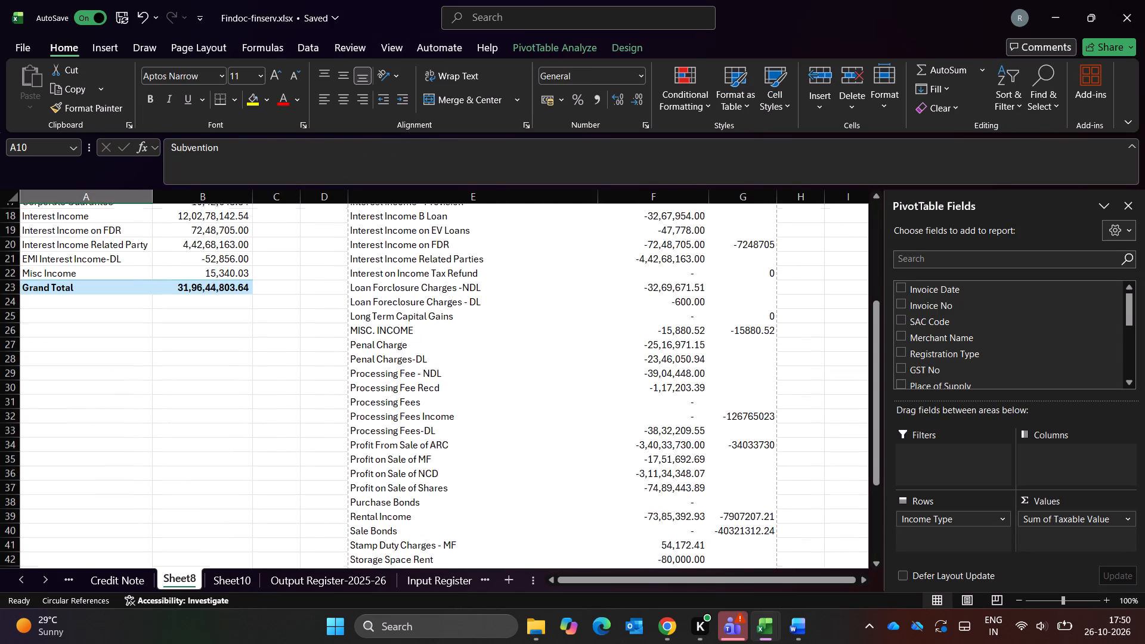
scroll(556, 466, down, 1)
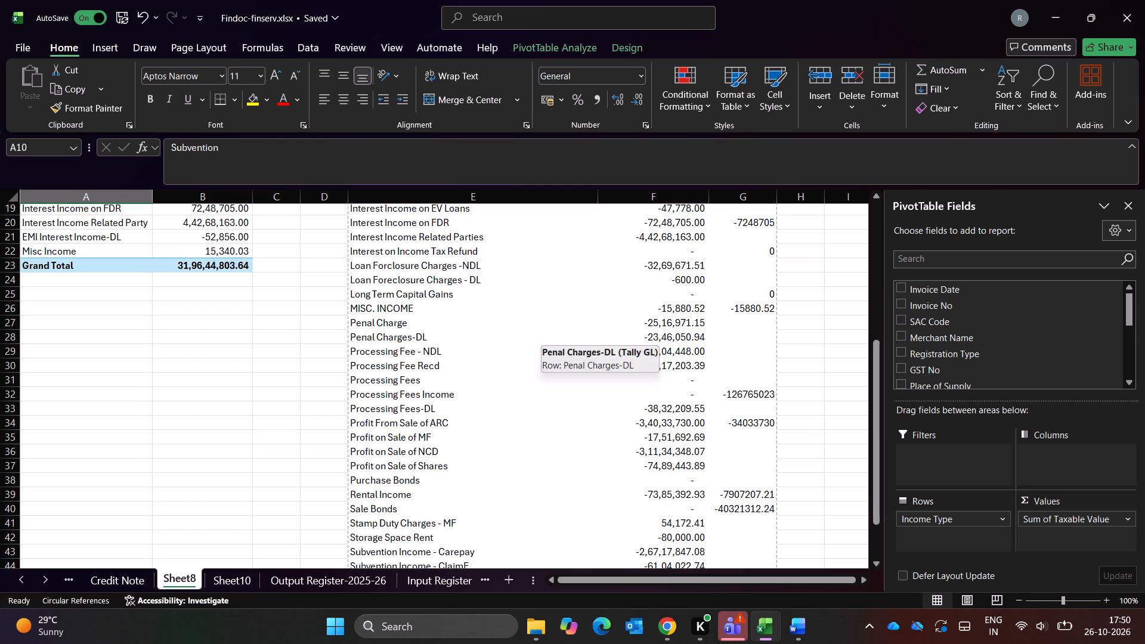
drag(689, 352, 670, 398)
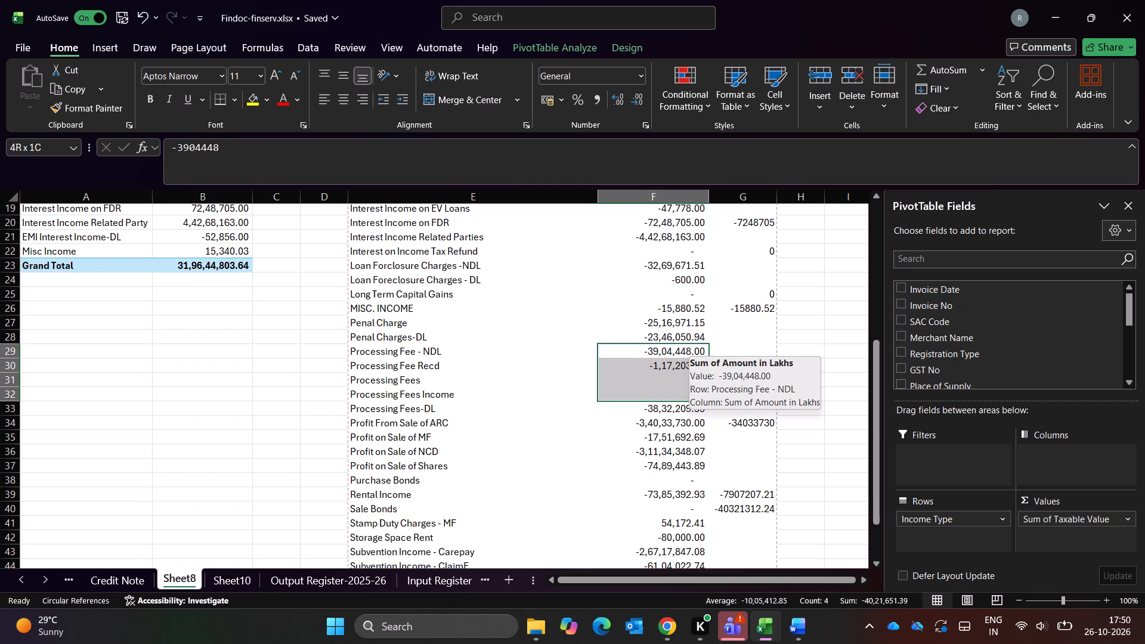
drag(670, 398, 671, 402)
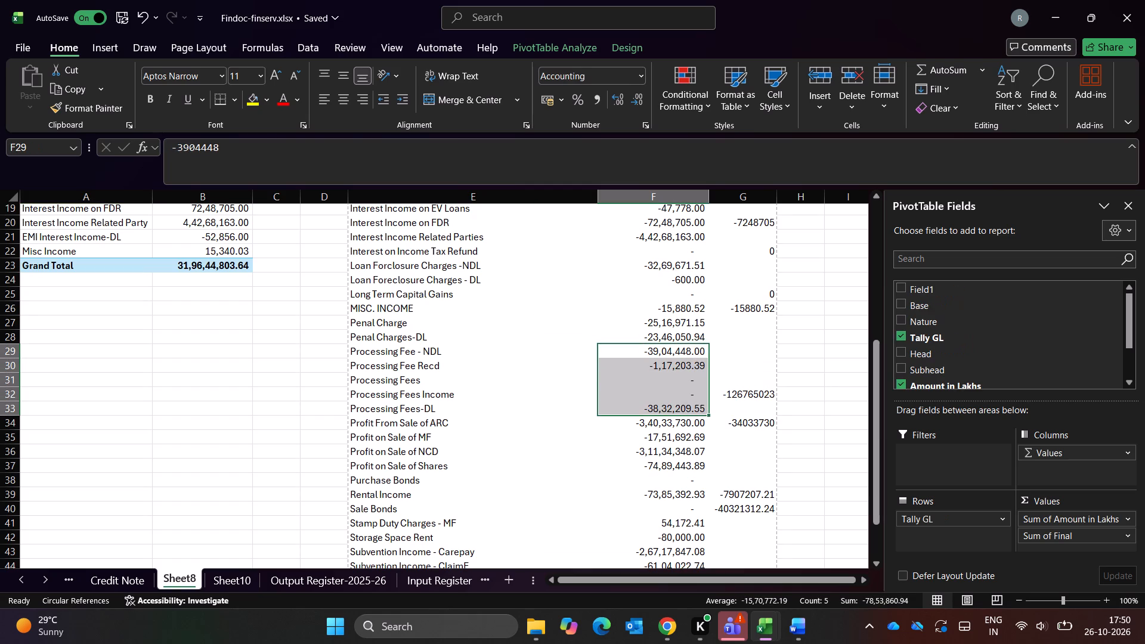
click(650, 390)
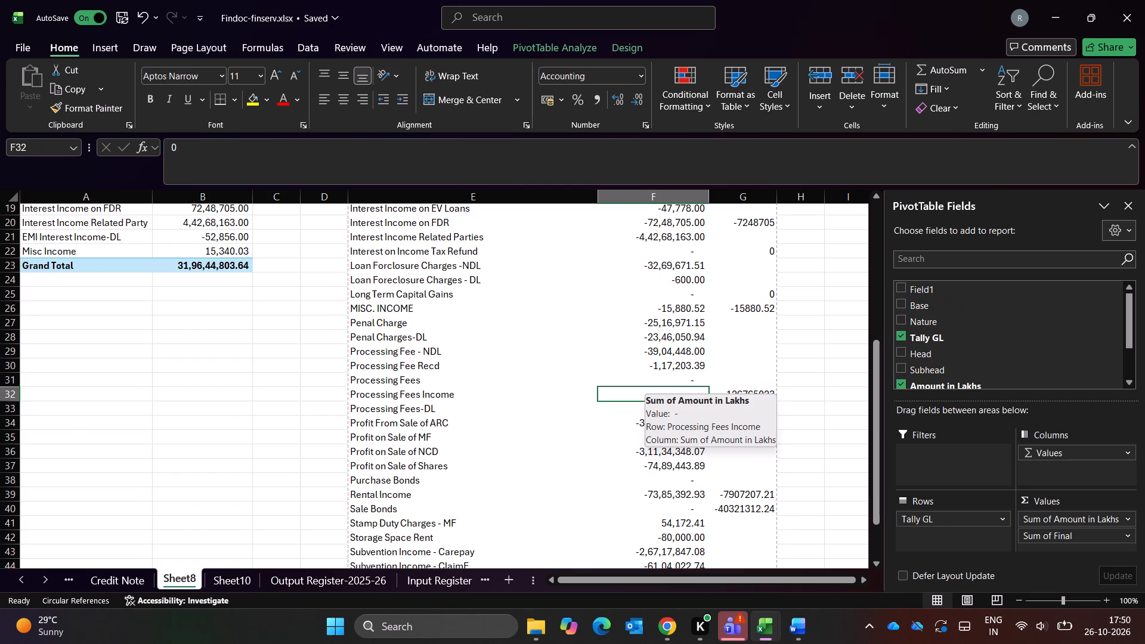
key(ctrl+Page_Down)
key(ctrl+Page_Up)
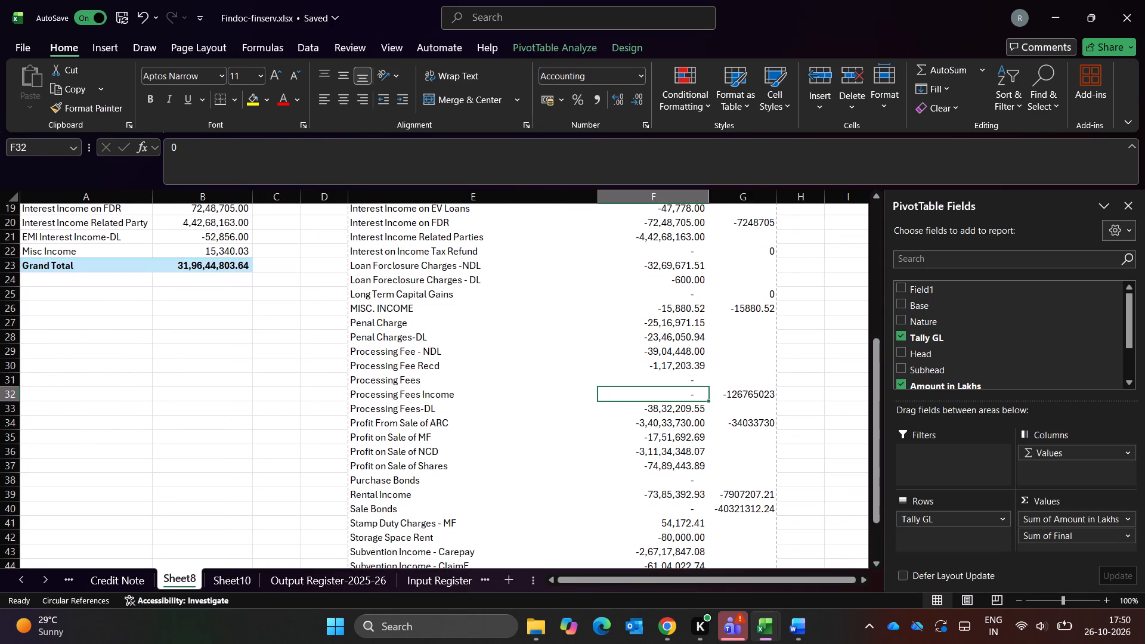
key(Up)
key(Up)
key(Up)
key(Up)
key(Left)
key(Left)
key(Right)
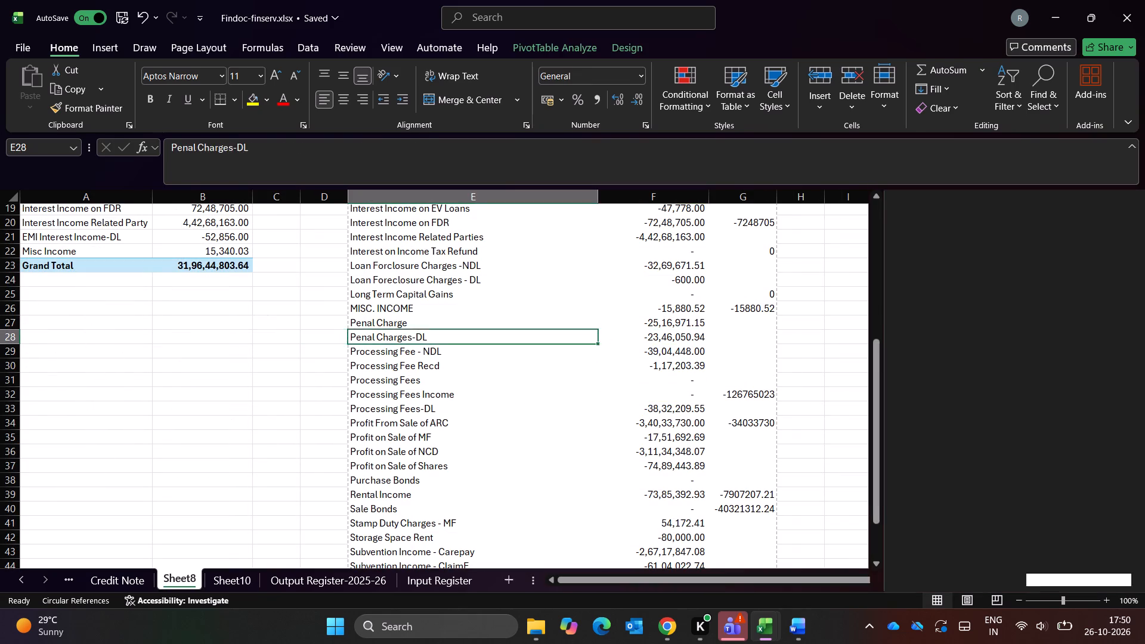
key(Down)
key(Right)
key(shift+Down)
key(shift+Down)
key(shift+Down)
key(shift+Down)
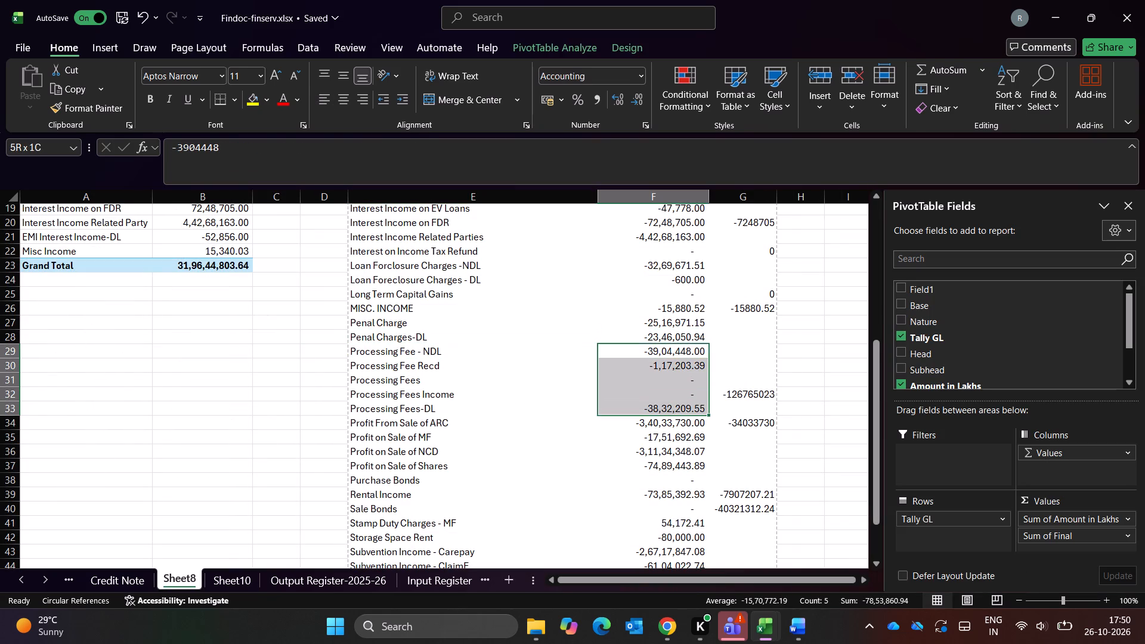
key(ctrl+Page_Up)
key(ctrl+Page_Down)
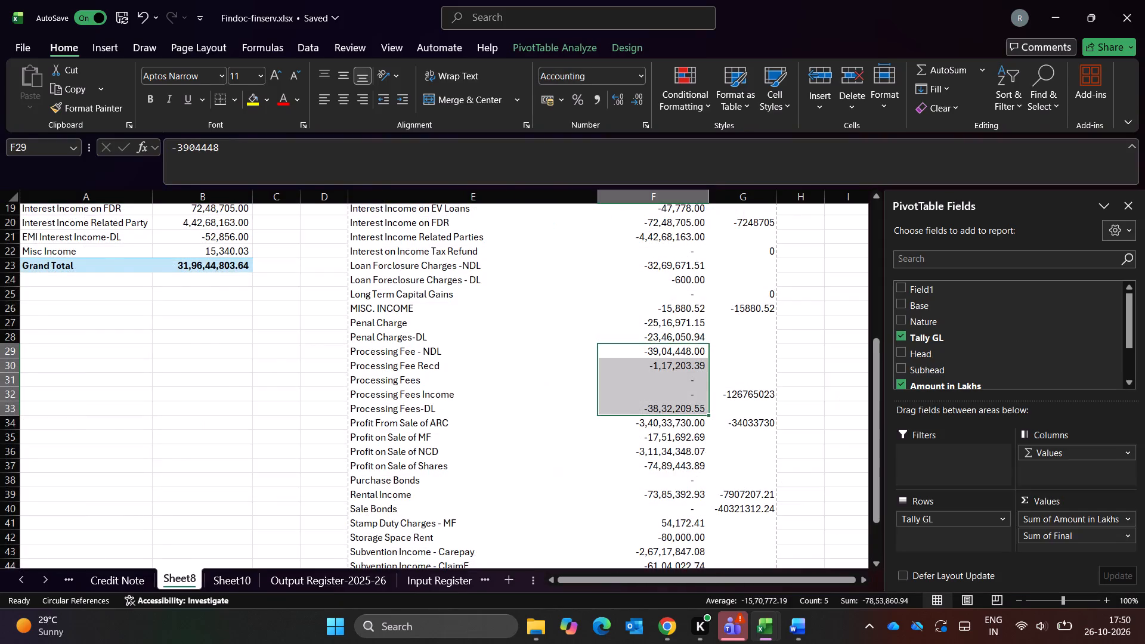
key(ctrl+Page_Down)
key(ctrl+Page_Up)
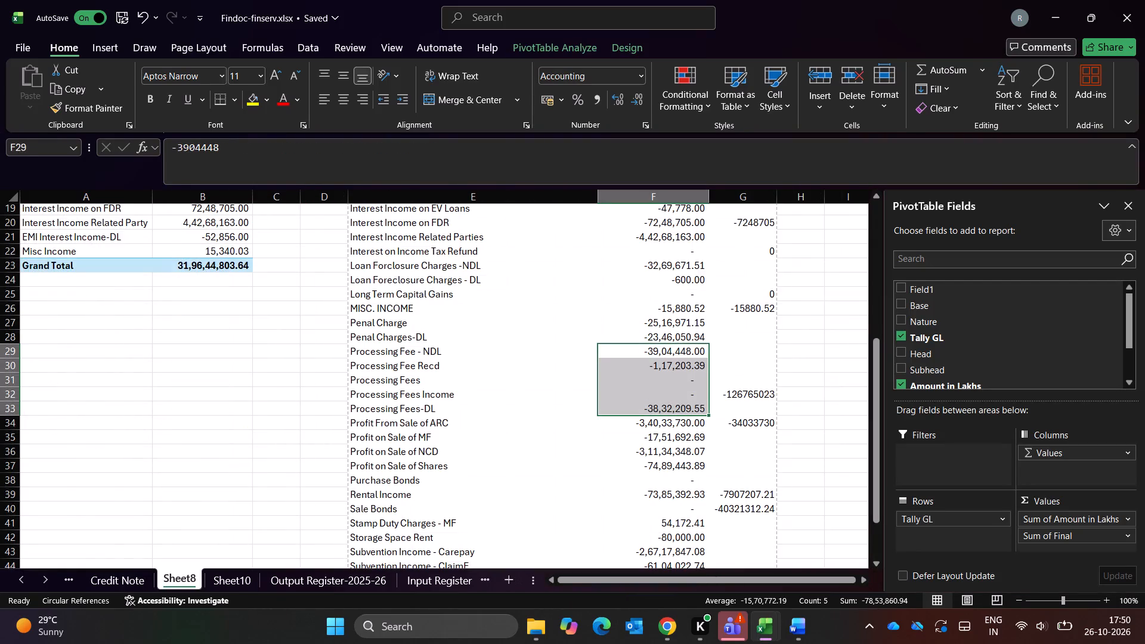
key(Down)
Filter the Tally GL column on the Tb Working sheet to the ledgers matching "PROCE".
key(ctrl+Page_Down)
key(ctrl+Page_Down)
key(ctrl+Page_Down)
key(ctrl+Page_Down)
key(ctrl+Page_Down)
key(ctrl+Page_Down)
key(ctrl+Page_Down)
key(ctrl+Page_Down)
key(ctrl+Page_Down)
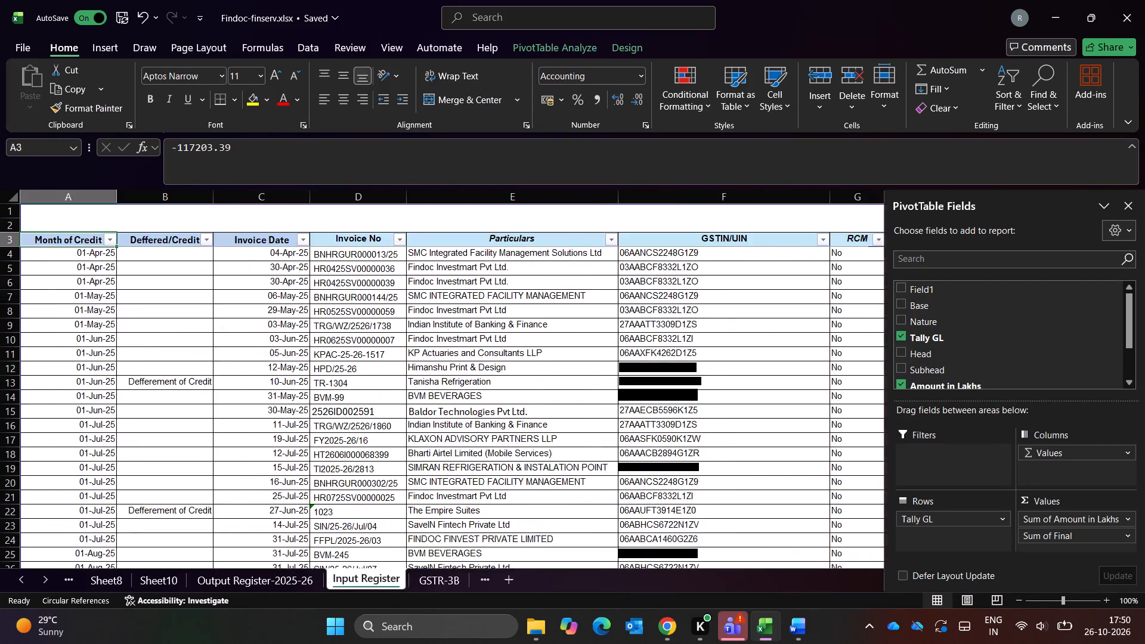
key(ctrl+Page_Down)
key(ctrl+Page_Down)
key(ctrl+Page_Down)
key(ctrl+Page_Up)
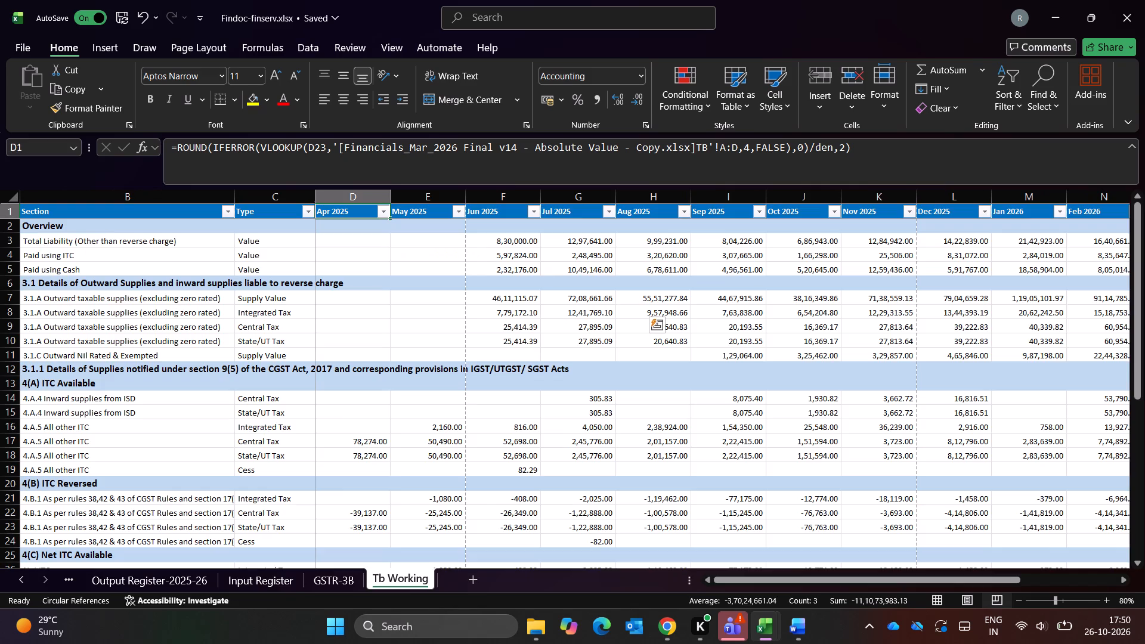
key(ctrl+Page_Down)
key(Up)
key(Up)
key(Left)
key(Left)
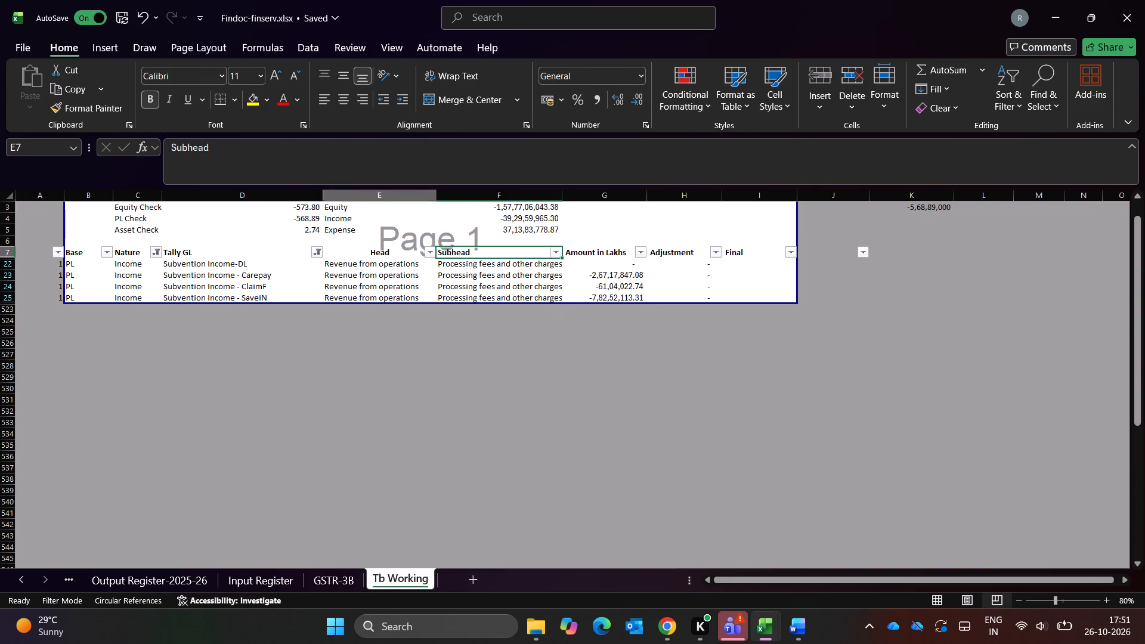
key(Left)
key(alt+Down)
key(alt+Down)
key(alt+Down)
key(alt+Down)
key(alt+Down)
key(alt+Down)
key(alt+Down)
key(alt+Down)
key(Down)
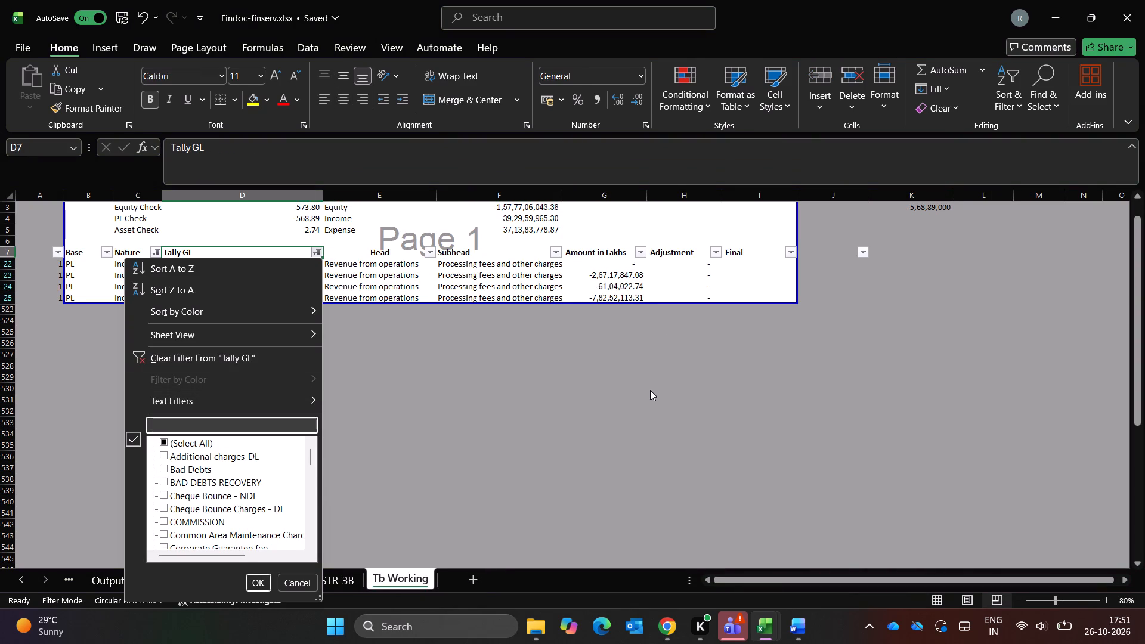
key(p)
key(BackSpace)
key(BackSpace)
text(PROCE)
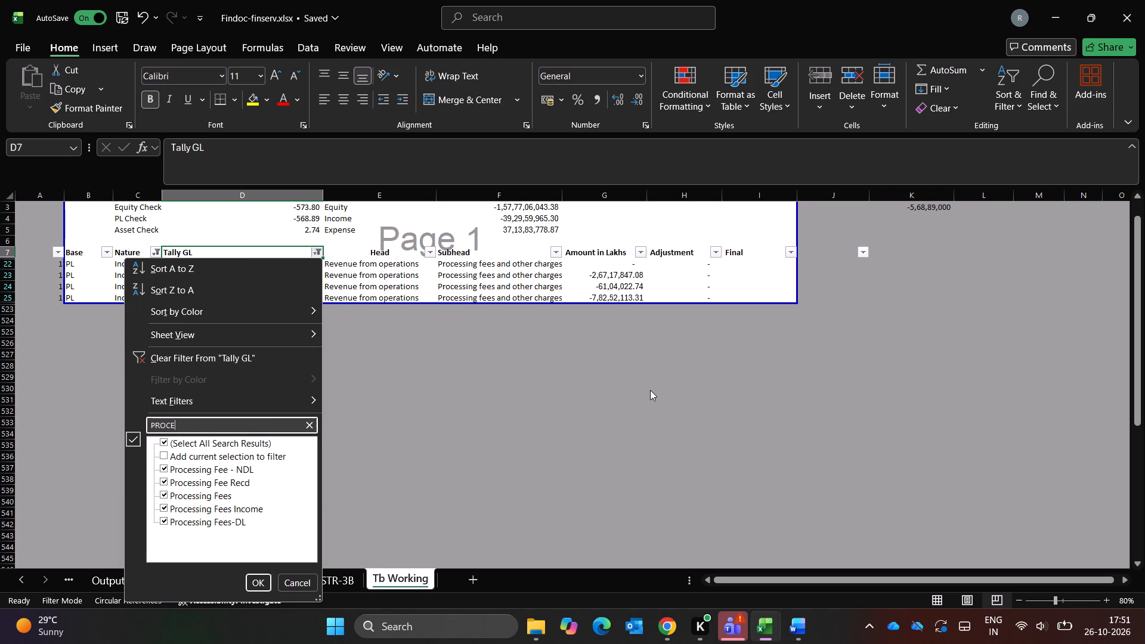
key(Return)
Inspect the formula behind the Processing Fees Income amount in the Final column, cell I15.
key(Down)
key(Down)
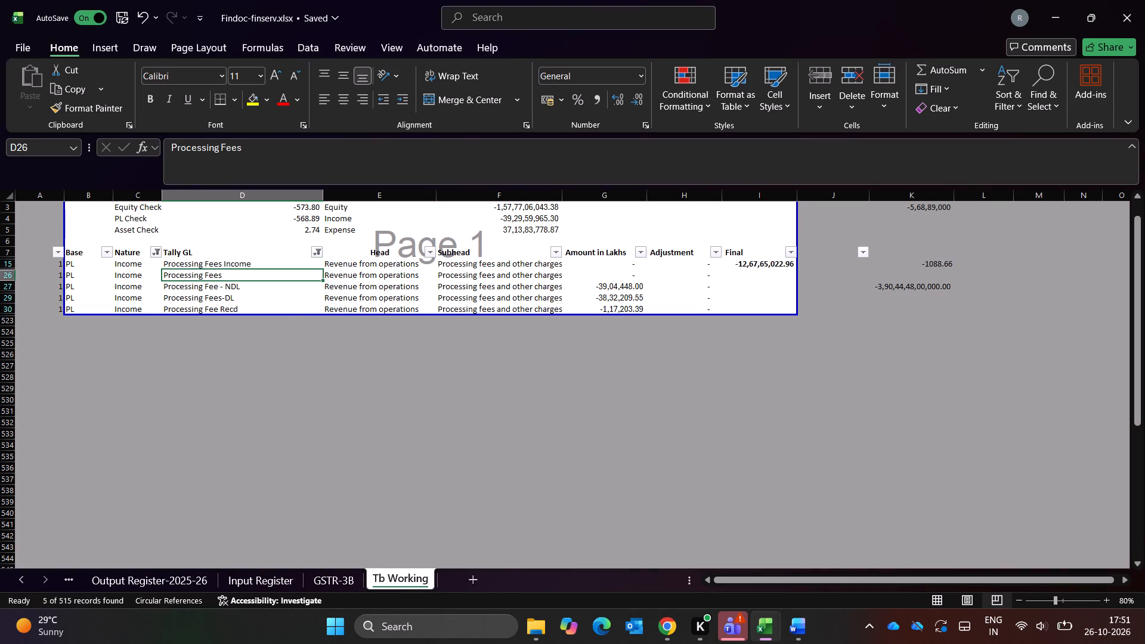
key(Up)
key(Right)
key(Right)
key(Right)
key(Right)
key(Right)
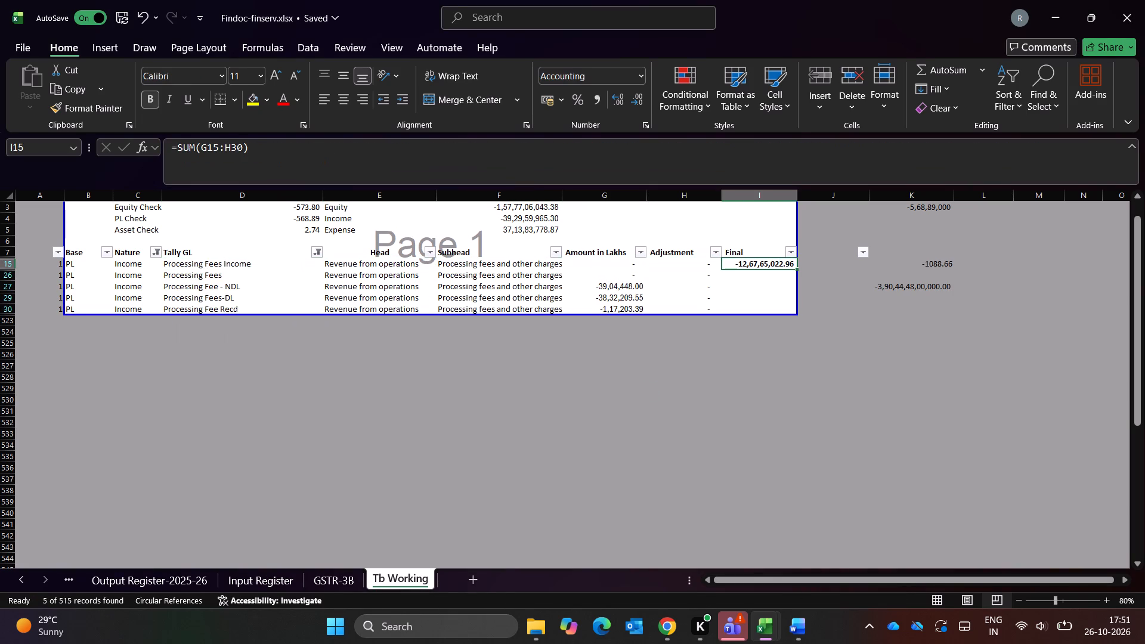
Inspect the formulas behind Processing Fees Income's Amount in Lakhs, Adjustment and Final cells in row 15.
key(Left)
key(Left)
key(Left)
key(Right)
key(Right)
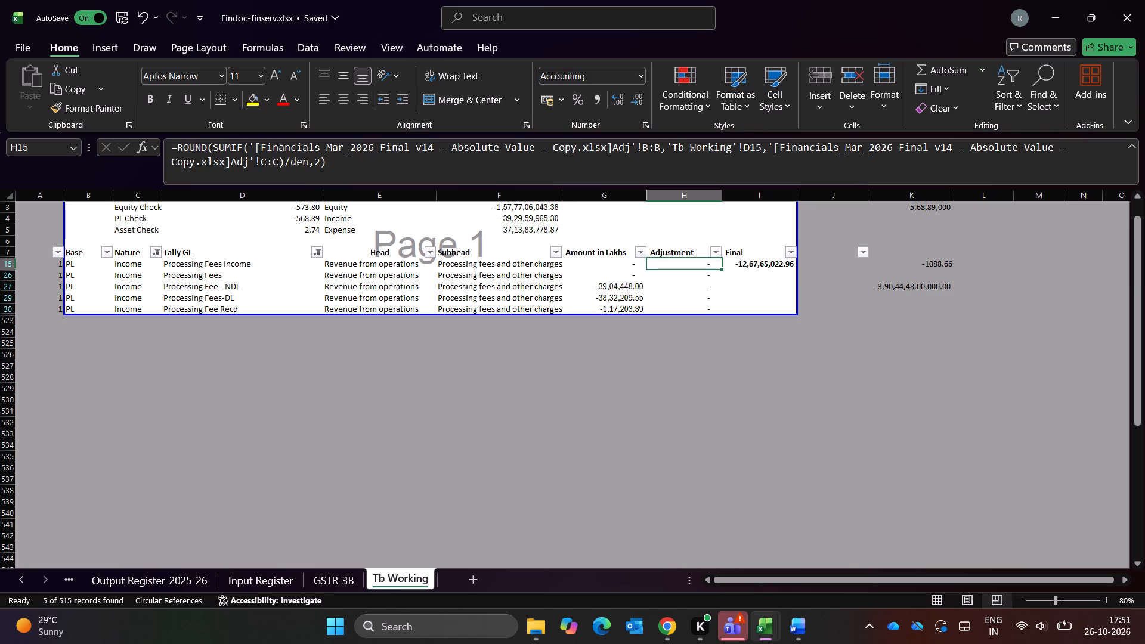
key(Right)
key(Left)
key(Left)
Check the selection sum of the Processing Fee - NDL, Processing Fees-DL and Processing Fee Recd amounts in G27:G30.
key(Down)
key(Down)
key(ctrl+Down)
key(ctrl+Down)
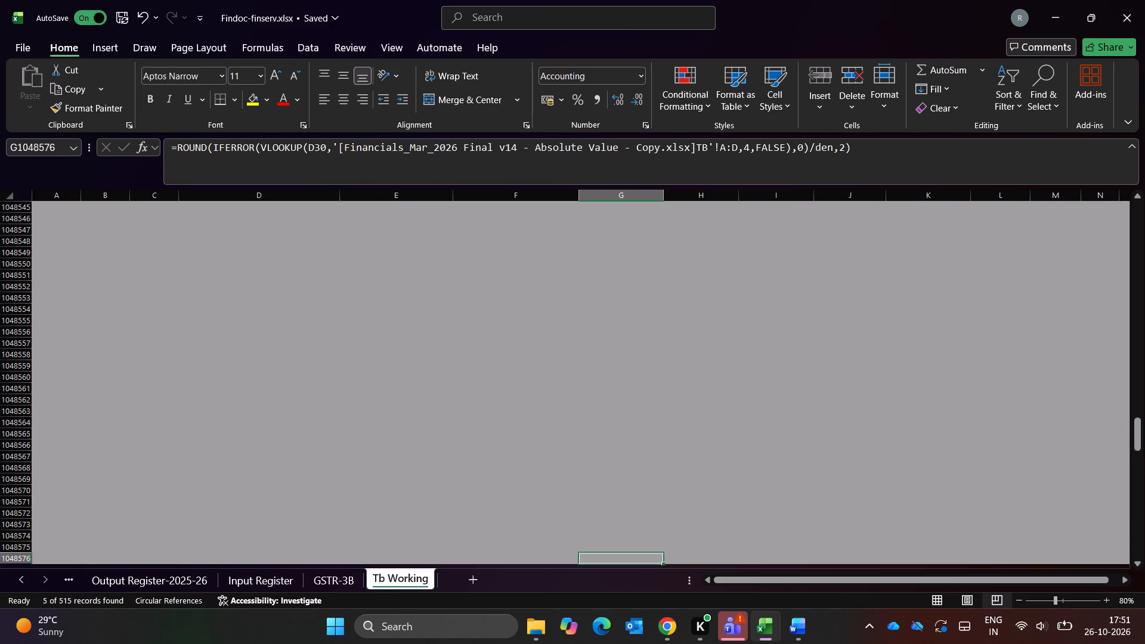
key(Up)
key(Up)
key(Up)
key(Up)
key(Up)
key(ctrl+Up)
key(ctrl+Up)
key(Up)
key(Up)
key(Up)
key(Down)
key(Down)
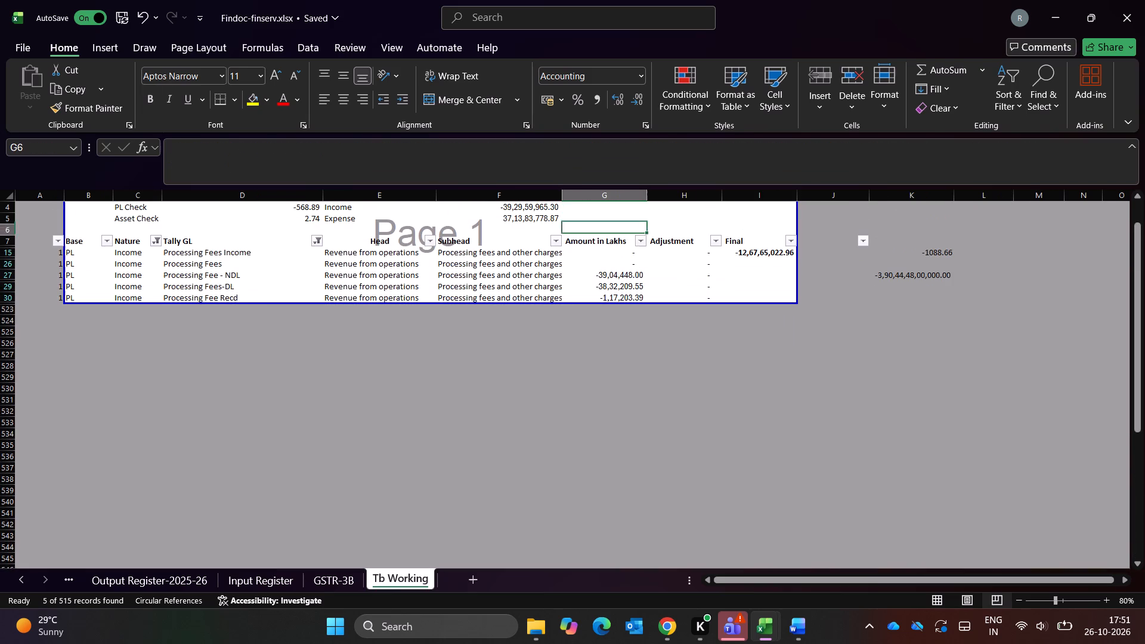
key(Down)
key(Down)
key(Down)
key(Down)
key(shift+Down)
key(shift+Down)
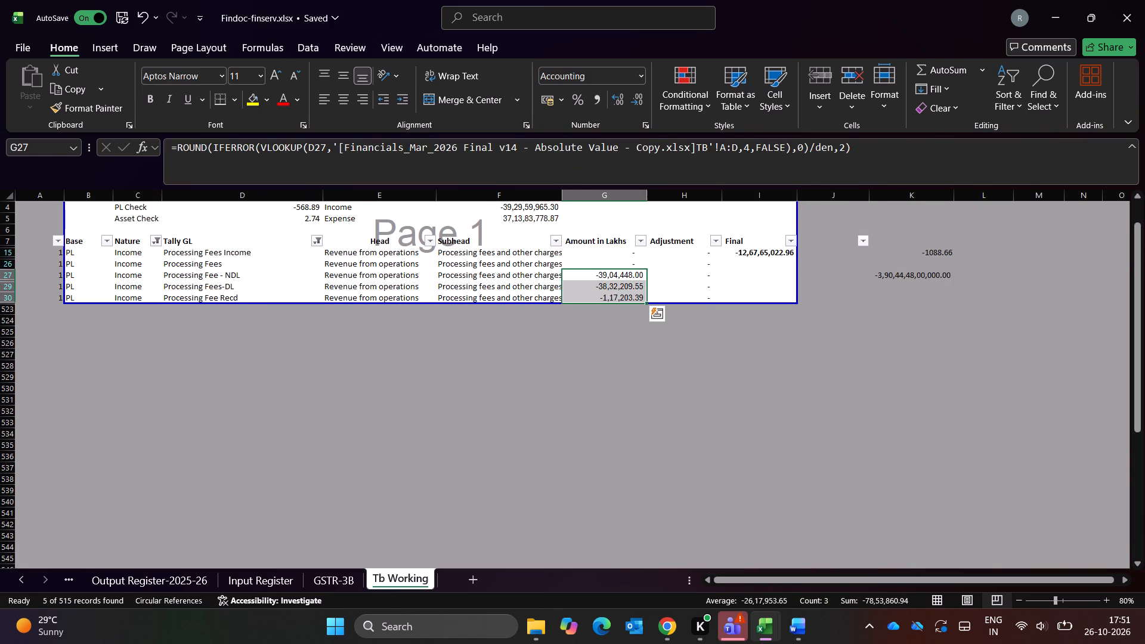
key(Up)
key(Down)
key(Down)
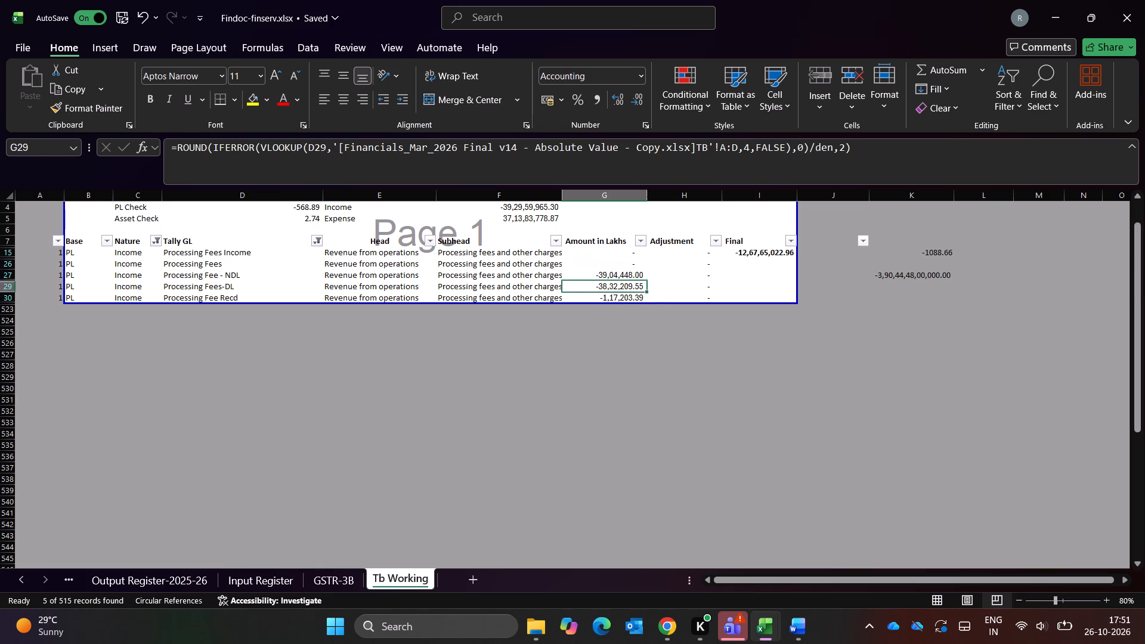
key(Up)
key(shift+Down)
key(shift+Down)
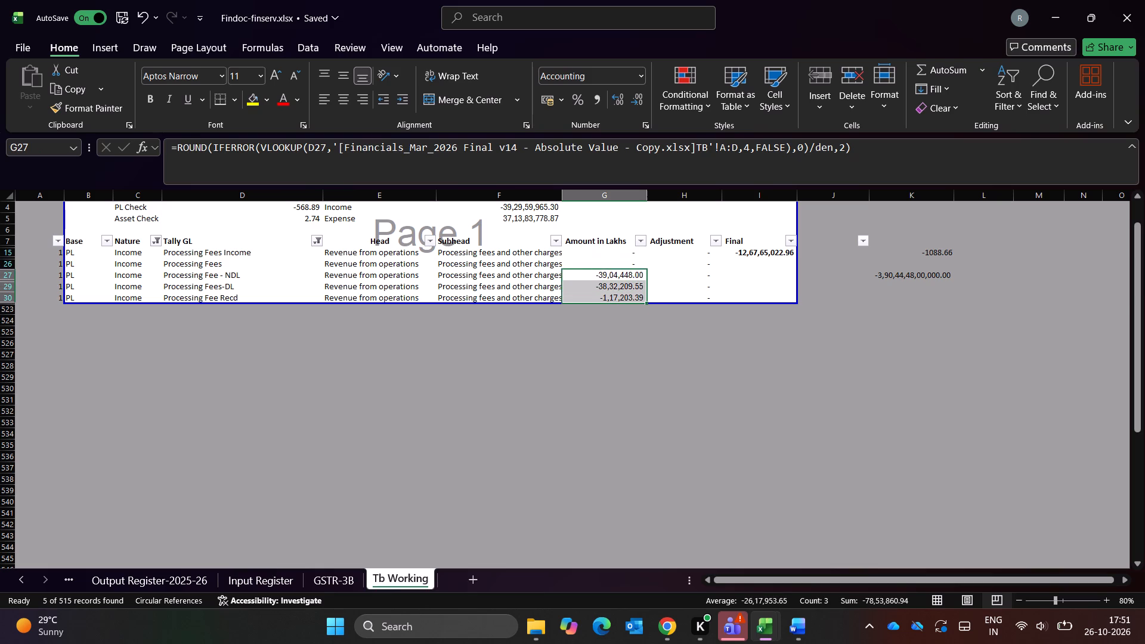
Compare against Sheet8's processing fee ledger rows and the Processing Fee As per TB formula in C7 on Sheet10.
key(ctrl+Page_Up)
key(ctrl+Page_Up)
key(ctrl+Page_Up)
key(Escape)
key(ctrl+Page_Up)
key(ctrl+Page_Up)
key(ctrl+Page_Up)
key(ctrl+Page_Up)
key(ctrl+Page_Up)
key(ctrl+Page_Up)
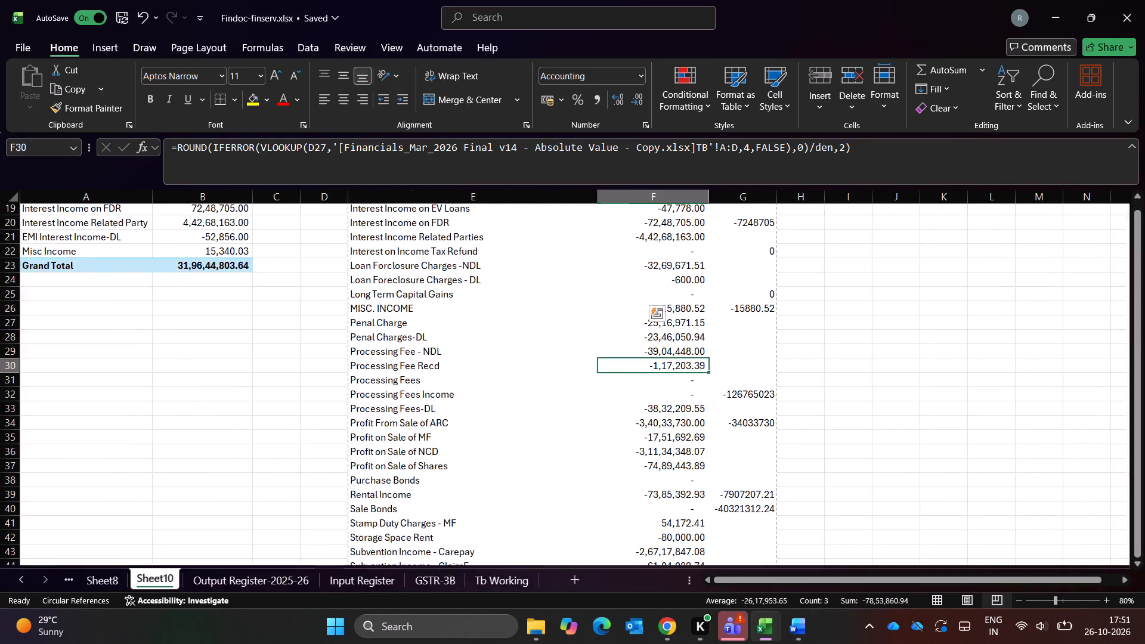
key(ctrl+Page_Up)
key(ctrl+Page_Down)
key(ctrl+Page_Down)
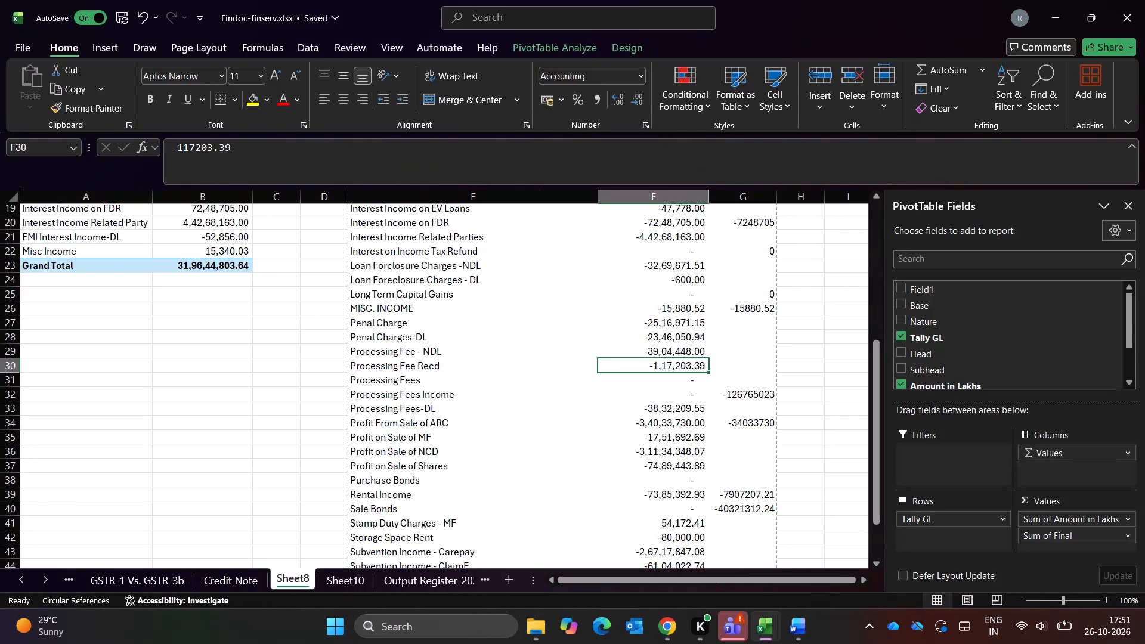
key(ctrl+Page_Down)
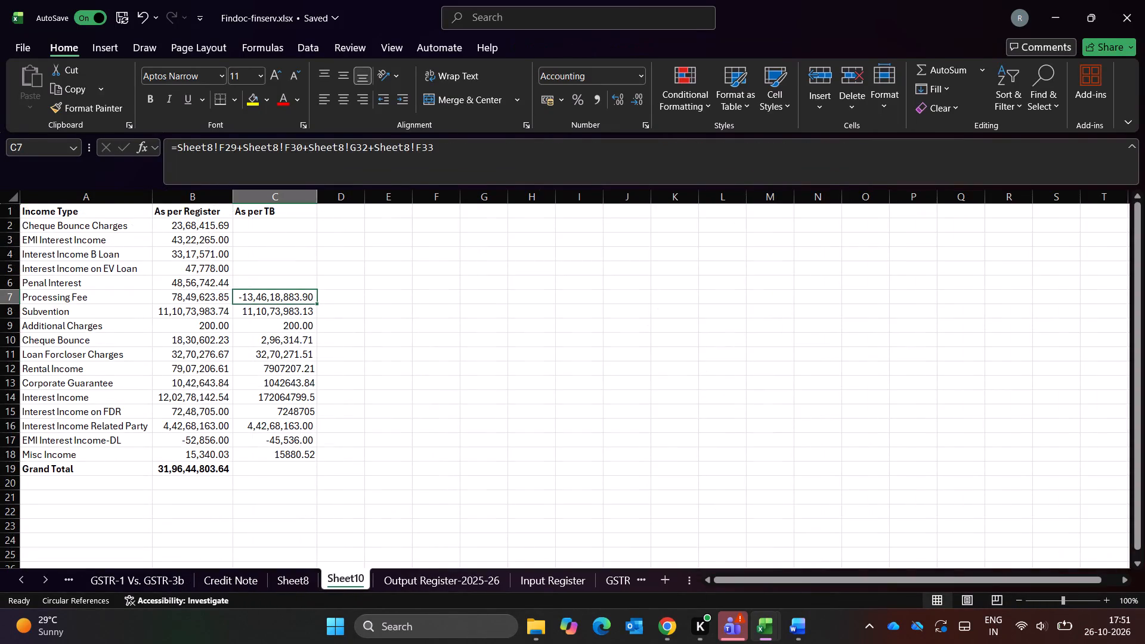
scroll(175, 367, up, 1)
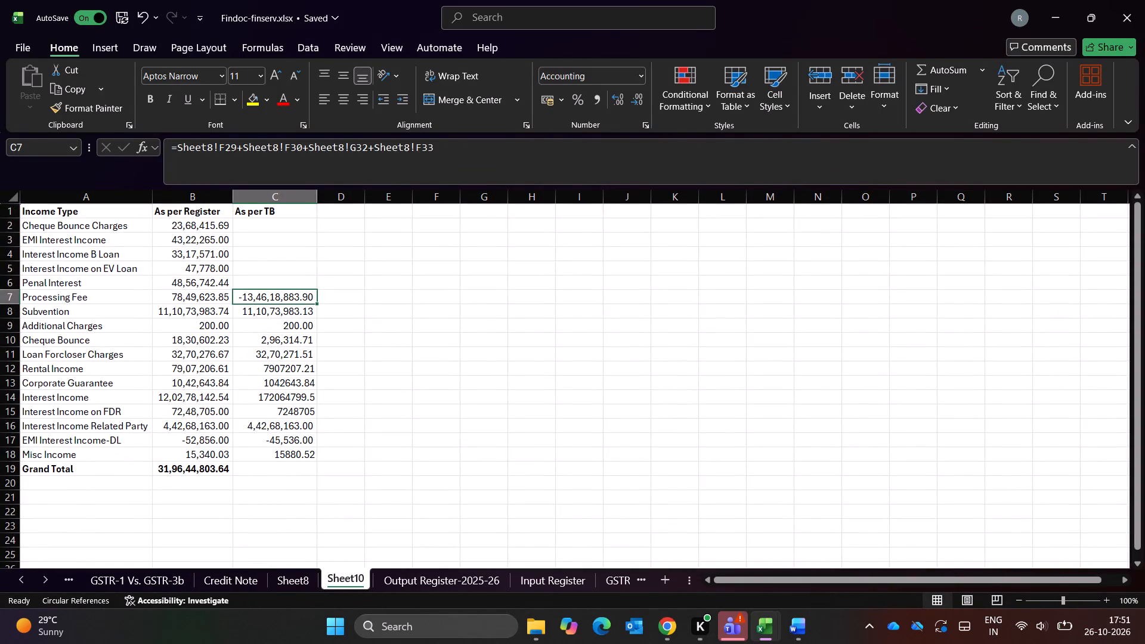
Fill Penal Interest's As per TB cell, C6 on Sheet10, with the sum of Sheet8's F27 and F28.
click(265, 283)
key(equal)
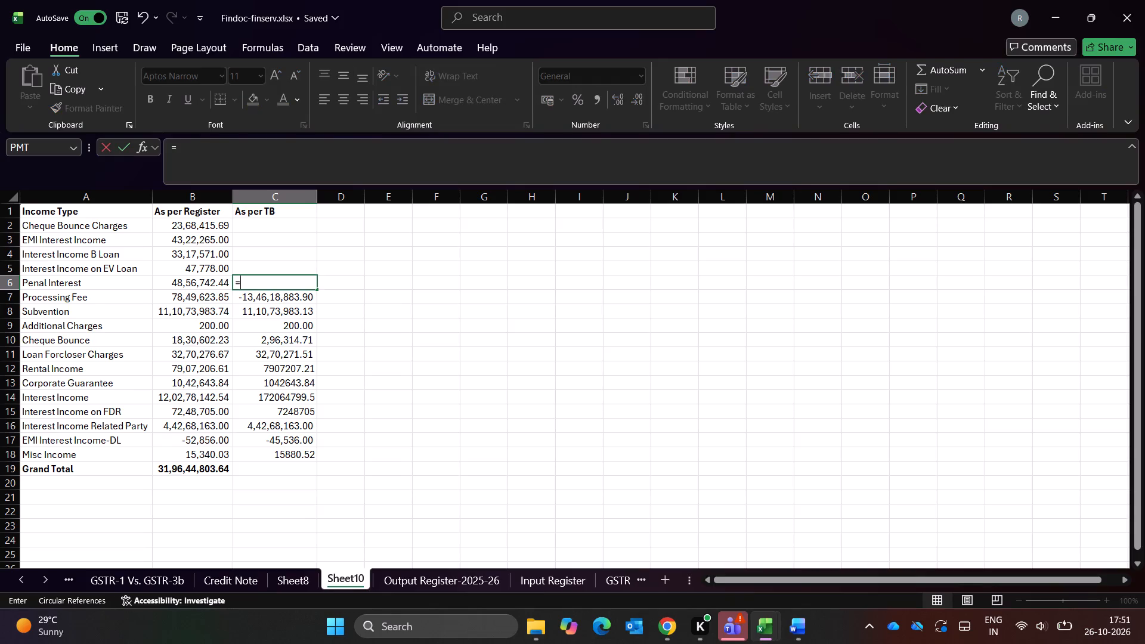
key(ctrl+Page_Down)
key(ctrl+Page_Down)
key(ctrl+Page_Up)
key(ctrl+Page_Up)
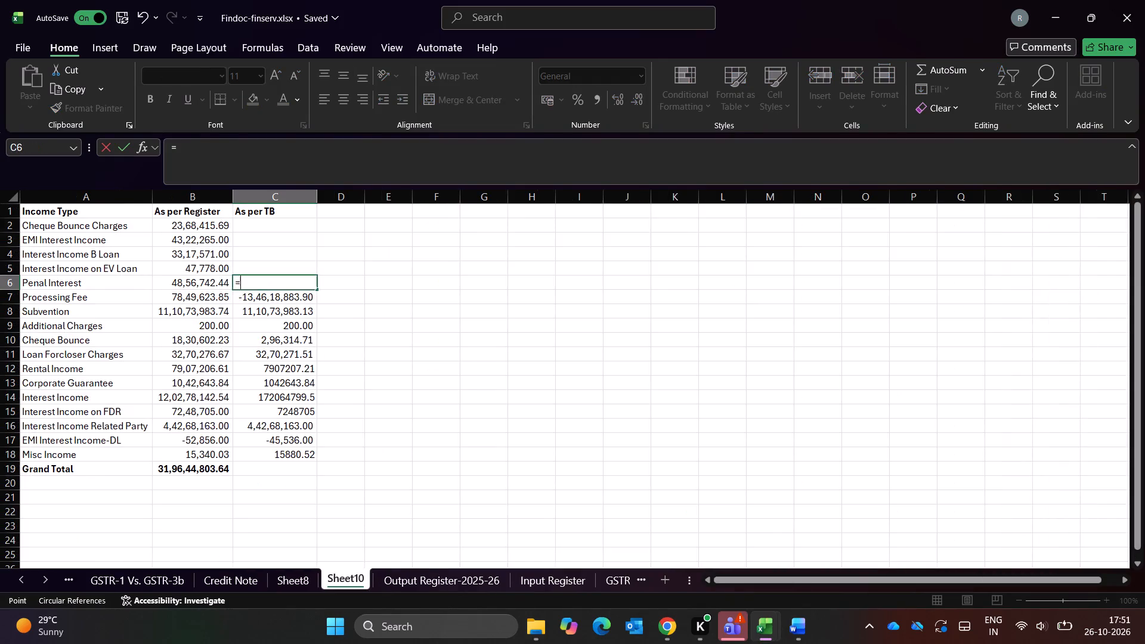
key(ctrl+Page_Up)
key(Down)
key(Down)
key(Right)
key(Down)
key(Down)
key(Down)
key(Down)
key(Right)
key(Right)
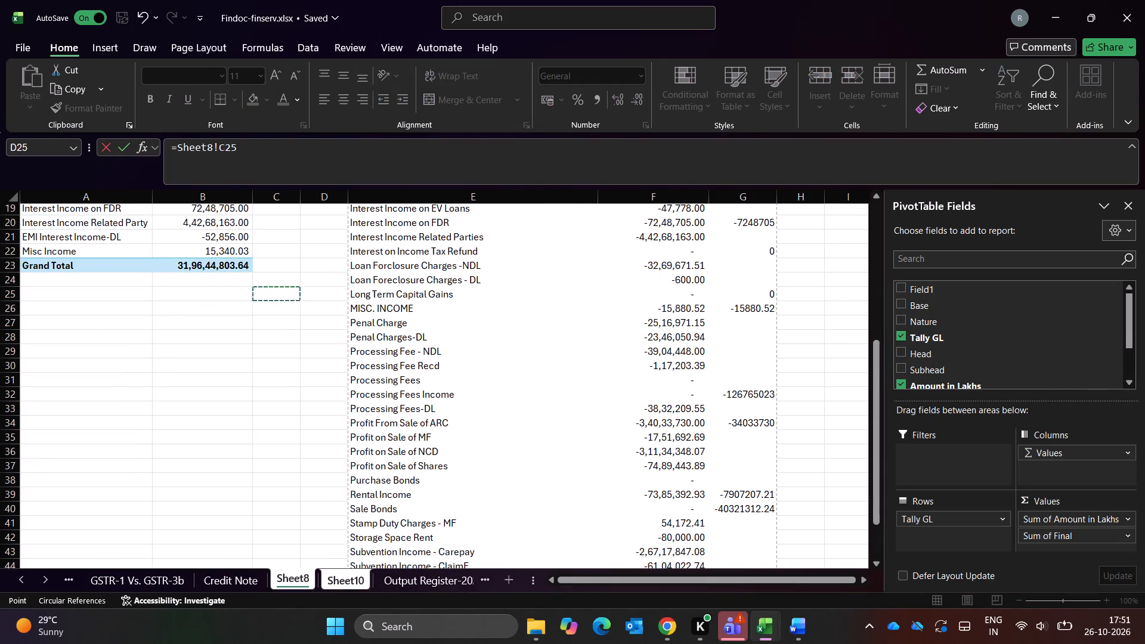
key(Right)
key(Down)
key(Down)
key(Right)
key(shift+plus)
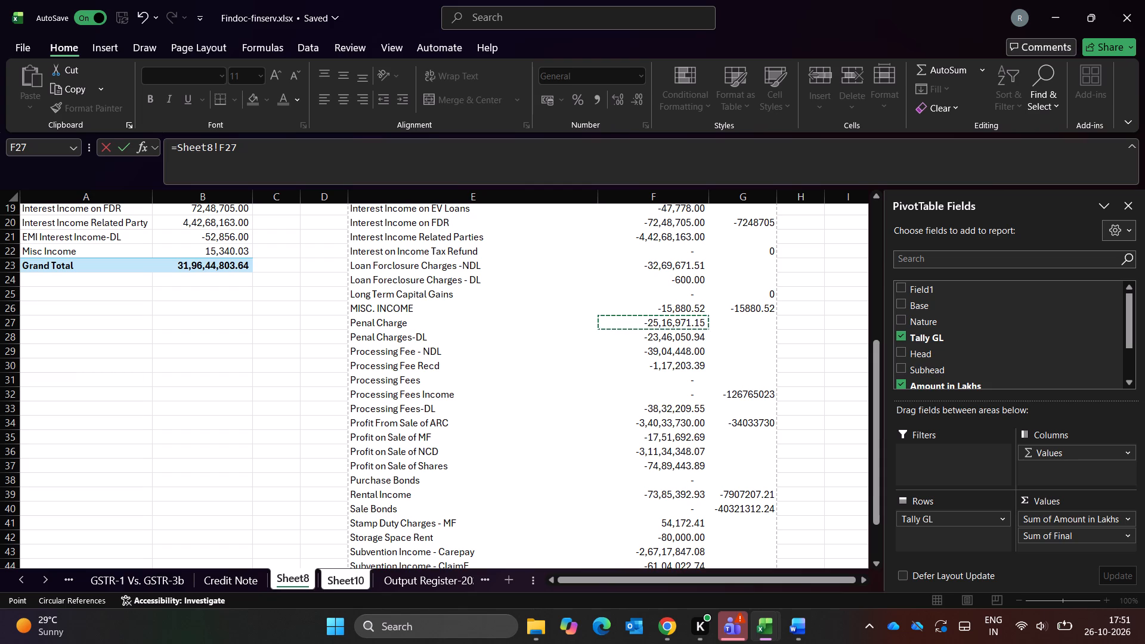
key(Down)
key(Down)
key(Right)
key(Down)
key(Right)
key(Down)
key(Right)
key(Down)
key(Right)
key(Down)
key(Right)
key(Down)
key(Right)
key(Down)
key(Down)
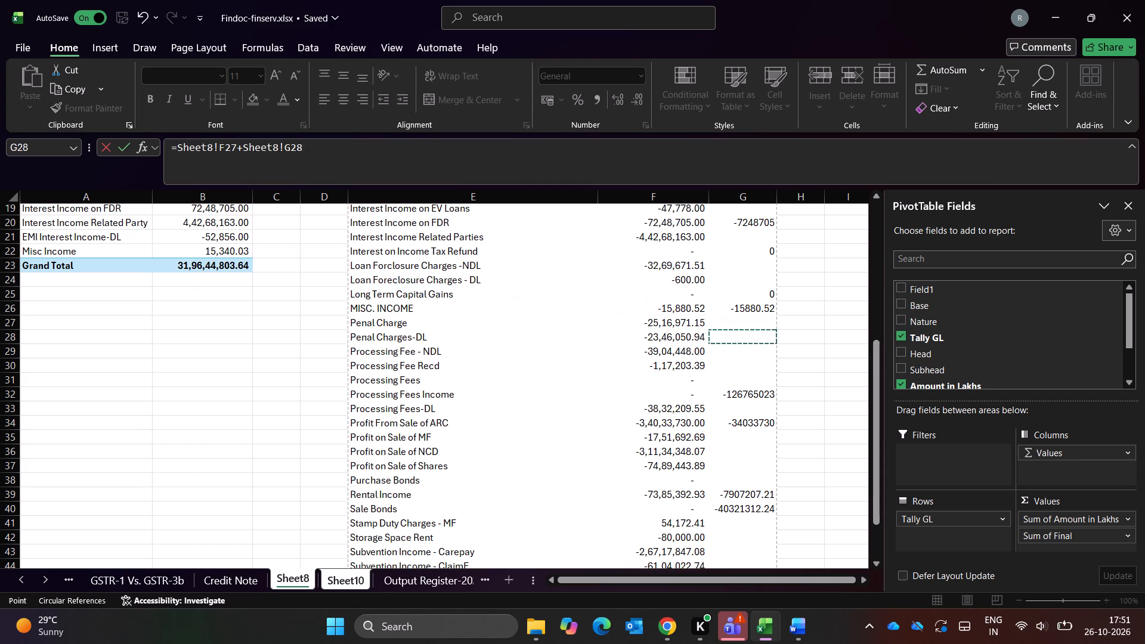
key(Left)
key(Return)
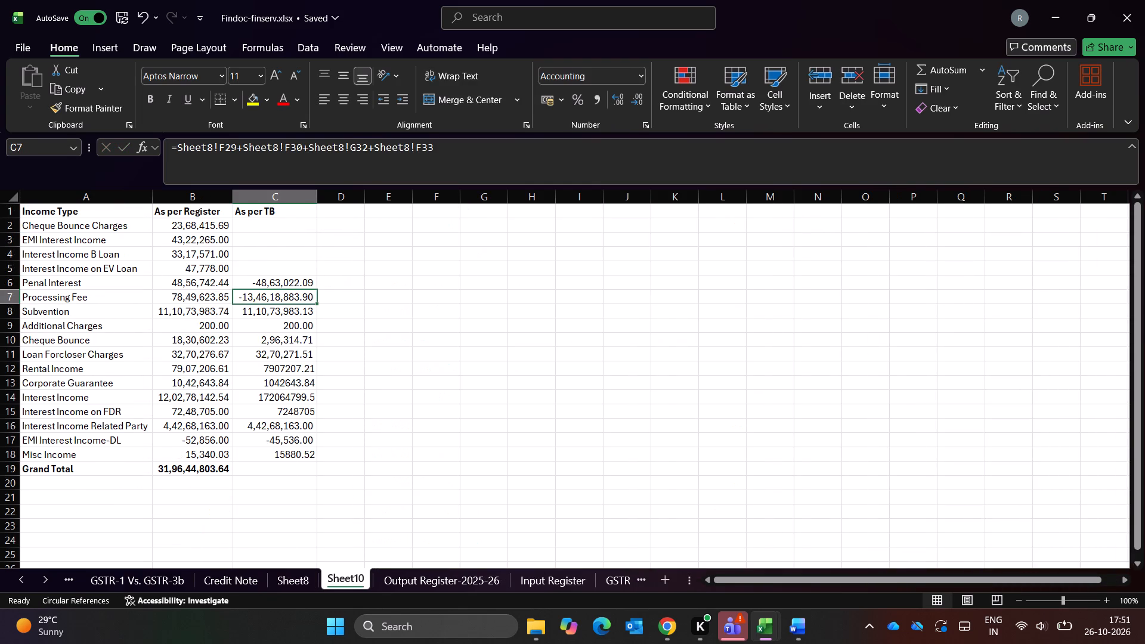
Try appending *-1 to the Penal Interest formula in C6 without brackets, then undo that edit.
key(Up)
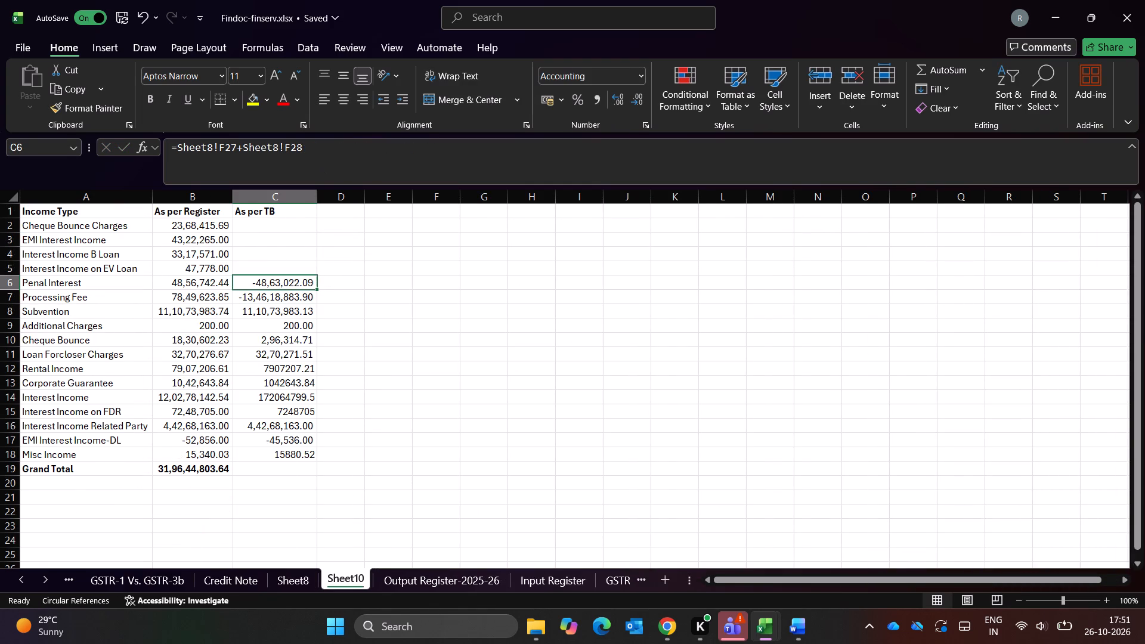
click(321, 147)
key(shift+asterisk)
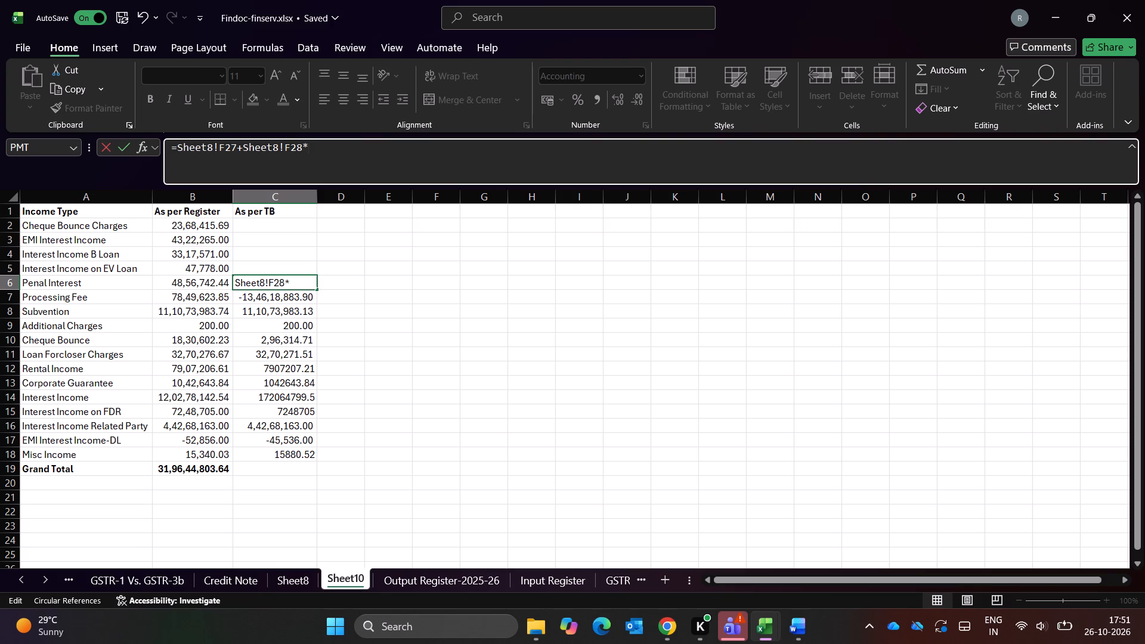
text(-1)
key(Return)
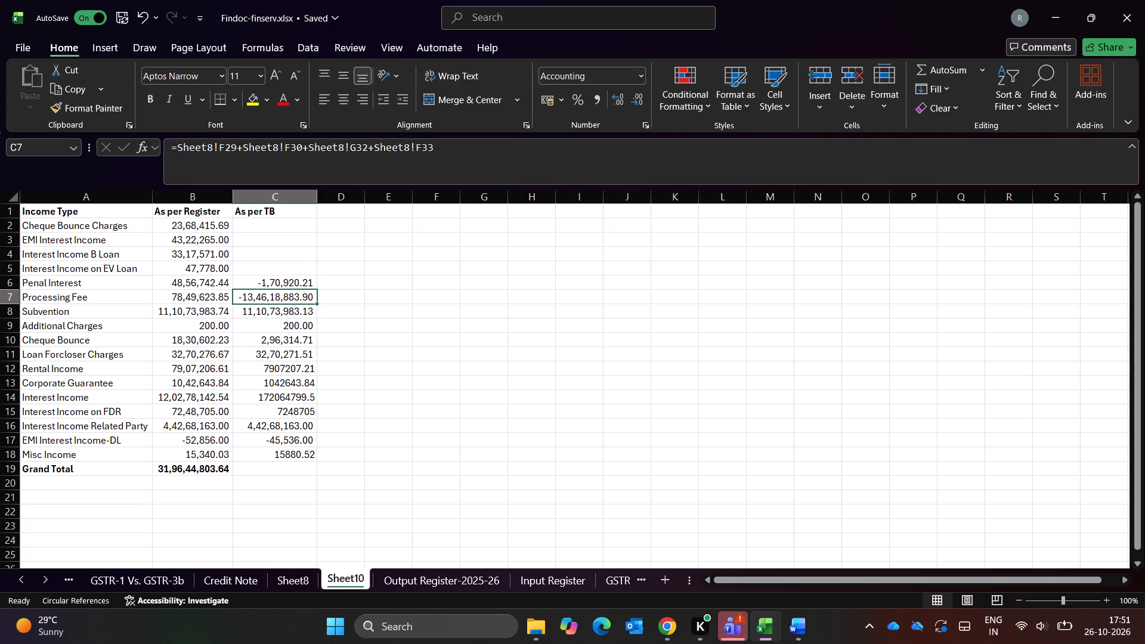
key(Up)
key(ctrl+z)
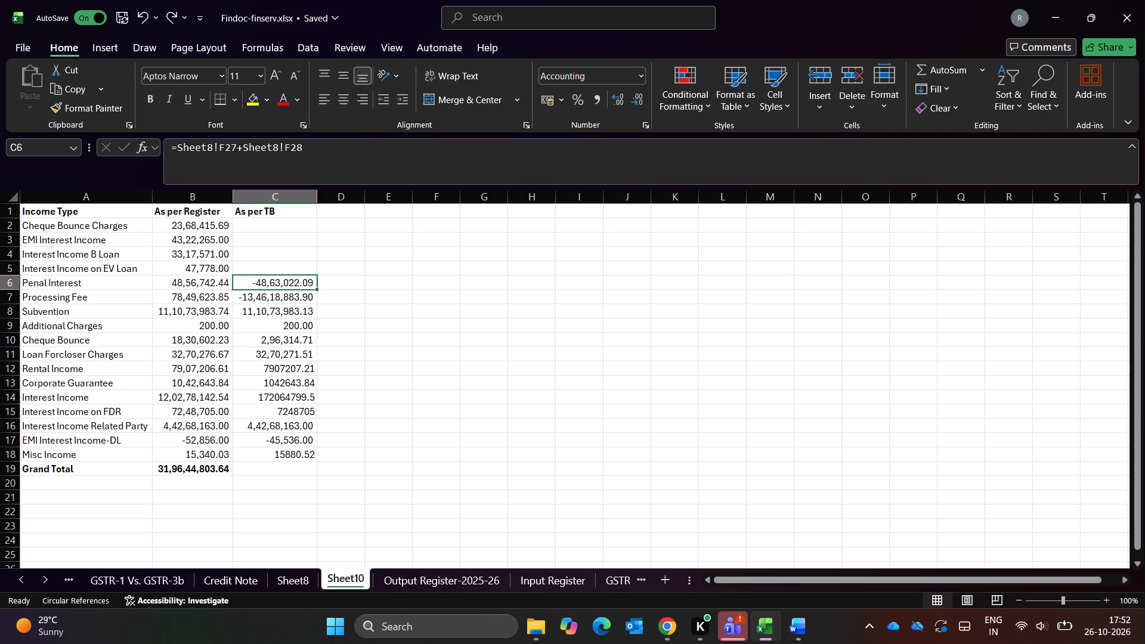
Reverse the sign of Penal Interest's As per TB amount by changing C6 to =(Sheet8!F27+Sheet8!F28)*-1.
click(321, 150)
key(shift+parenright)
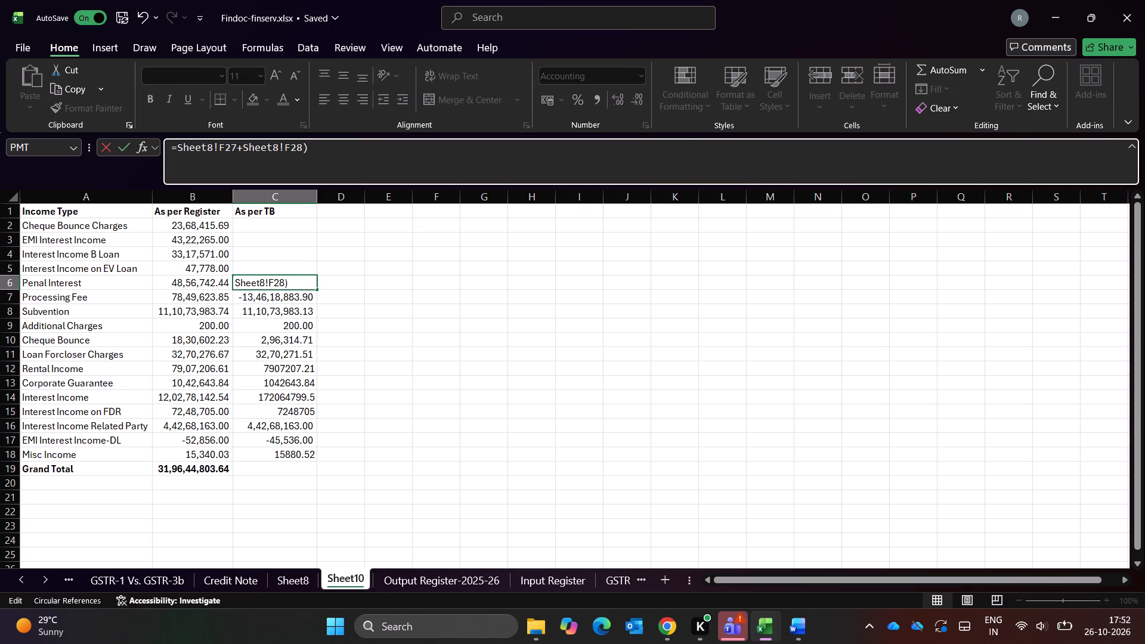
click(180, 148)
key(shift+parenleft)
text(-1)
key(Return)
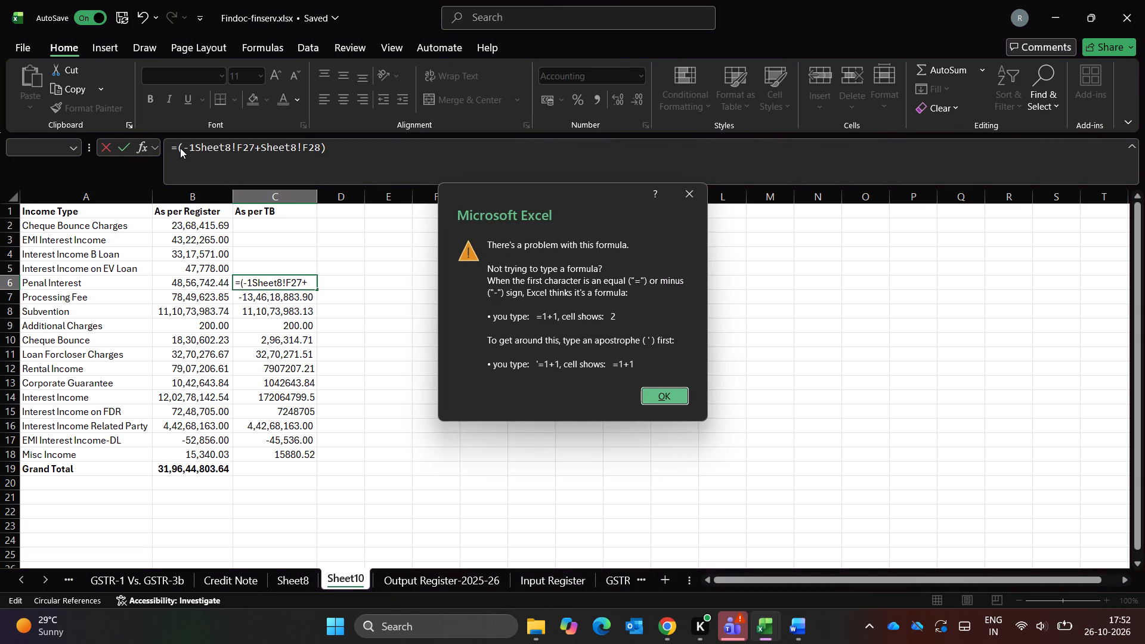
key(Escape)
click(194, 149)
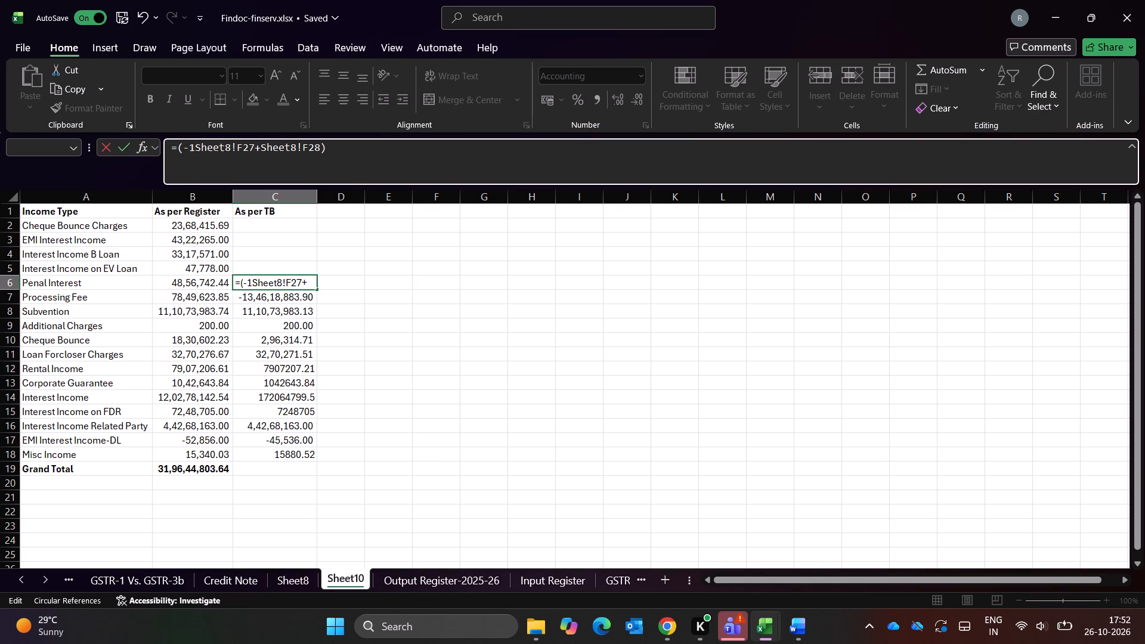
key(BackSpace)
key(BackSpace)
click(375, 160)
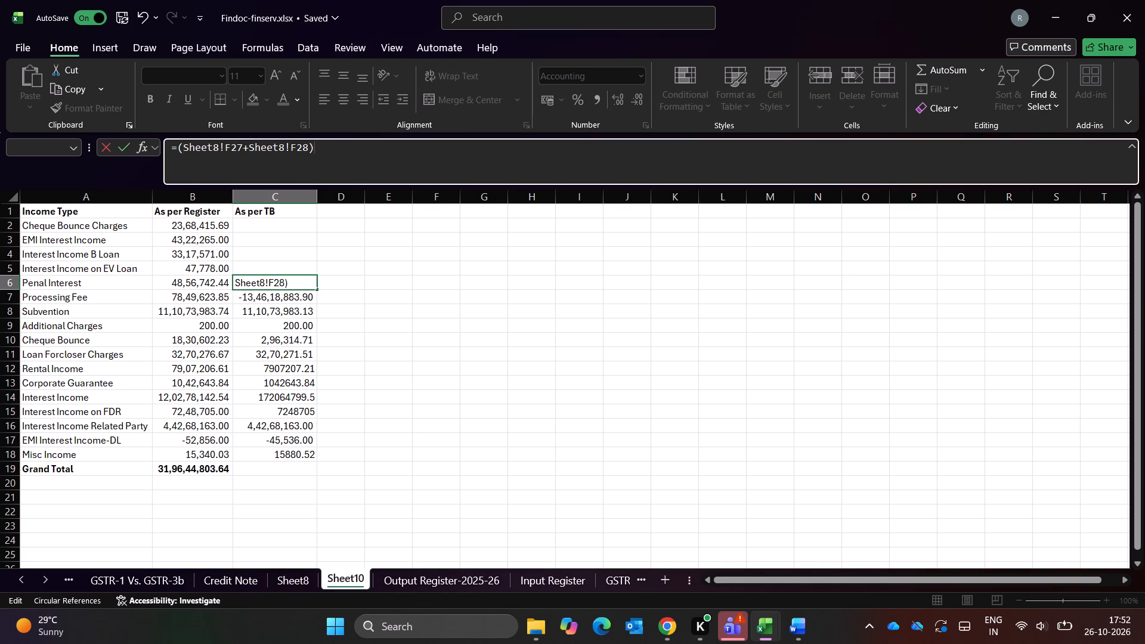
key(shift+asterisk)
text(-1)
key(Return)
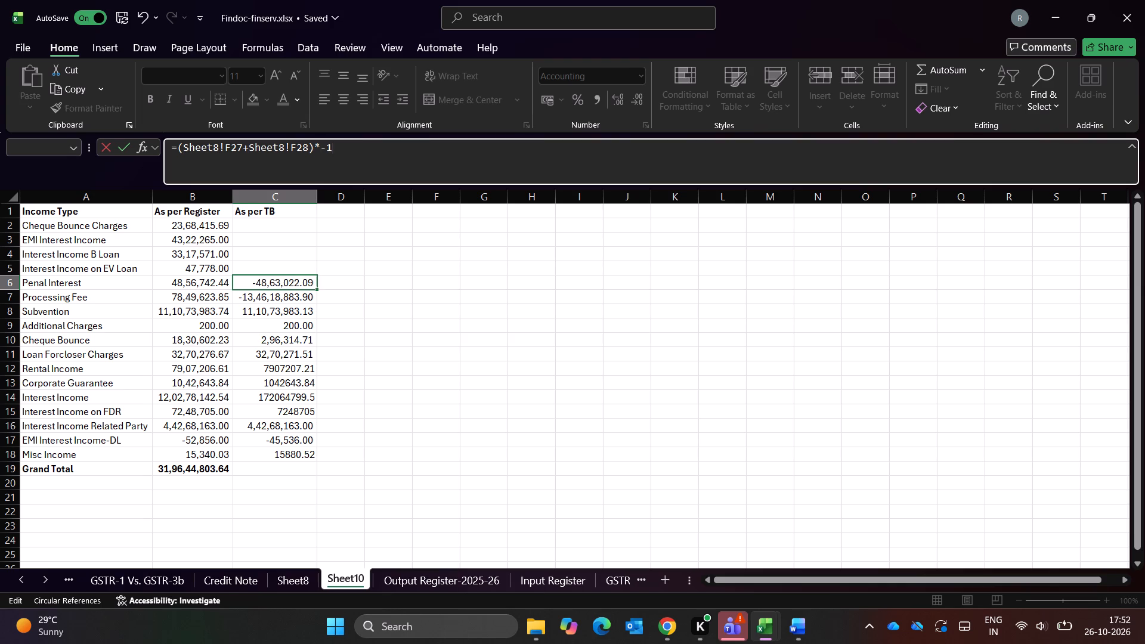
Fill Interest Income on EV Loan's As per TB cell, C5, with the sign-reversed Sheet8 amount, =Sheet8!F19*-1.
key(Up)
key(Up)
key(Left)
key(Left)
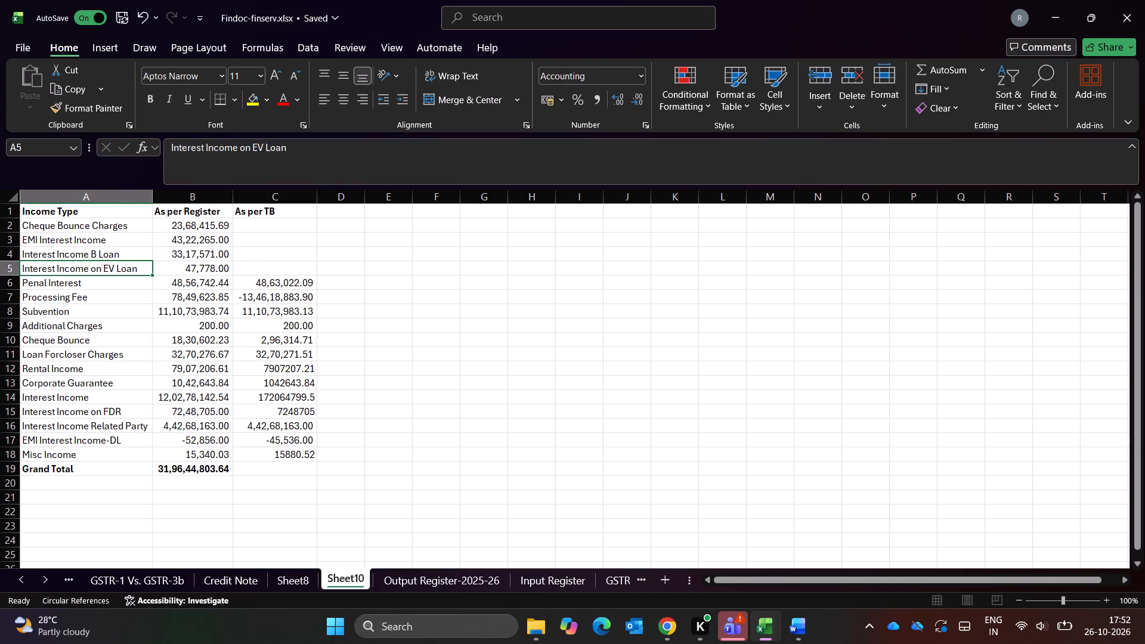
key(Right)
key(Right)
key(equal)
key(ctrl+Page_Up)
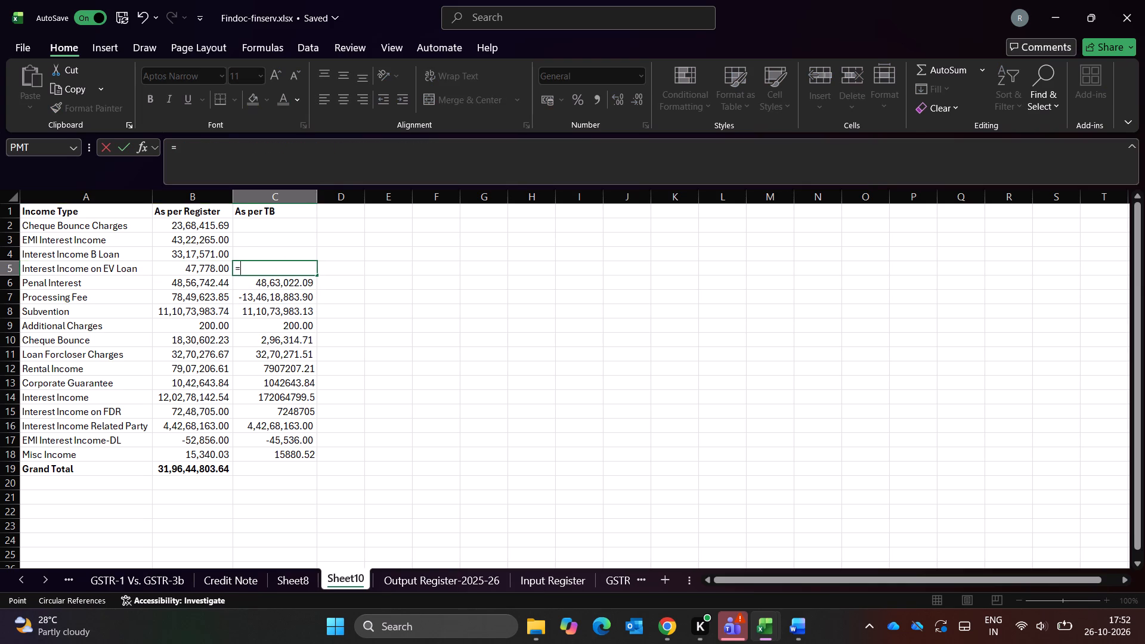
scroll(496, 406, up, 1)
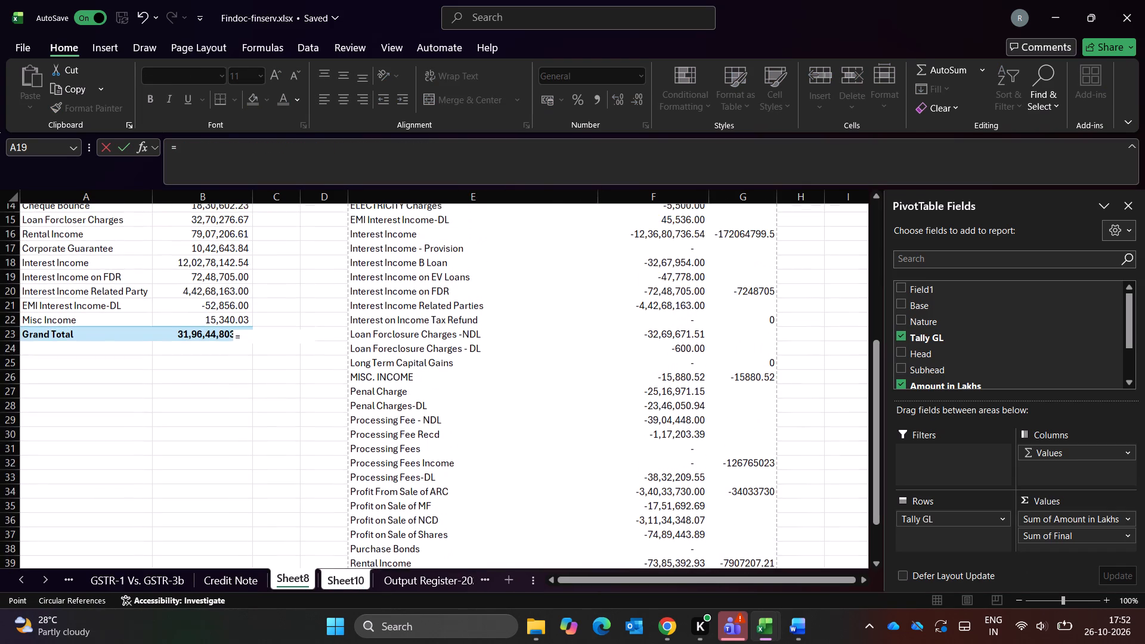
scroll(496, 406, up, 1)
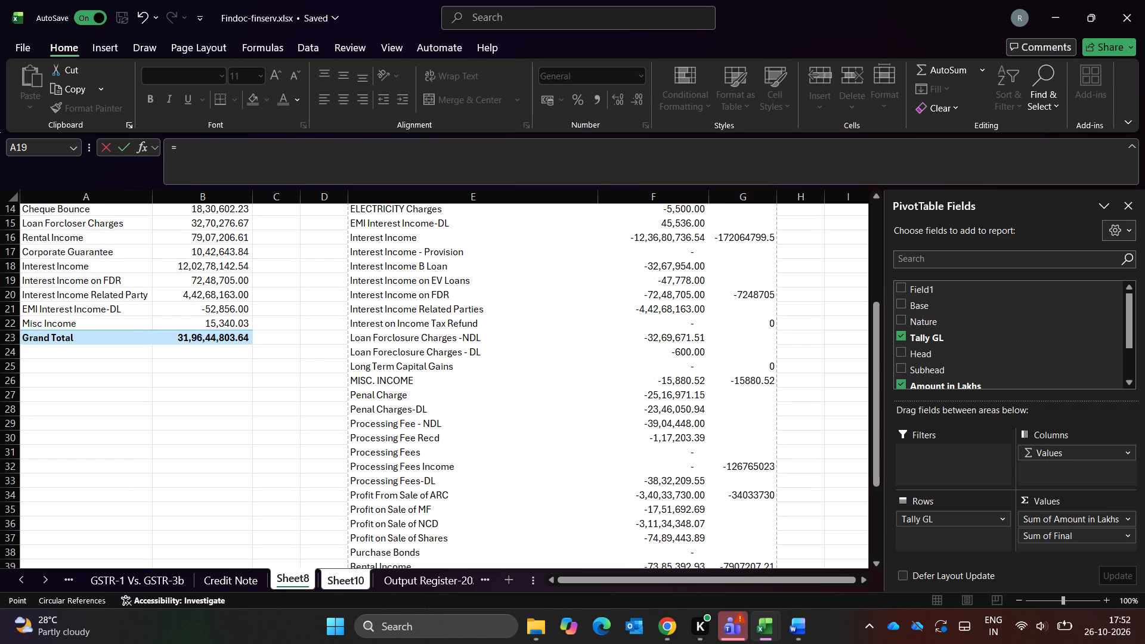
click(673, 282)
click(314, 165)
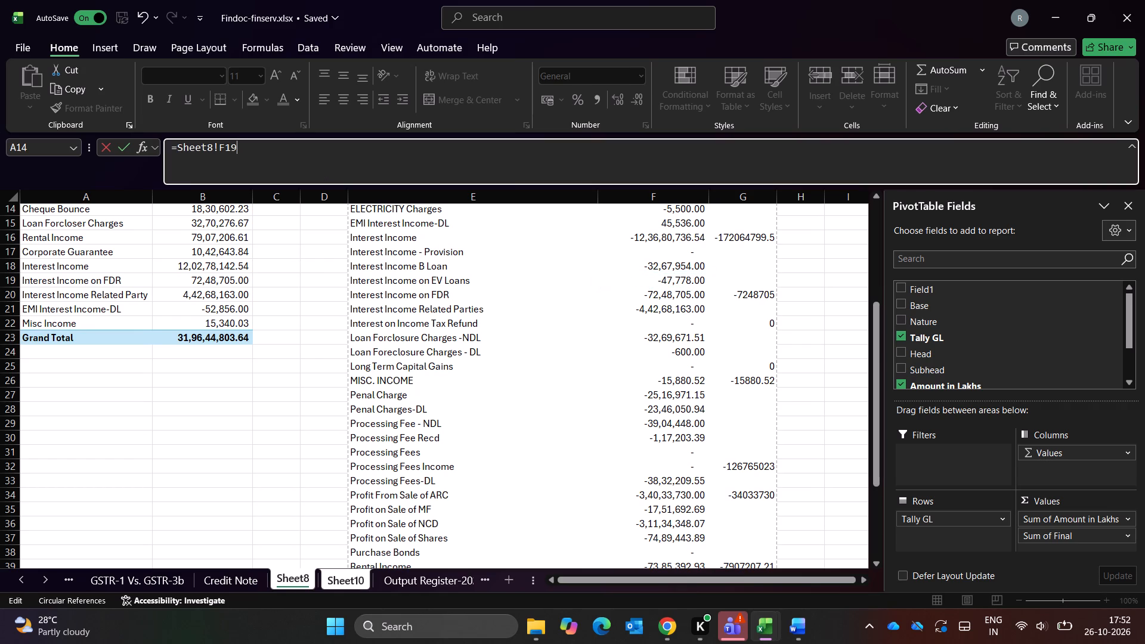
key(shift+asterisk)
text(-1)
key(Return)
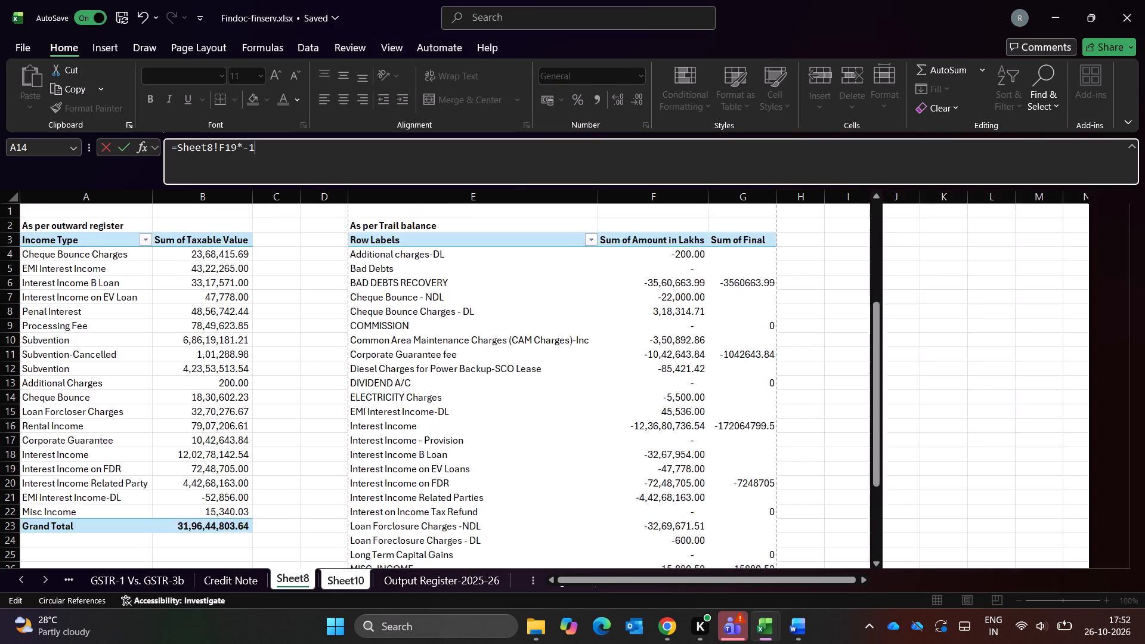
Fill Interest Income B Loan's As per TB cell, C4 on Sheet10, with the sign-reversed Sheet8 amount, =Sheet8!F18*-1.
key(Up)
key(Up)
key(Up)
key(Up)
key(Up)
key(Up)
key(Up)
key(Down)
key(Down)
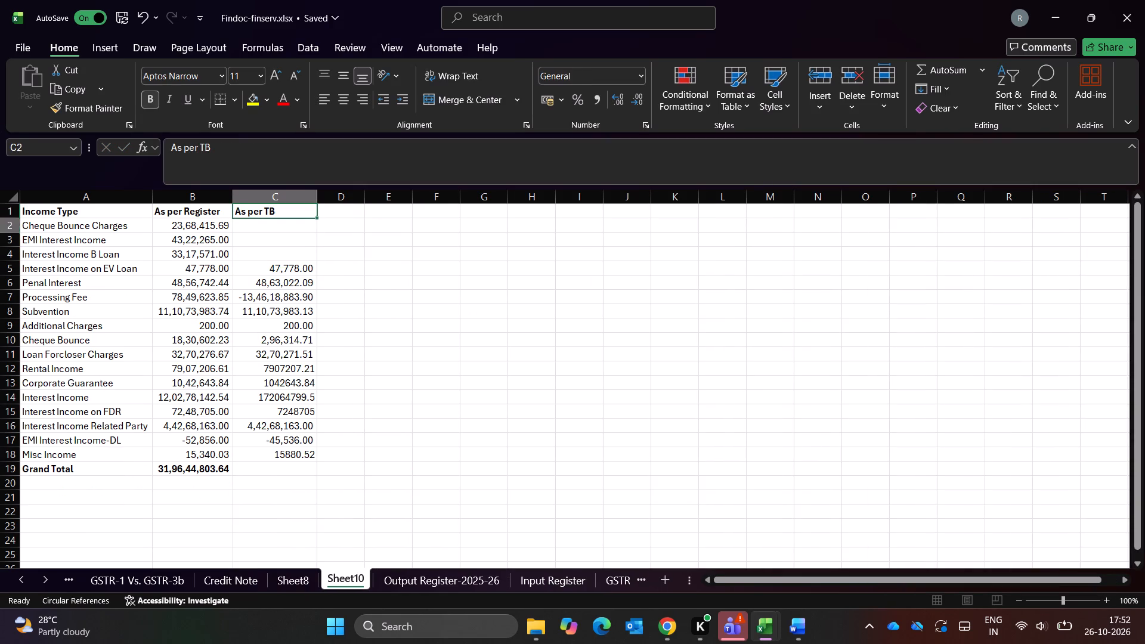
key(Down)
key(equal)
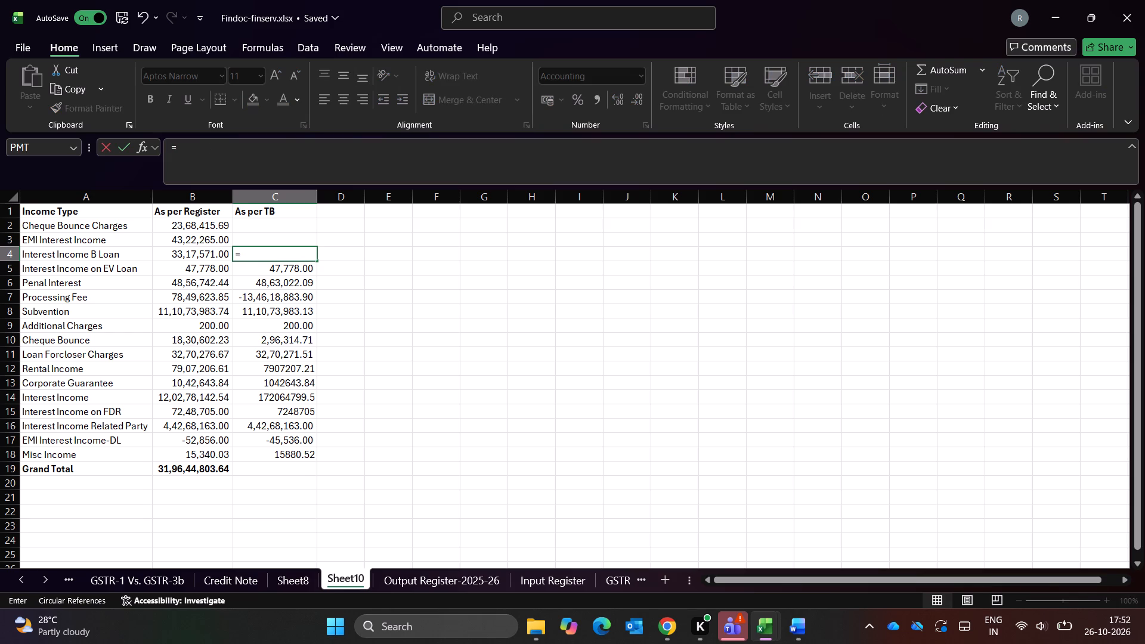
key(ctrl+Page_Up)
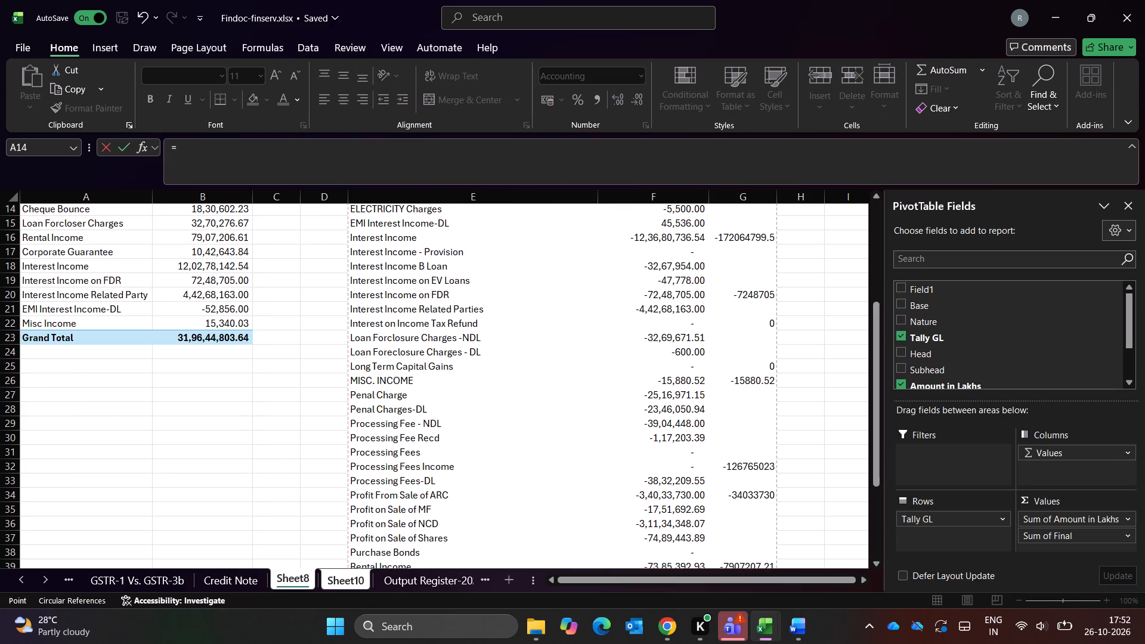
click(645, 265)
click(345, 166)
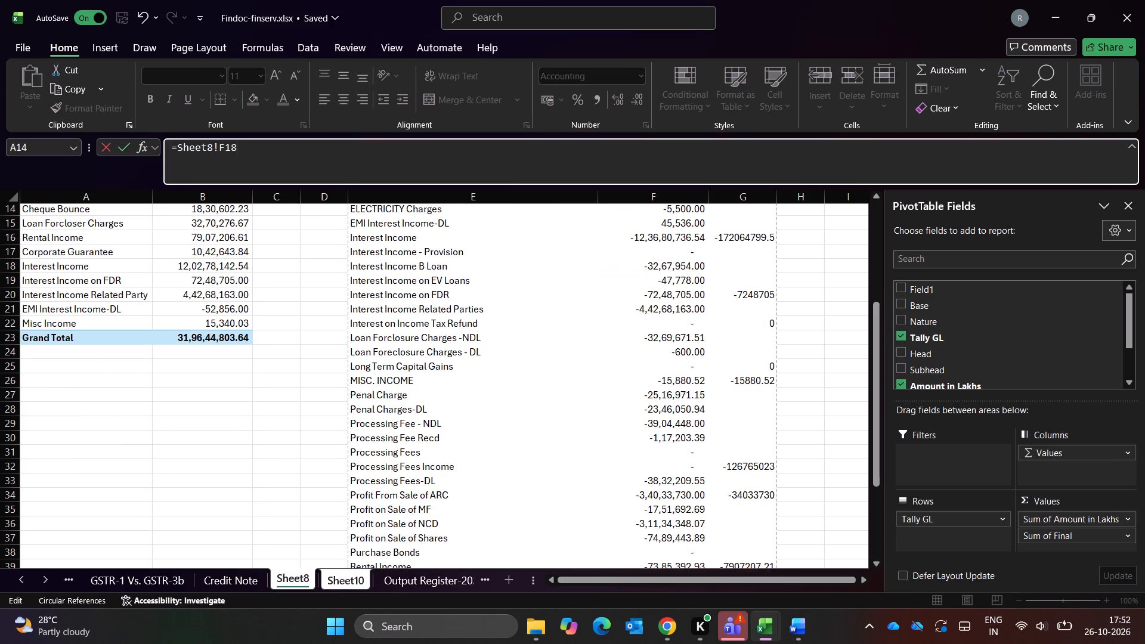
key(shift+asterisk)
text(-1)
key(Return)
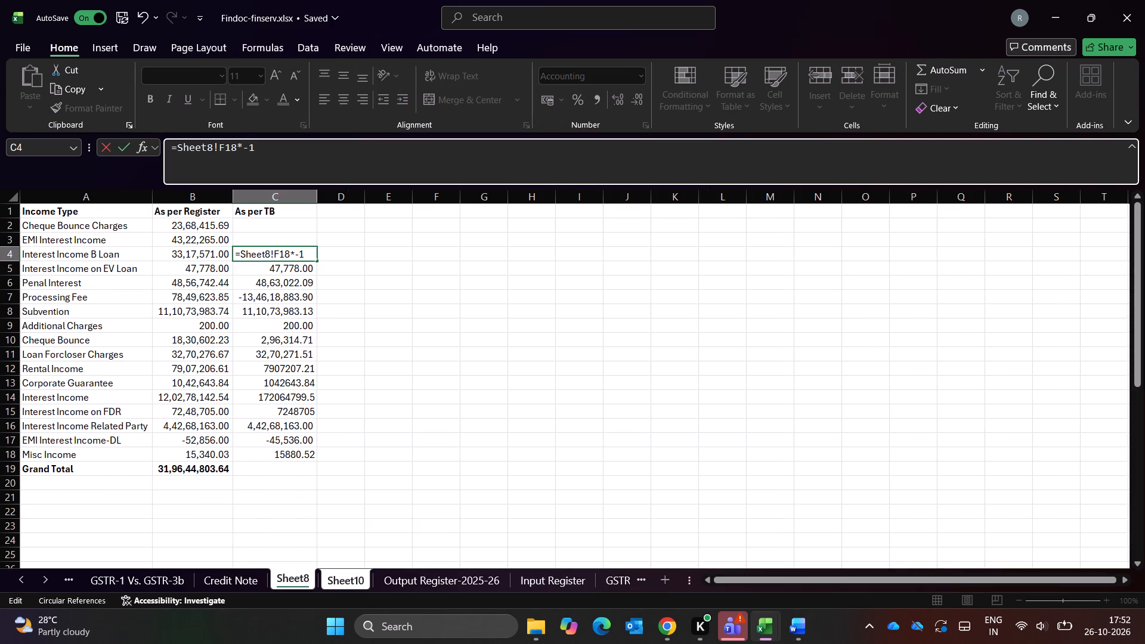
Examine Sheet8's trial balance amounts for ledgers matching the unfilled Cheque Bounce Charges and EMI Interest Income rows on Sheet10.
key(Up)
key(Up)
key(Up)
key(Up)
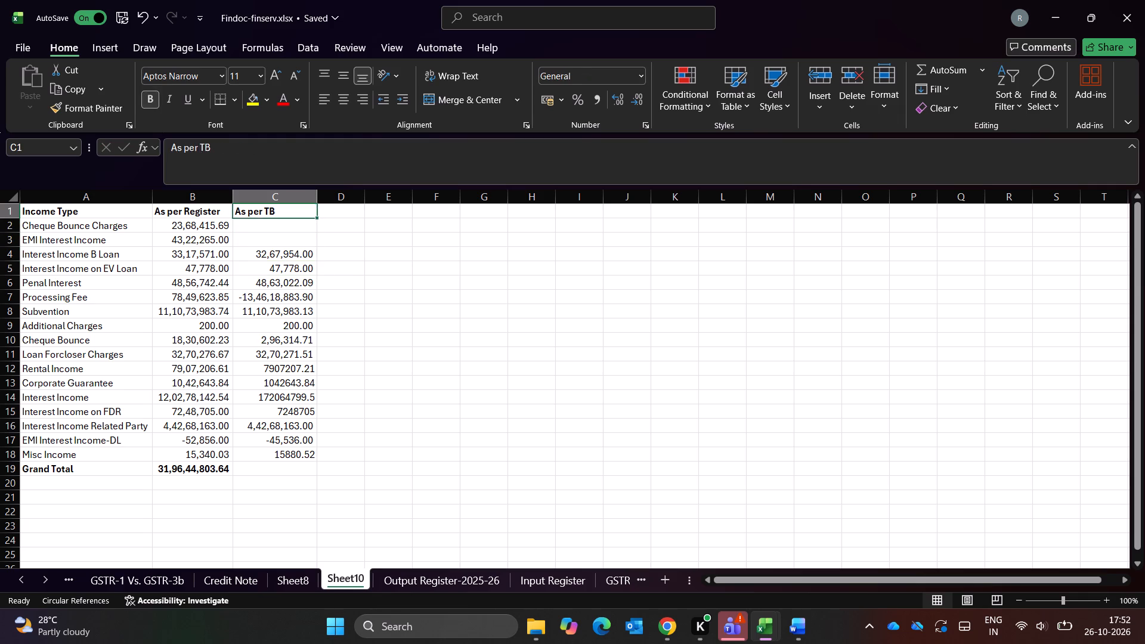
key(Down)
key(Down)
key(ctrl+Page_Up)
key(Up)
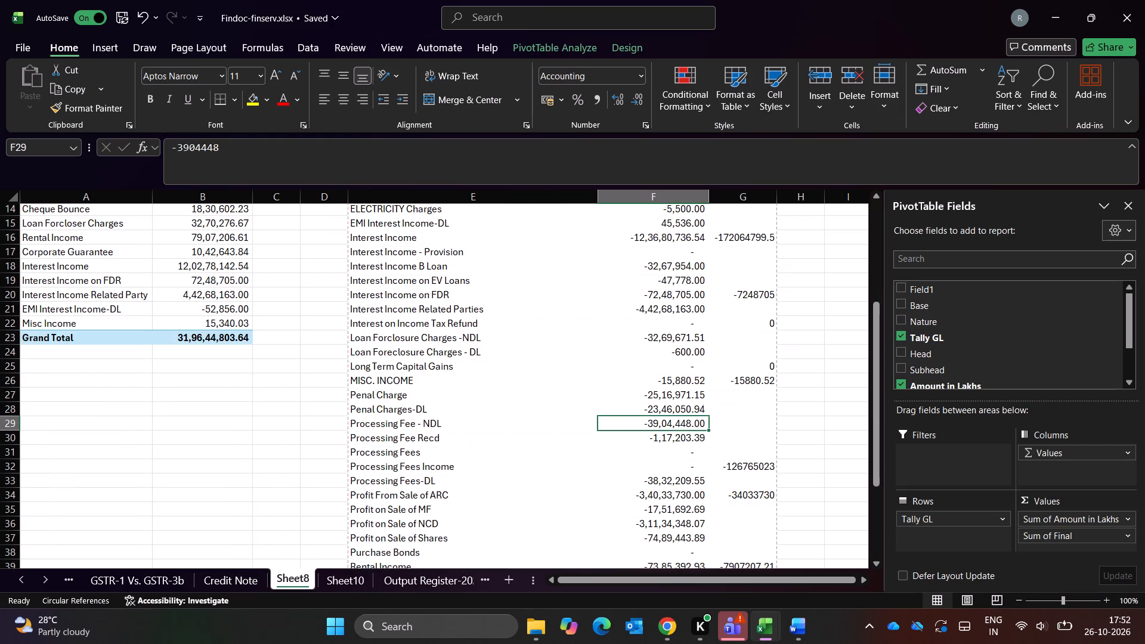
key(Up)
key(Up)
key(Up)
key(Up)
key(Up)
key(Up)
key(Up)
key(Up)
key(Up)
key(Up)
key(Up)
key(Up)
key(Up)
key(Up)
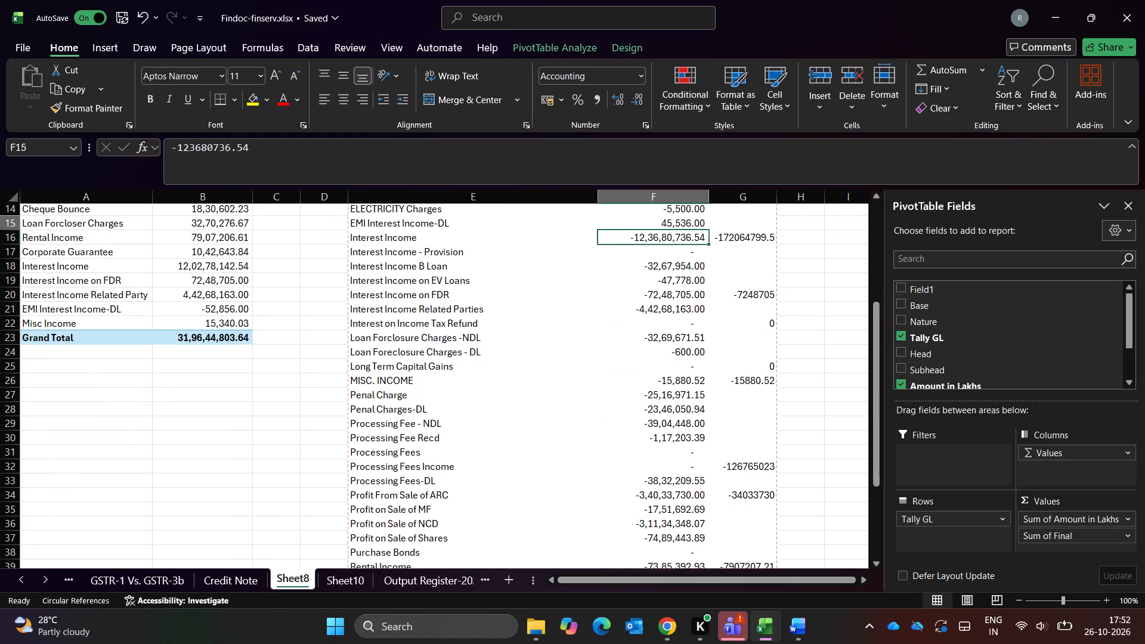
key(Up)
key(Up)
key(Up)
key(Up)
key(Up)
key(Up)
key(Up)
key(Up)
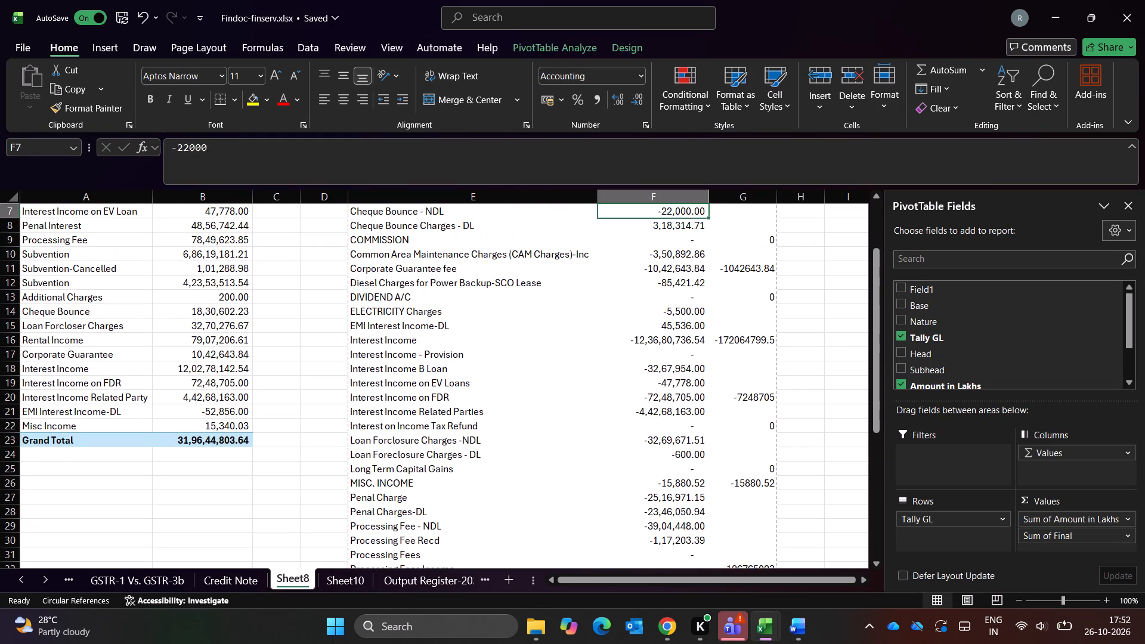
key(Down)
key(Down)
key(Down)
key(Down)
key(Up)
key(Up)
key(Up)
key(ctrl+Page_Up)
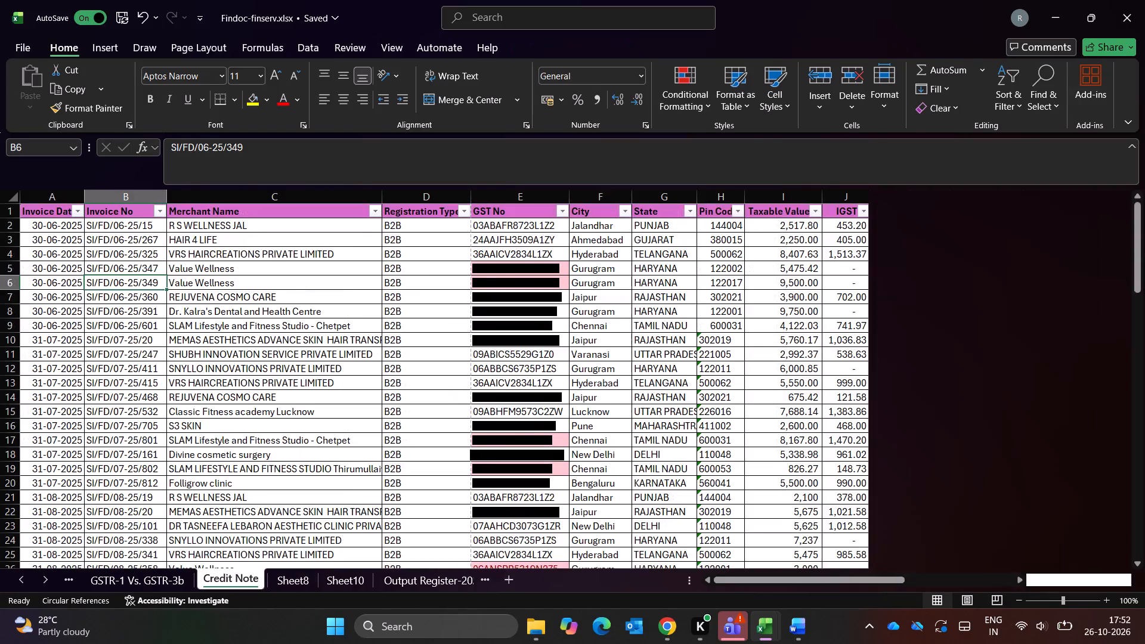
key(ctrl+Page_Down)
key(ctrl+Page_Down)
key(Up)
key(Up)
key(Up)
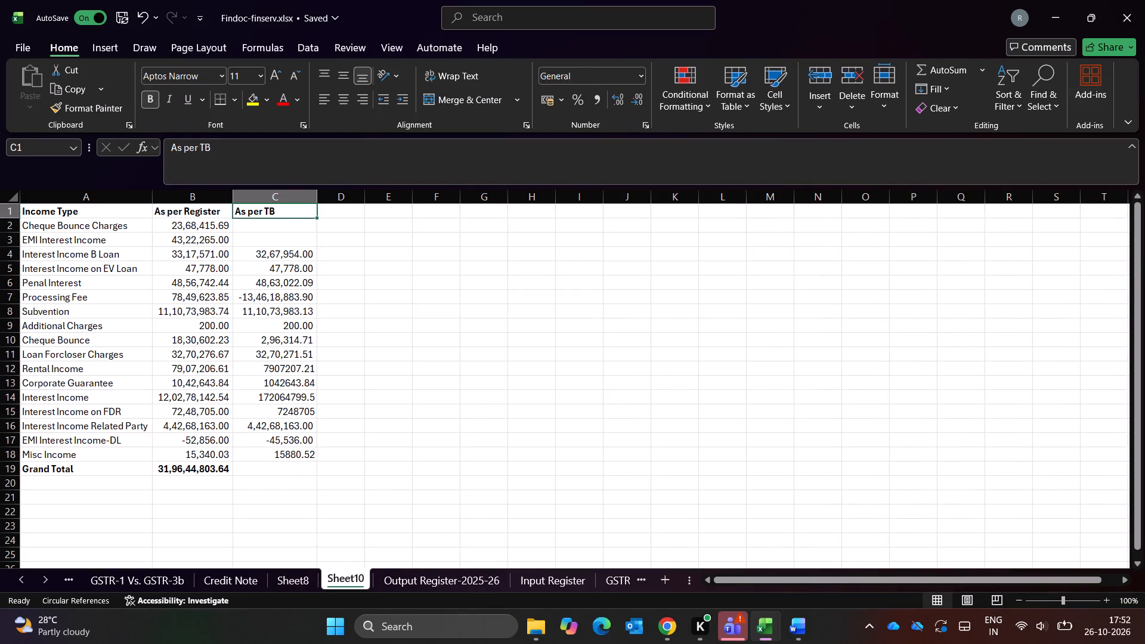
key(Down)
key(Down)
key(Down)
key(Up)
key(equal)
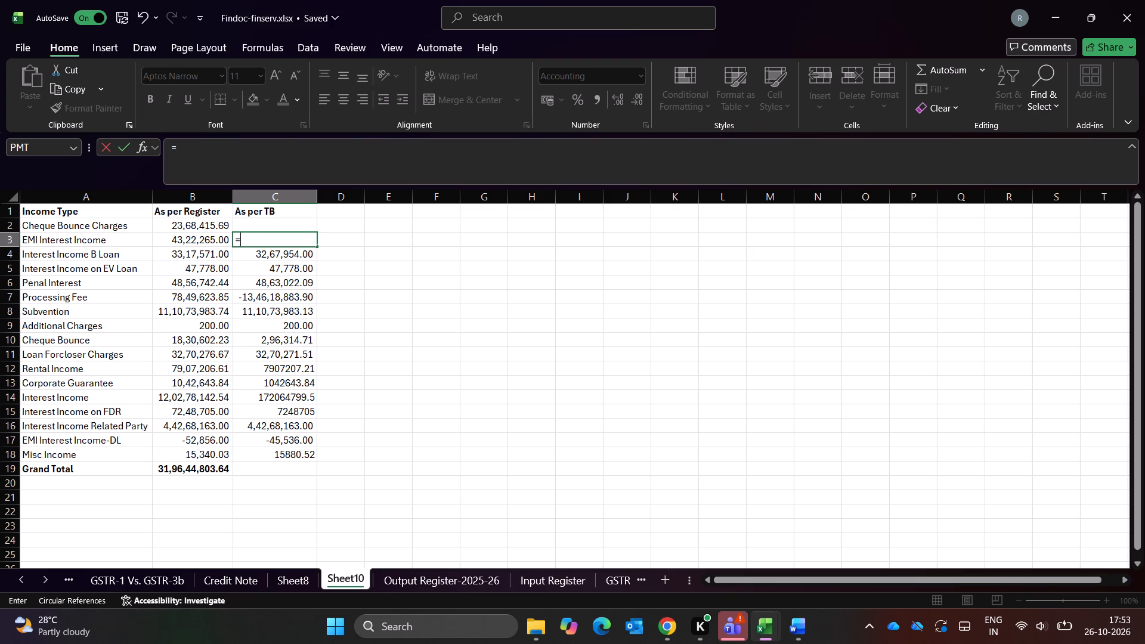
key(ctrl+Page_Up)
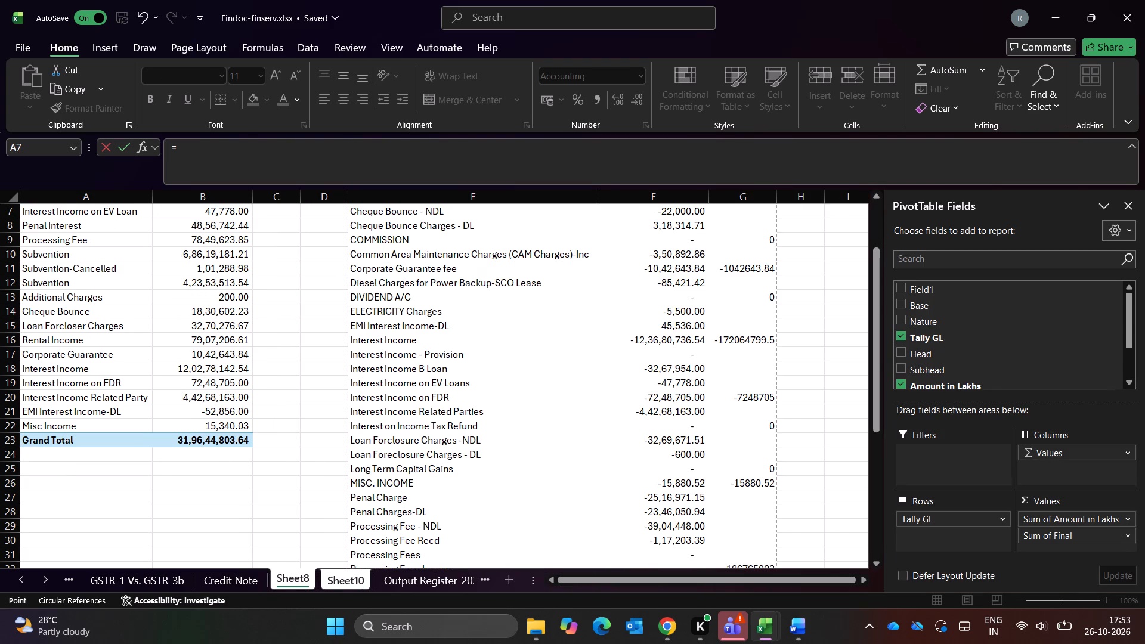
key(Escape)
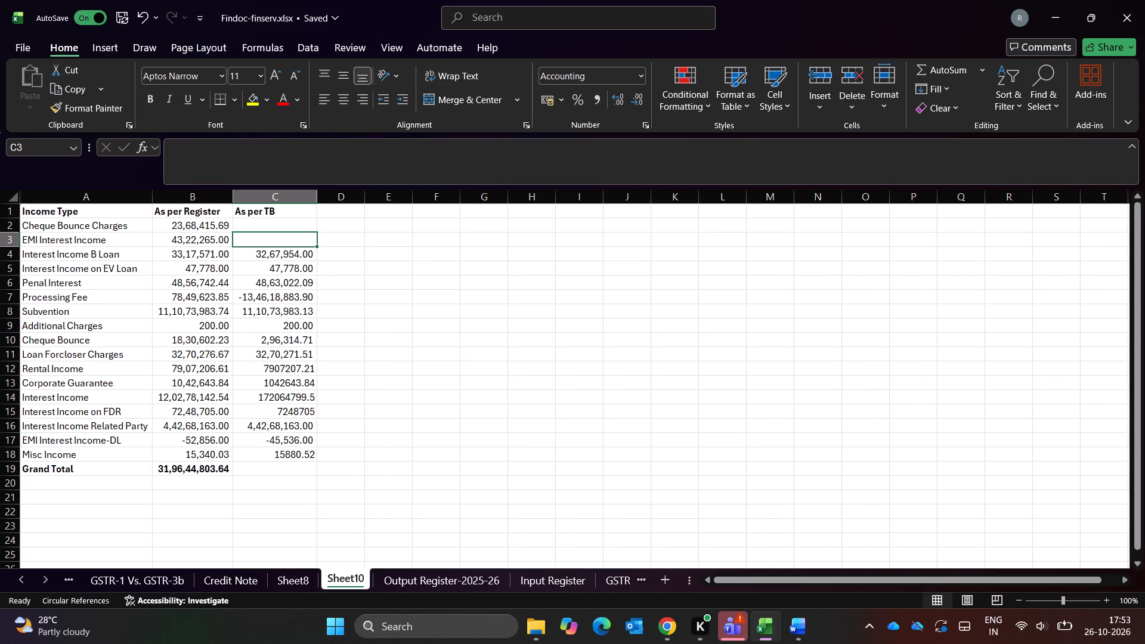
Look through Sheet8's full trial balance pivot for a ledger amount to use for EMI Interest Income in Sheet10's C3.
key(equal)
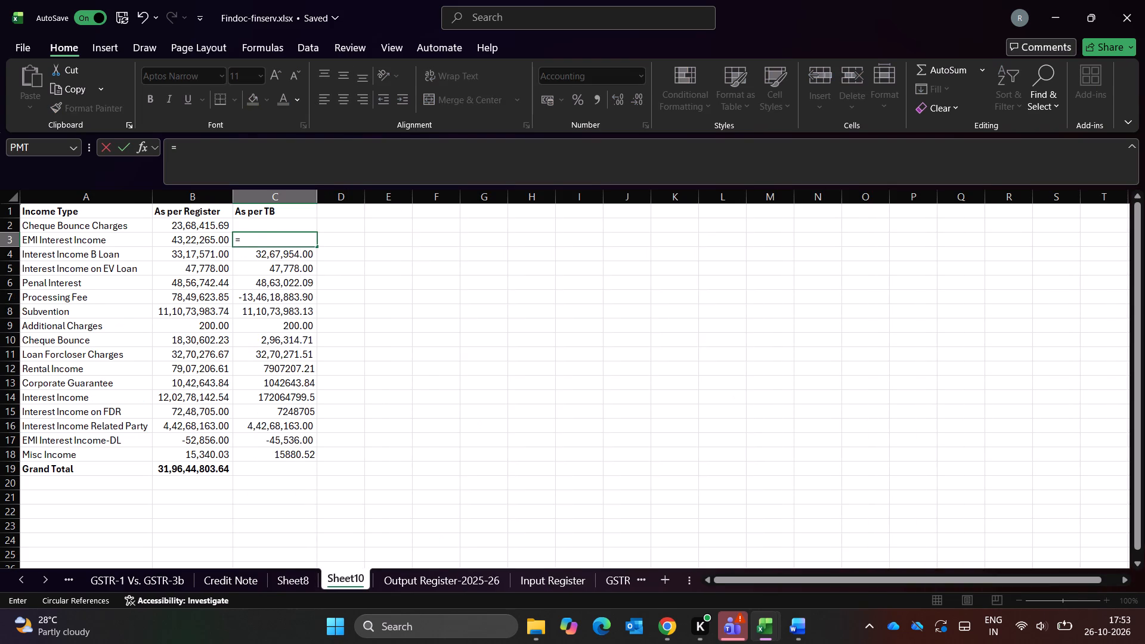
key(ctrl+Page_Up)
scroll(575, 467, down, 1)
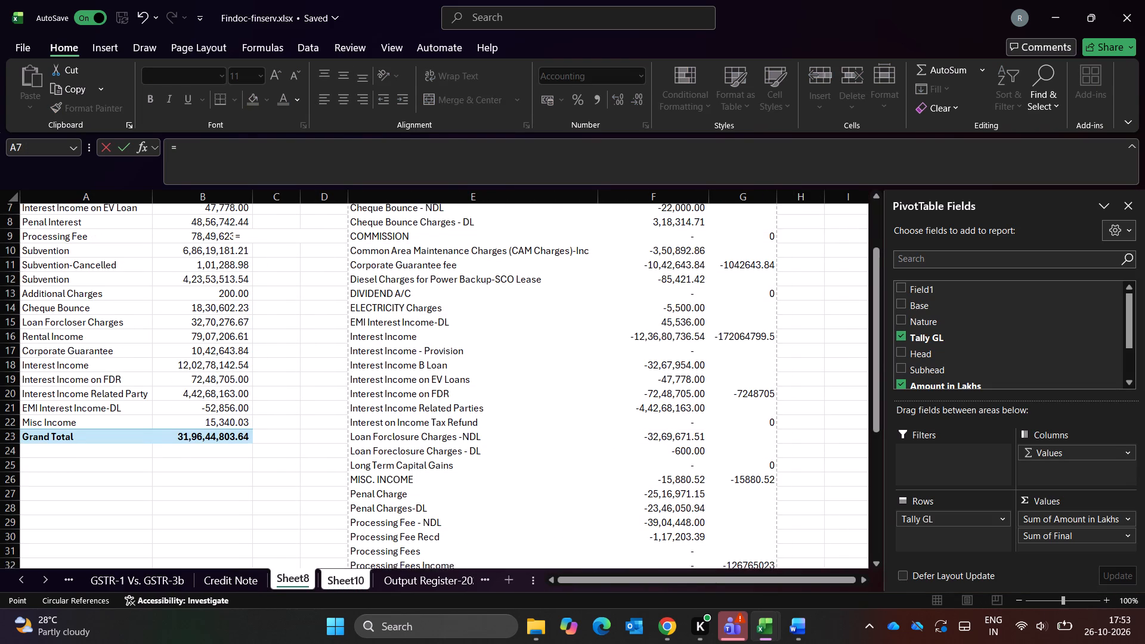
scroll(575, 467, down, 2)
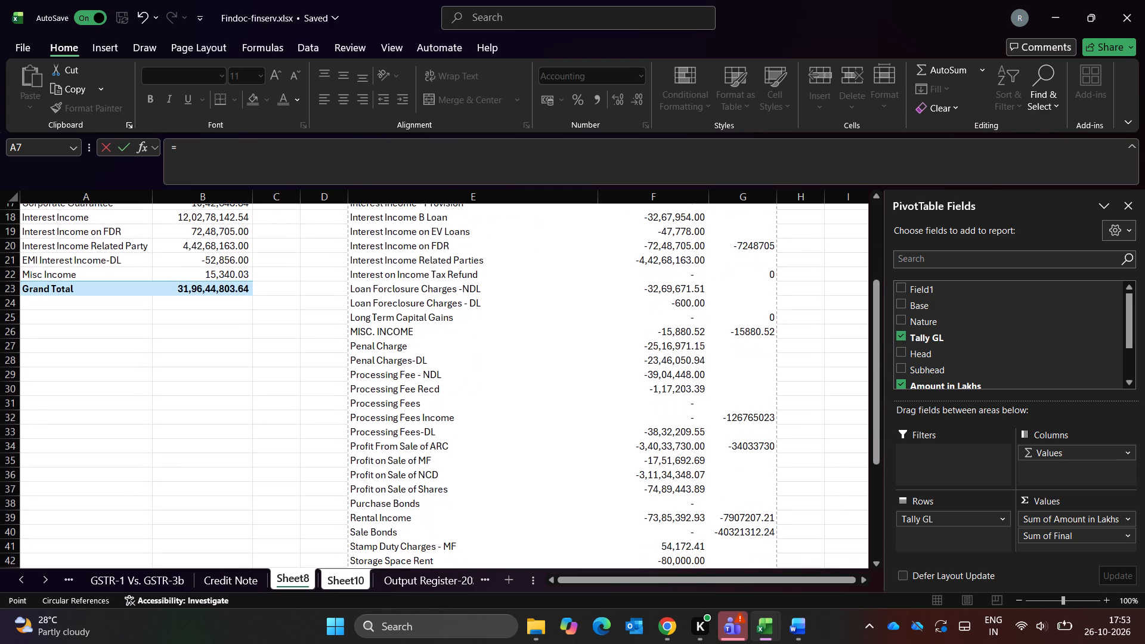
scroll(575, 467, down, 1)
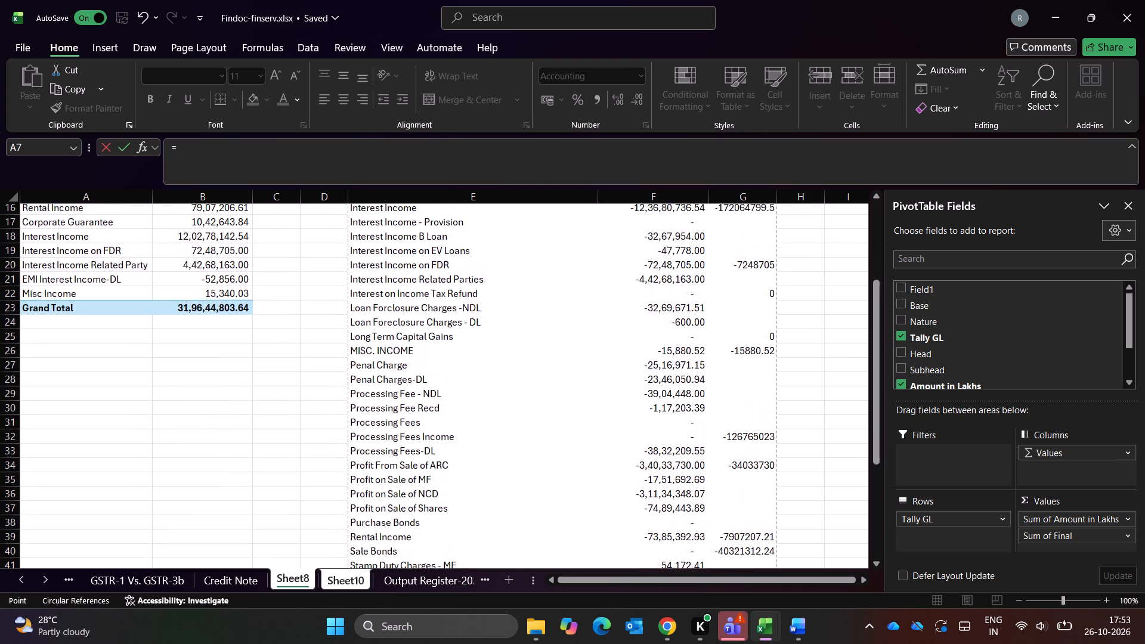
scroll(575, 467, down, 1)
scroll(575, 467, up, 2)
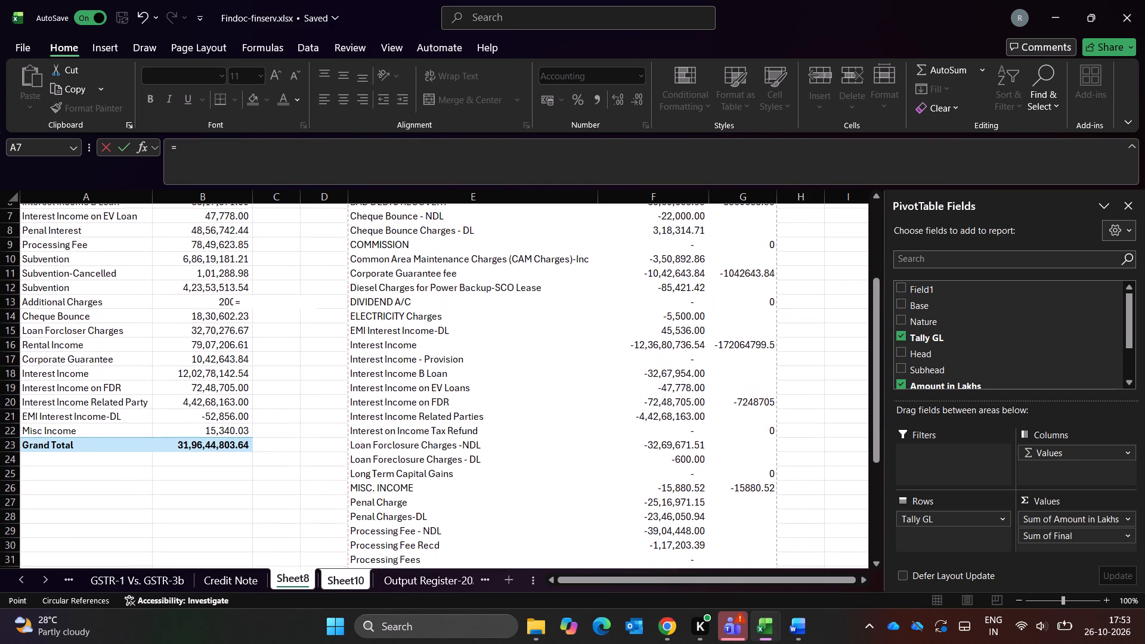
scroll(575, 467, up, 1)
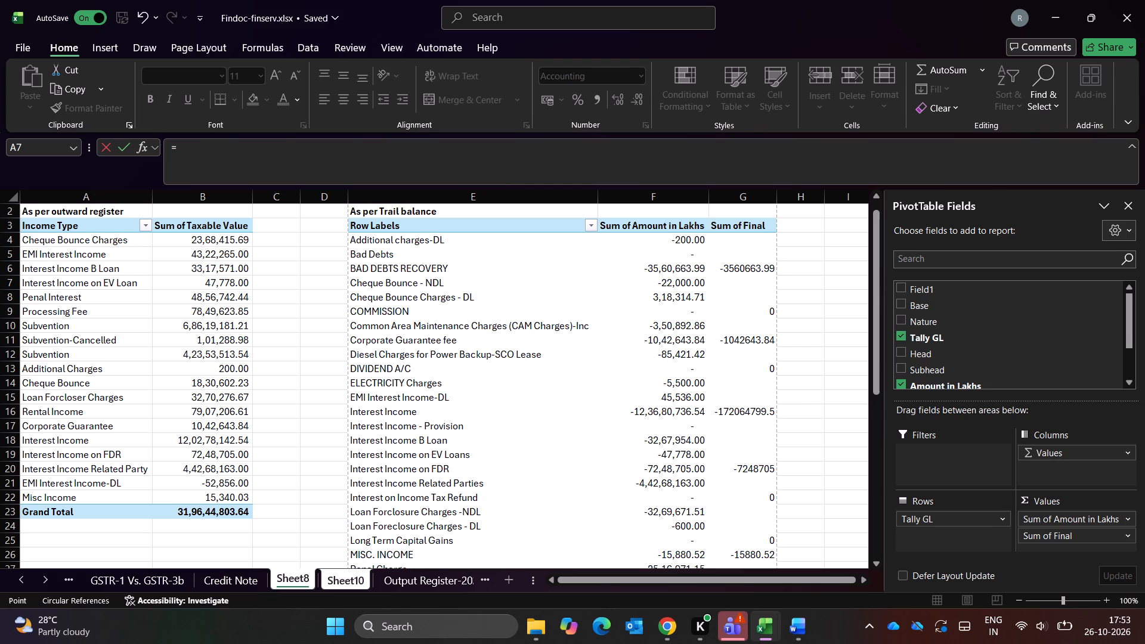
scroll(430, 439, down, 2)
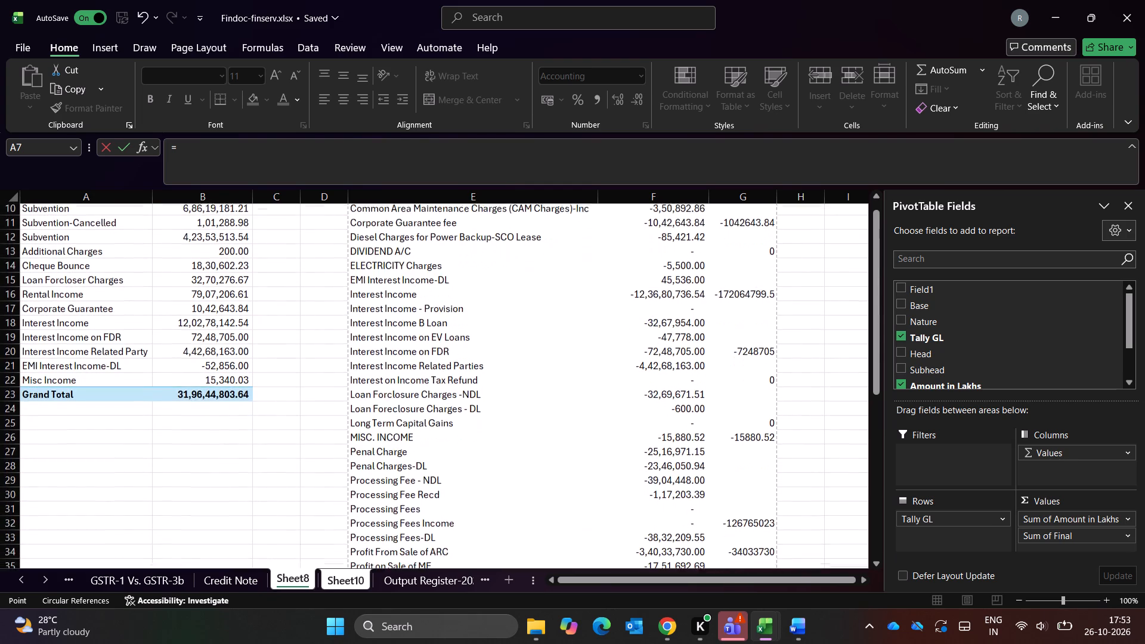
scroll(430, 439, down, 2)
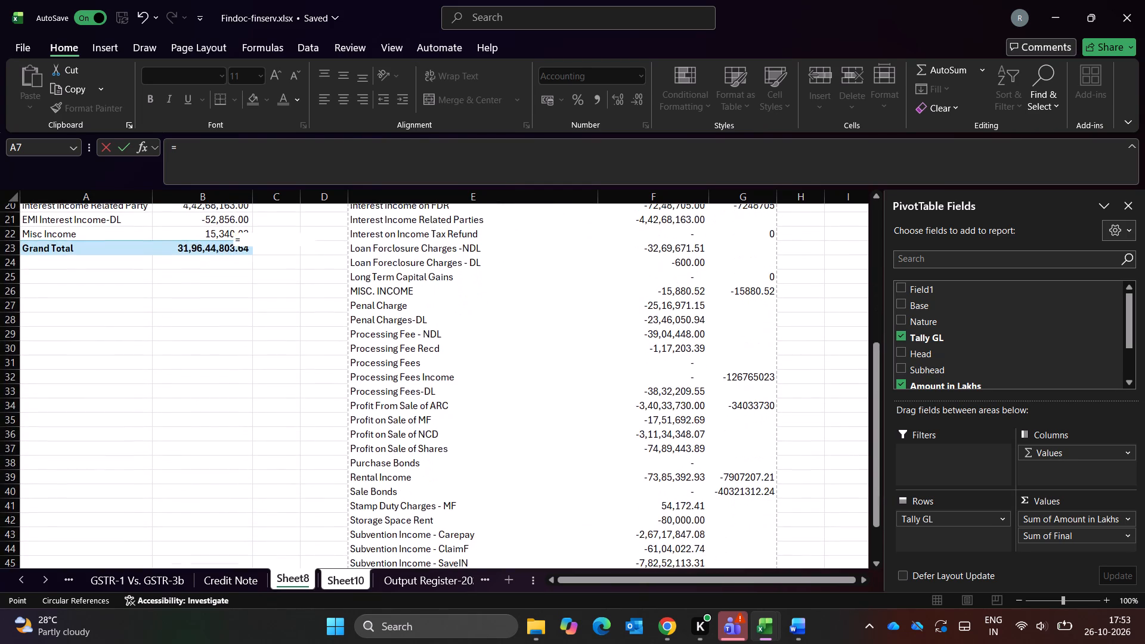
scroll(430, 439, down, 1)
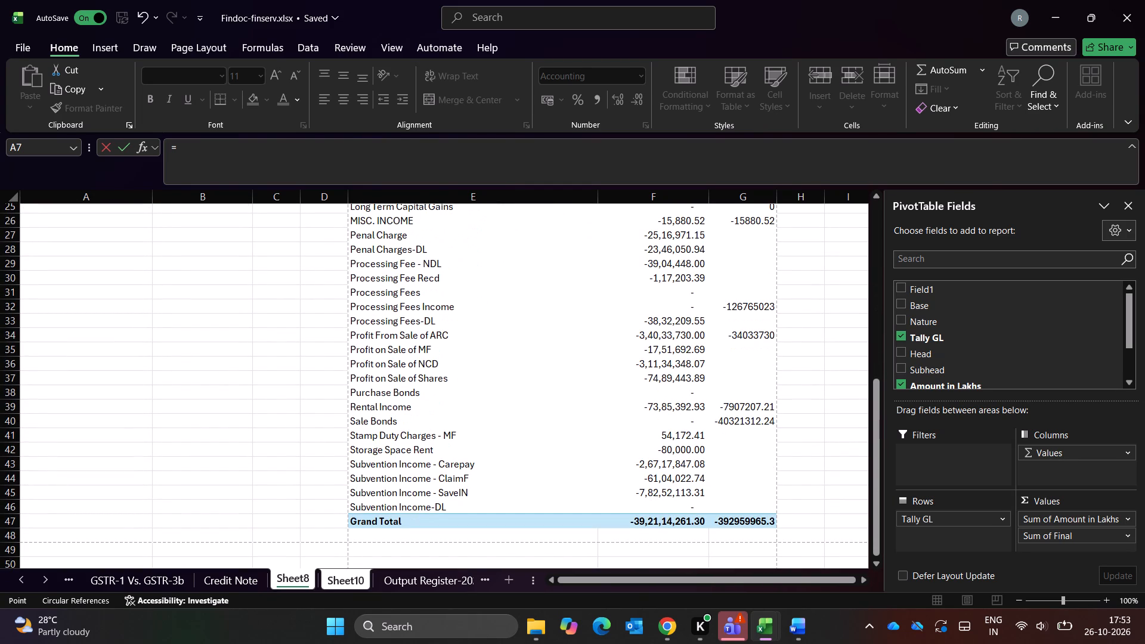
scroll(496, 467, up, 2)
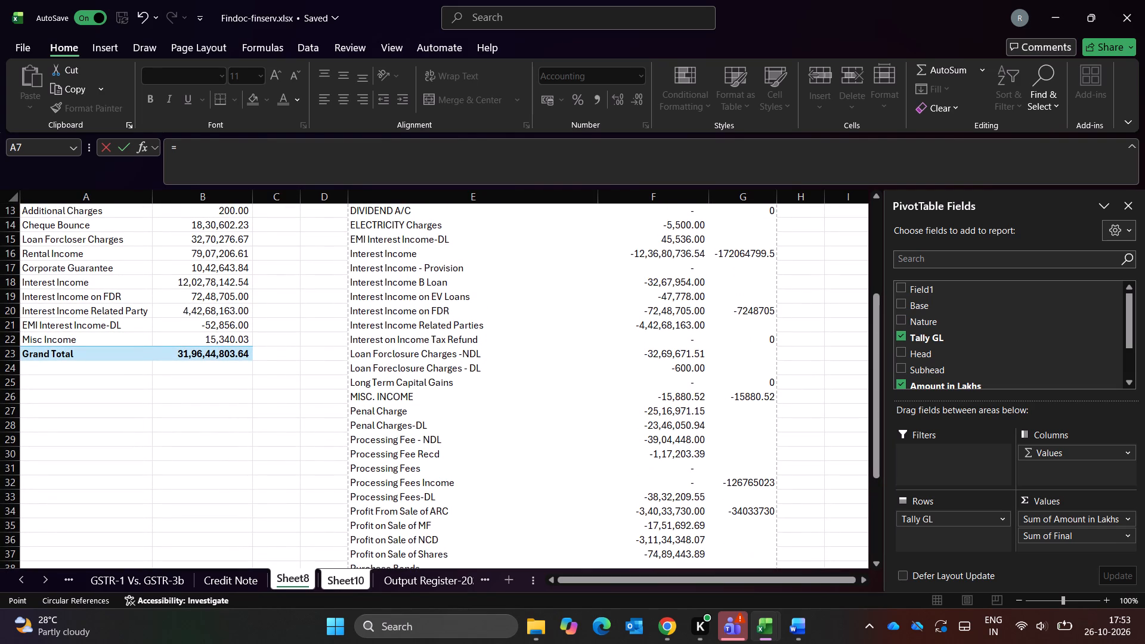
scroll(464, 323, up, 2)
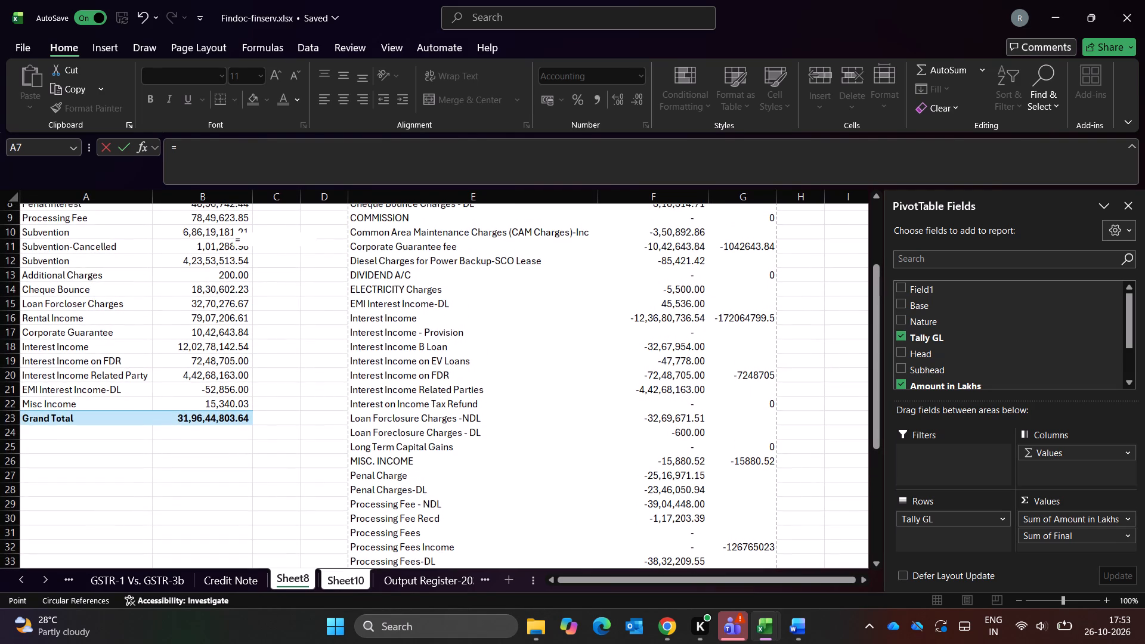
scroll(464, 323, up, 2)
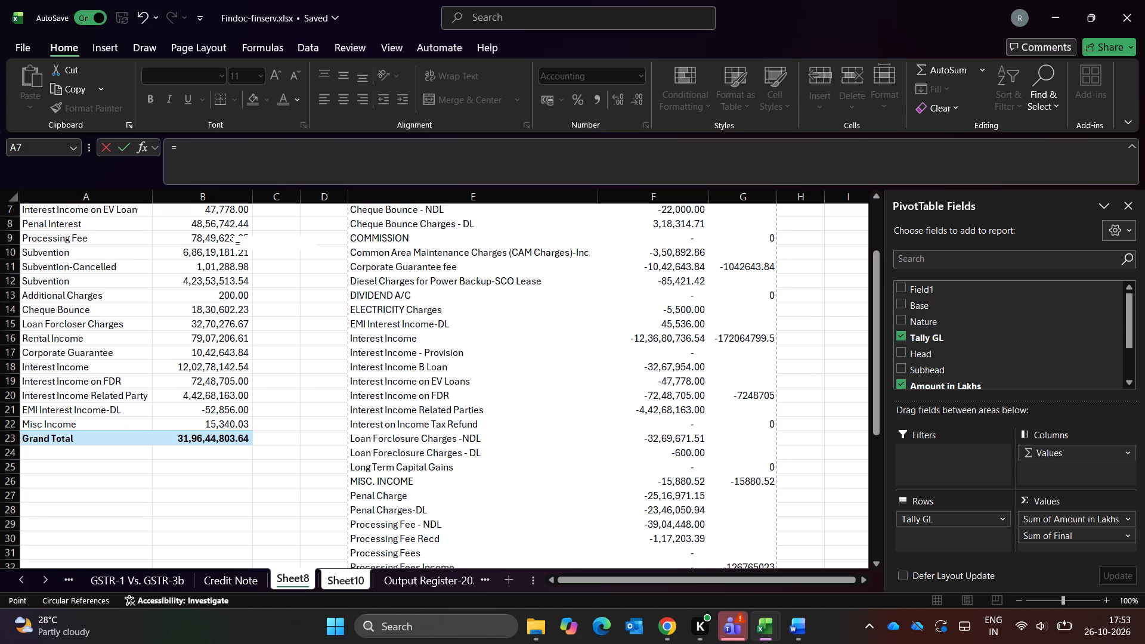
scroll(464, 323, up, 1)
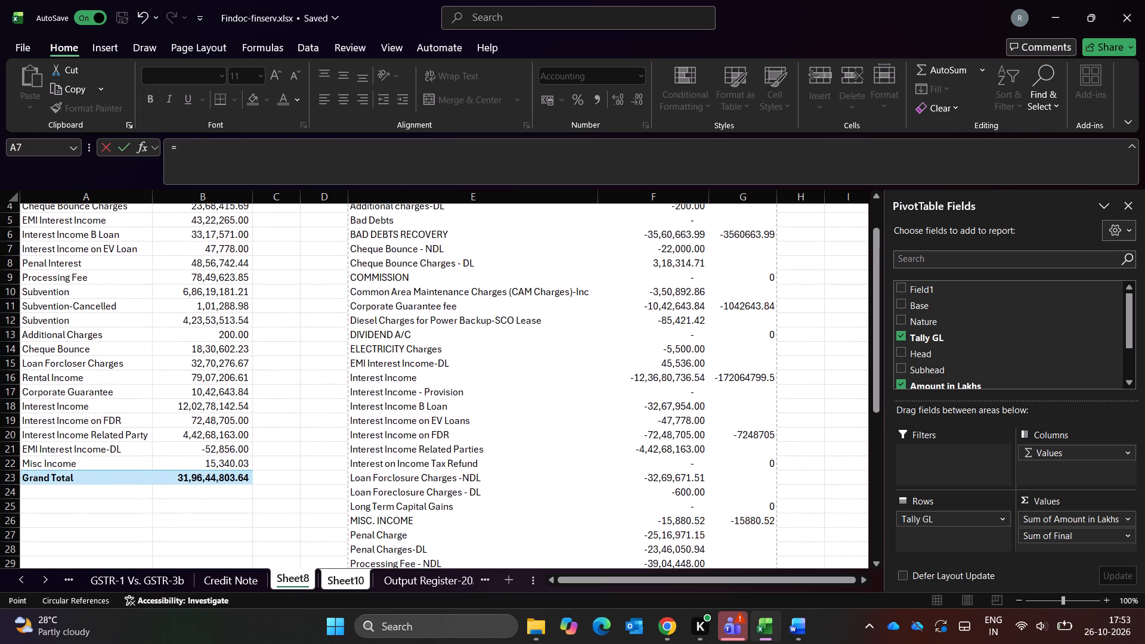
scroll(440, 302, down, 1)
scroll(440, 302, up, 1)
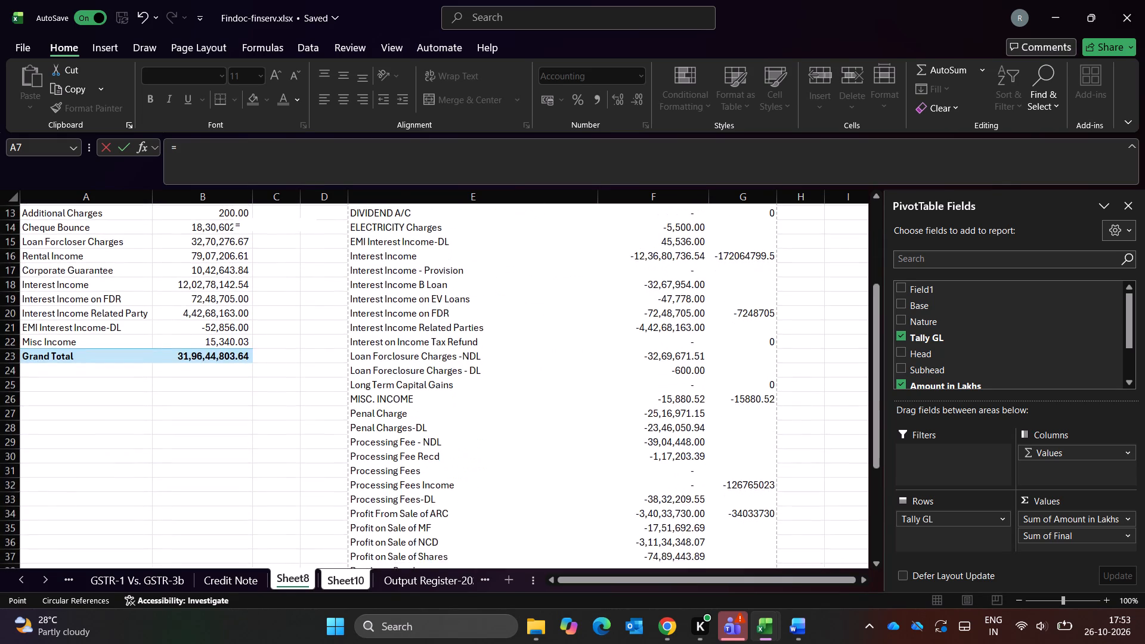
scroll(440, 302, up, 1)
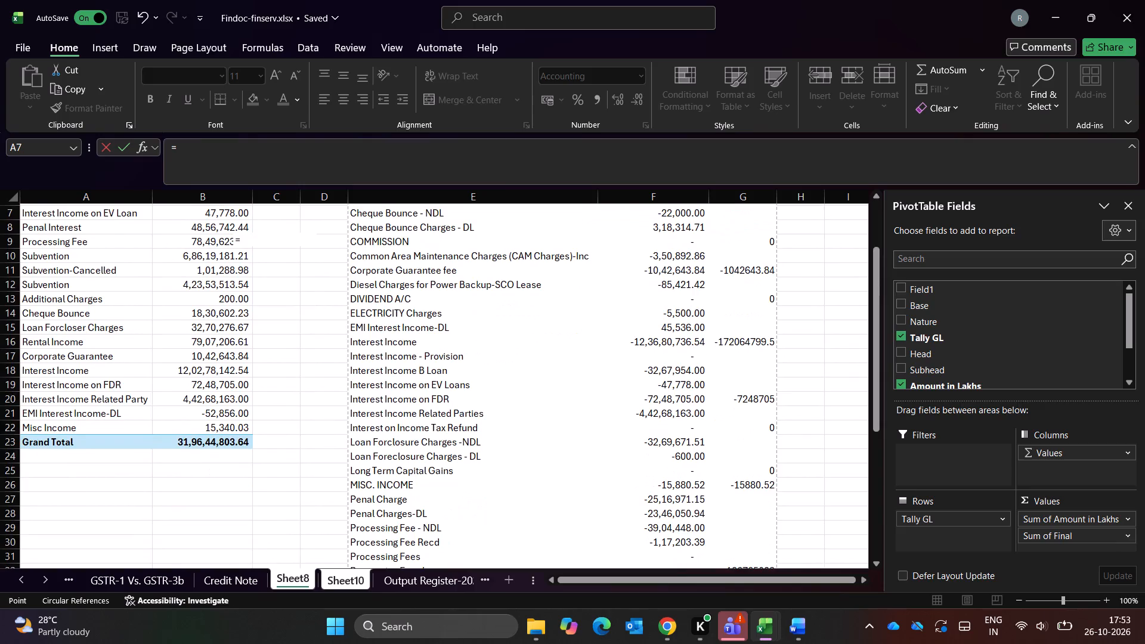
scroll(499, 334, up, 1)
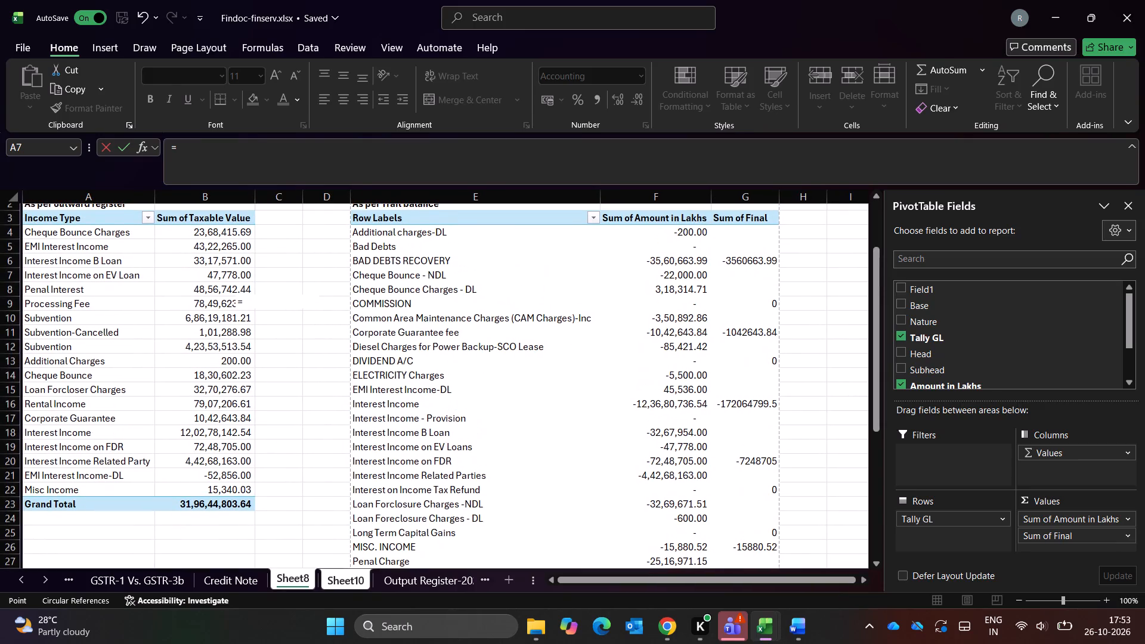
scroll(499, 334, up, 1)
scroll(499, 334, down, 1)
key(Escape)
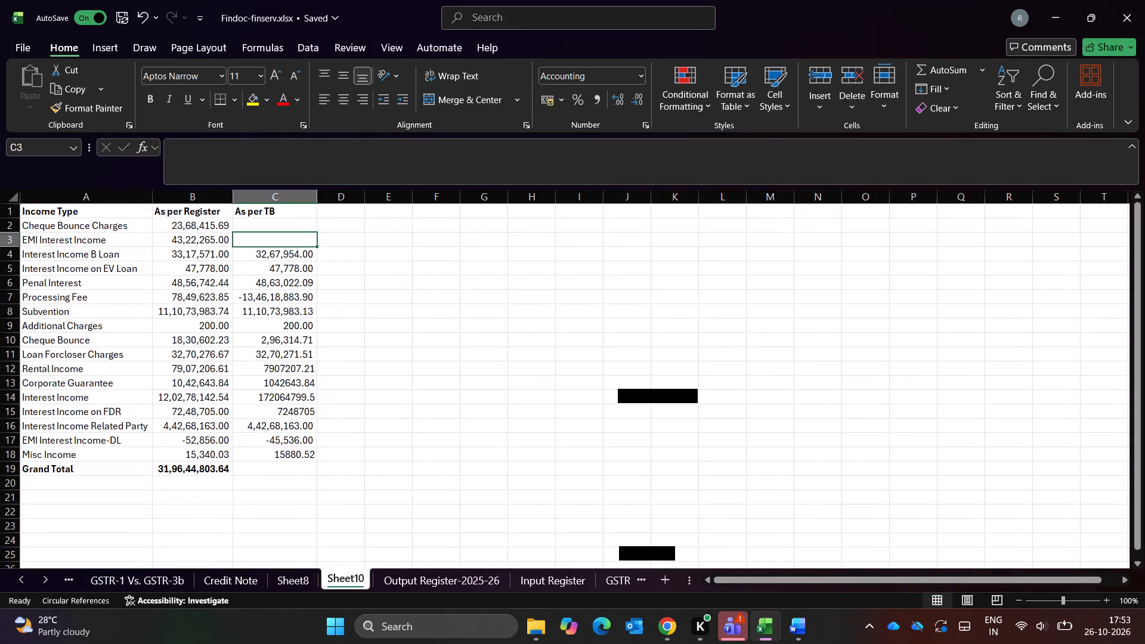
Search Tb Working's Tally GL filter for EMI interest ledgers, broadening the term to EMI, and leave the existing filter in place.
key(ctrl+Page_Down)
key(ctrl+Page_Down)
key(ctrl+Page_Down)
key(ctrl+Page_Down)
key(ctrl+Page_Down)
key(ctrl+Page_Down)
key(ctrl+Page_Down)
key(ctrl+Page_Down)
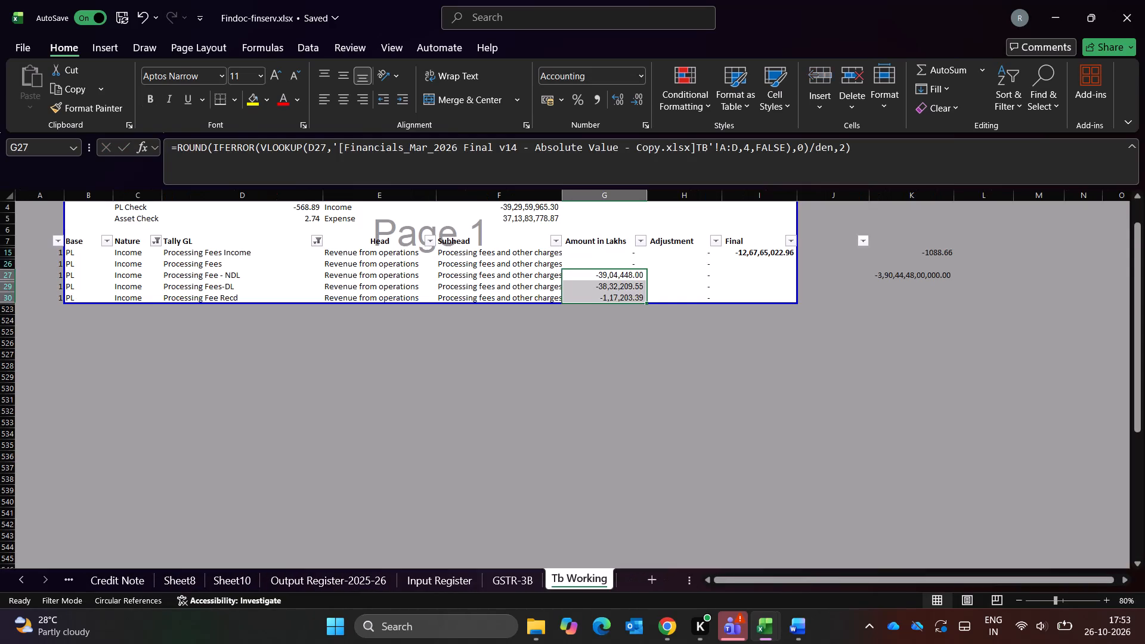
key(Left)
key(Left)
key(Left)
key(Left)
key(Up)
key(Right)
key(Up)
key(Up)
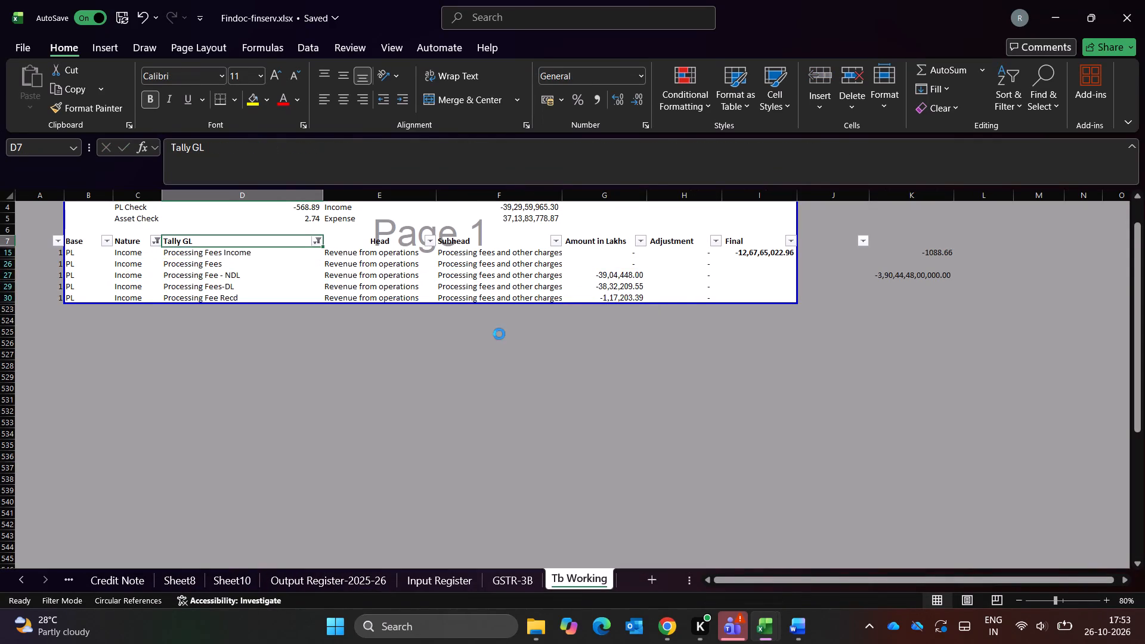
key(alt+Down)
key(alt+Down)
key(alt+Down)
key(alt+Down)
key(alt+Down)
key(alt+Down)
key(alt+Down)
key(Down)
key(Down)
text(EMI INTERST)
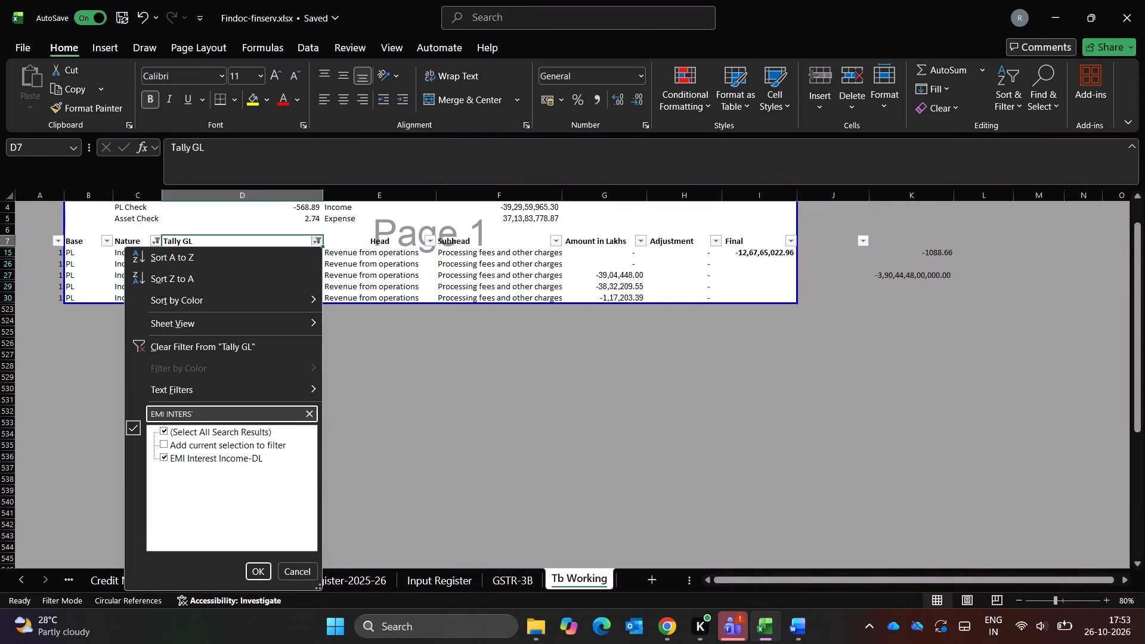
key(BackSpace)
key(BackSpace)
key(BackSpace)
key(BackSpace)
key(BackSpace)
key(BackSpace)
key(BackSpace)
key(BackSpace)
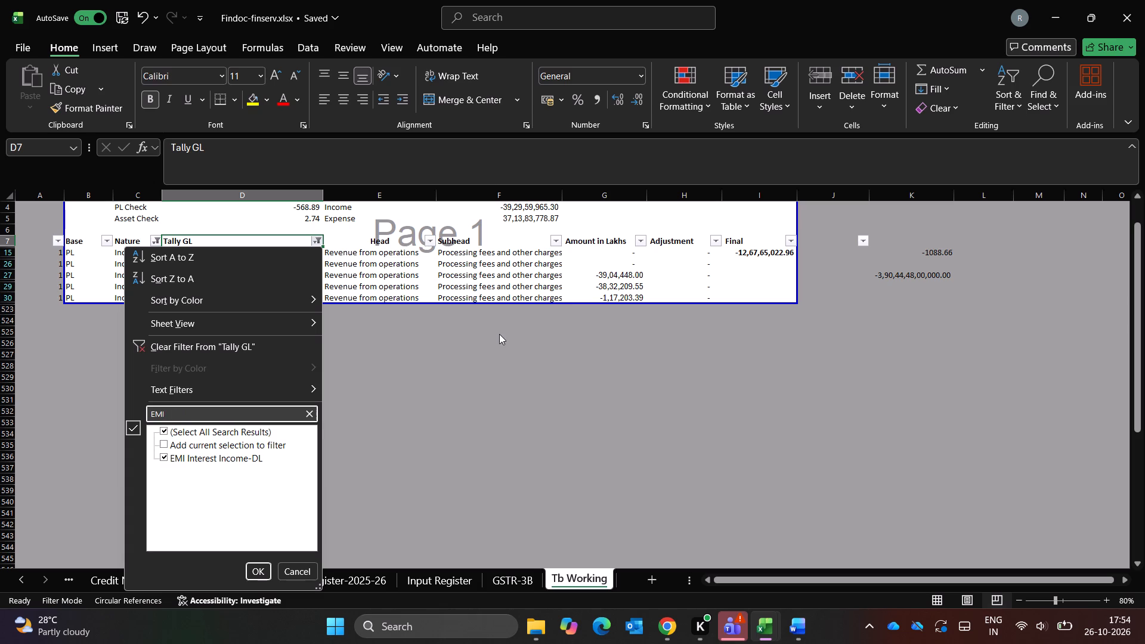
key(Escape)
key(Escape)
key(Escape)
Check the combined total of the Processing Fee - NDL, Processing Fees-DL and Processing Fee Recd amounts in Tb Working.
key(Down)
key(Down)
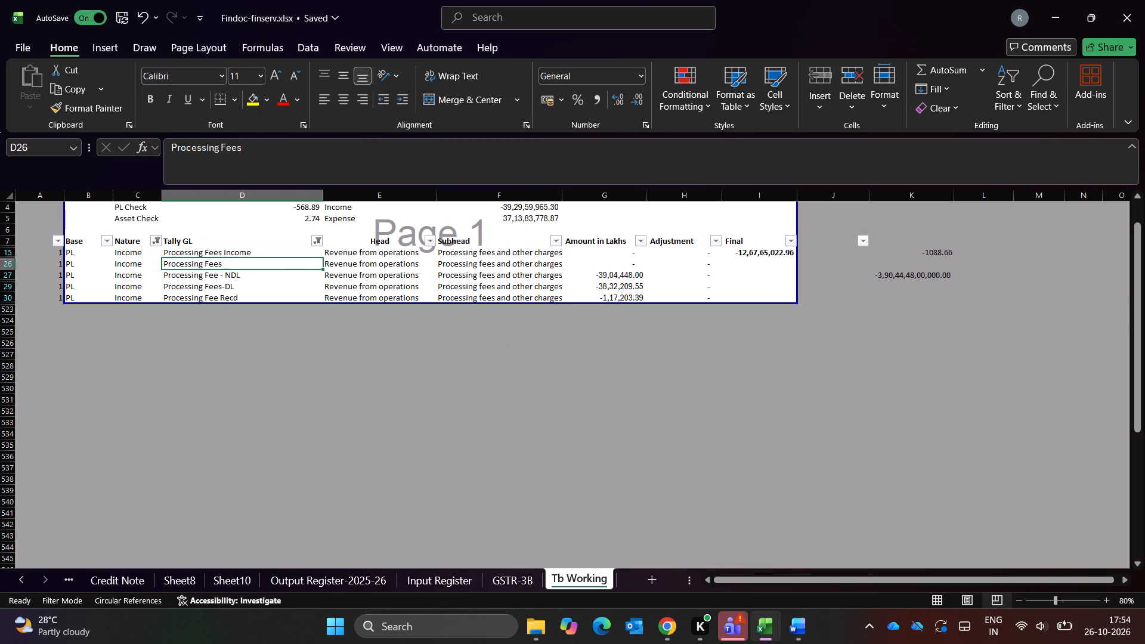
key(Right)
key(Right)
key(Down)
key(Right)
key(shift+Down)
key(shift+Down)
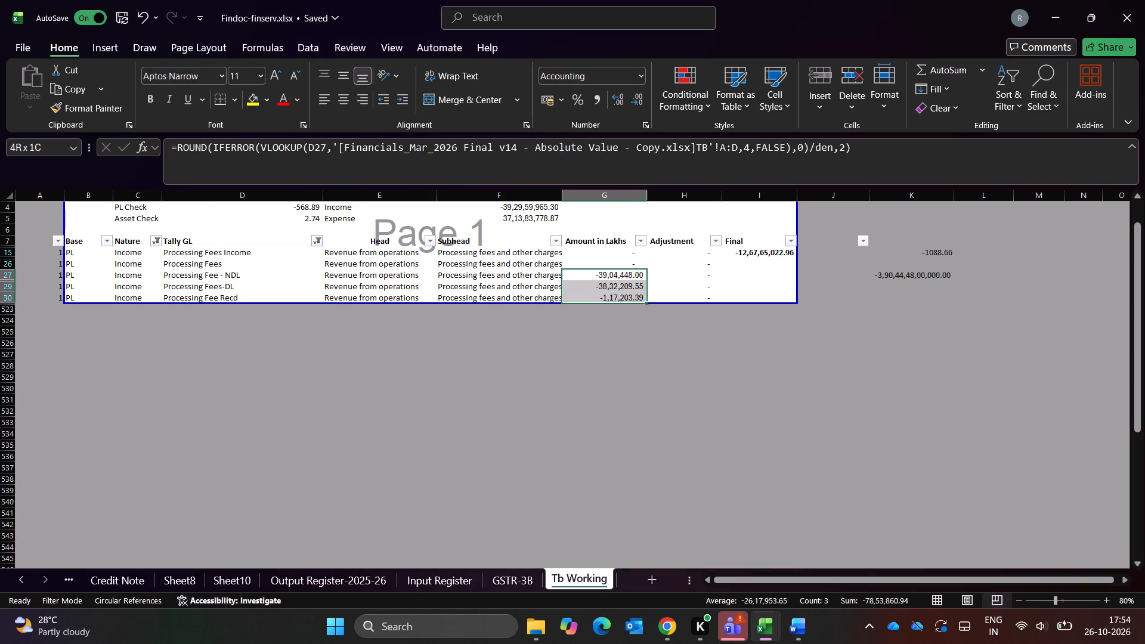
Fill Cheque Bounce Charges' As per TB cell, C2 on Sheet10, with the sign-reversed sum of two Sheet8 amounts, =(Sheet8!F7+Sheet8!F8)*-1.
key(ctrl+Page_Up)
key(ctrl+Page_Up)
key(ctrl+Page_Up)
key(ctrl+Page_Up)
key(ctrl+Page_Up)
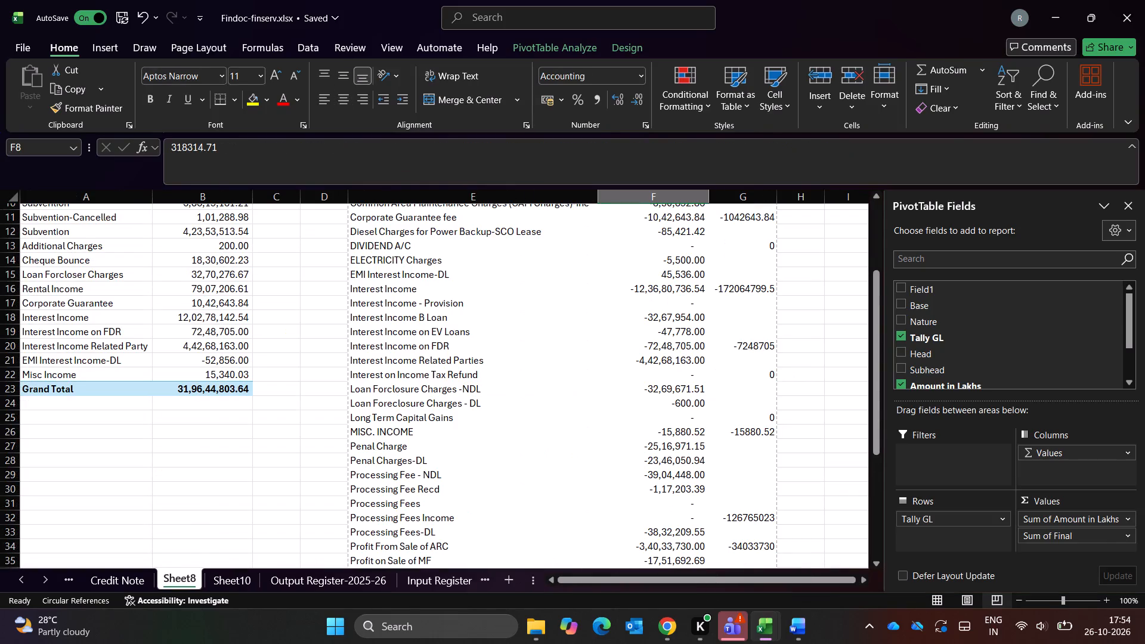
key(ctrl+Page_Down)
key(Up)
key(Up)
key(Down)
key(Down)
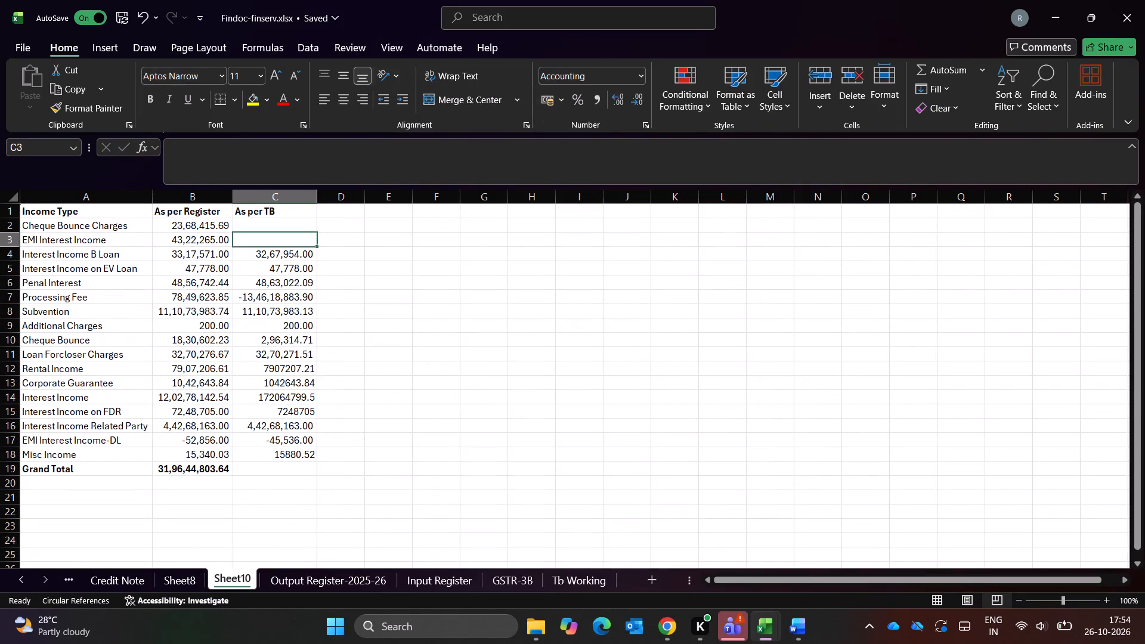
key(Up)
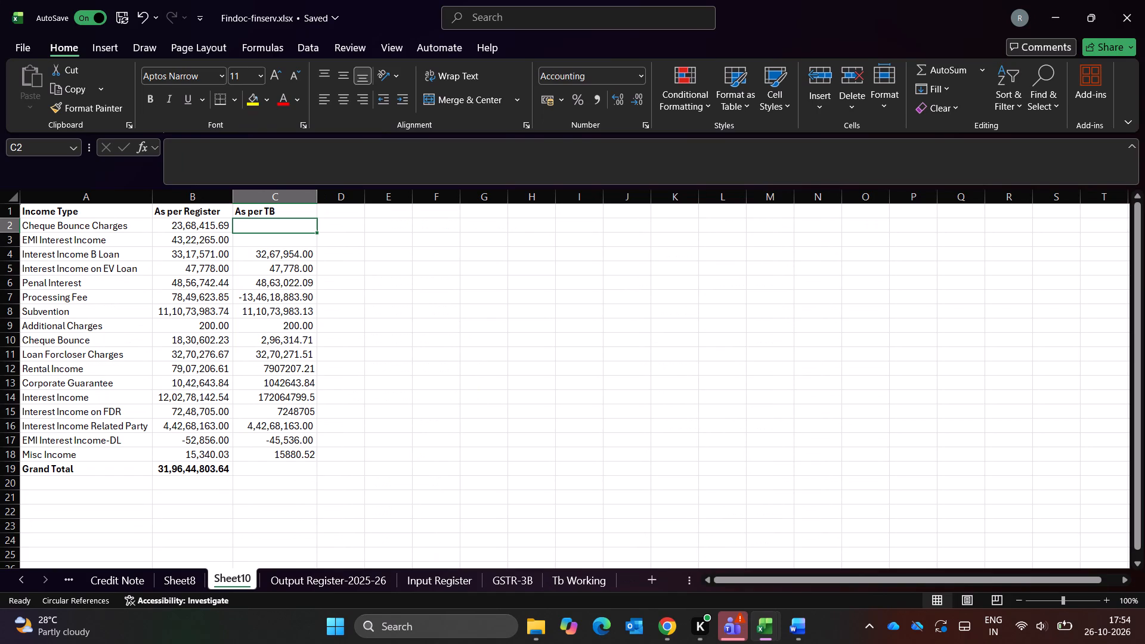
key(equal)
key(ctrl+Page_Down)
key(ctrl+Page_Up)
key(ctrl+Page_Up)
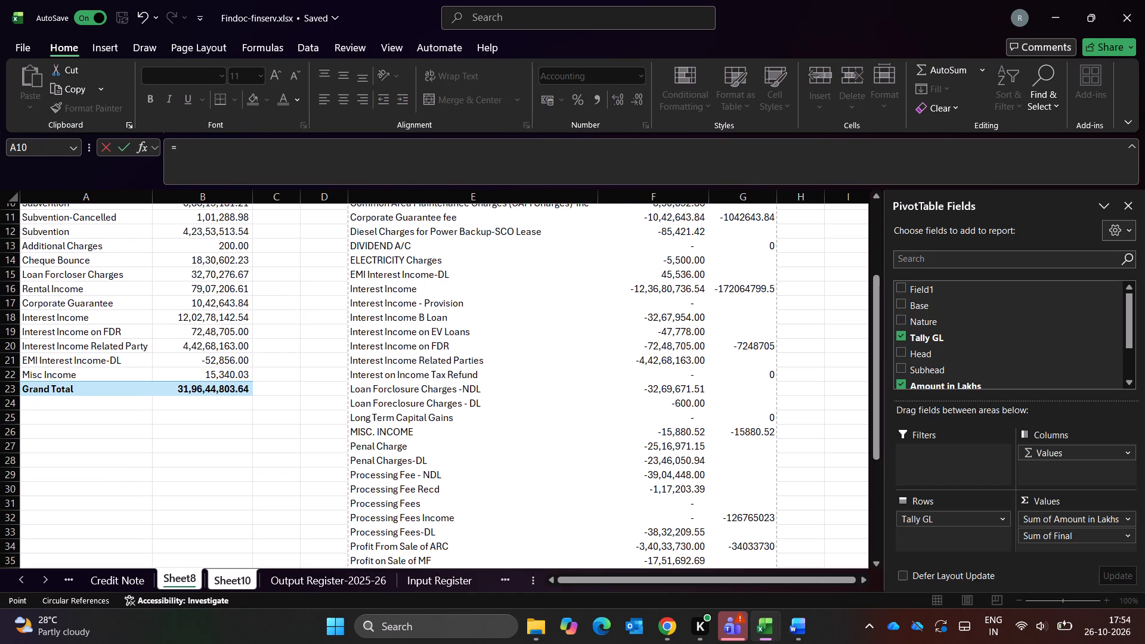
scroll(633, 438, up, 1)
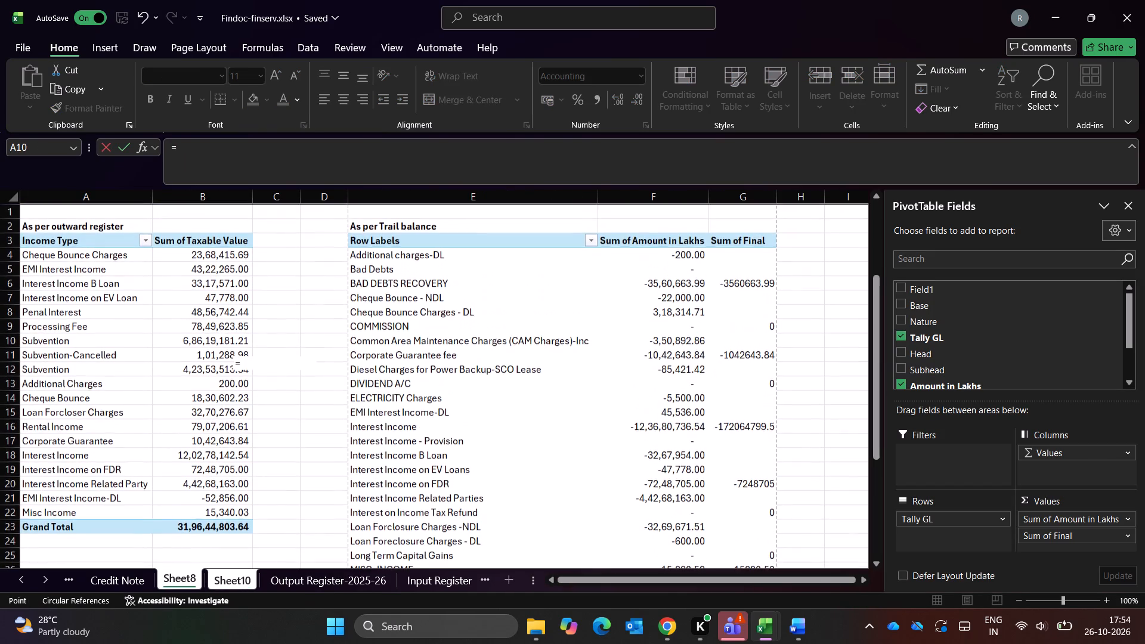
scroll(578, 419, down, 1)
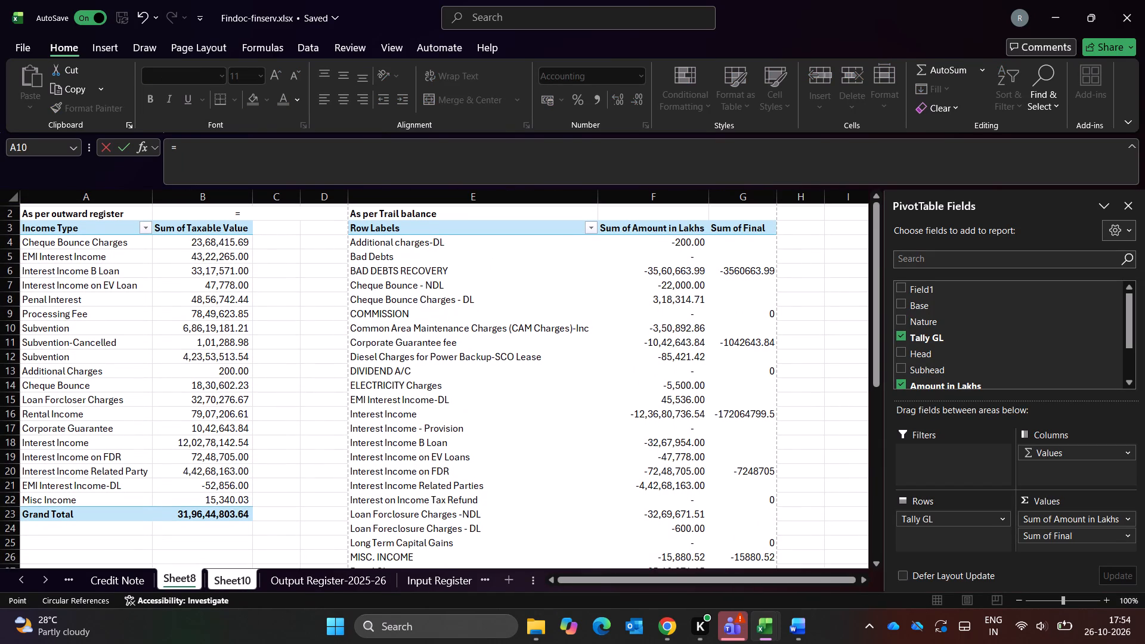
scroll(578, 419, down, 2)
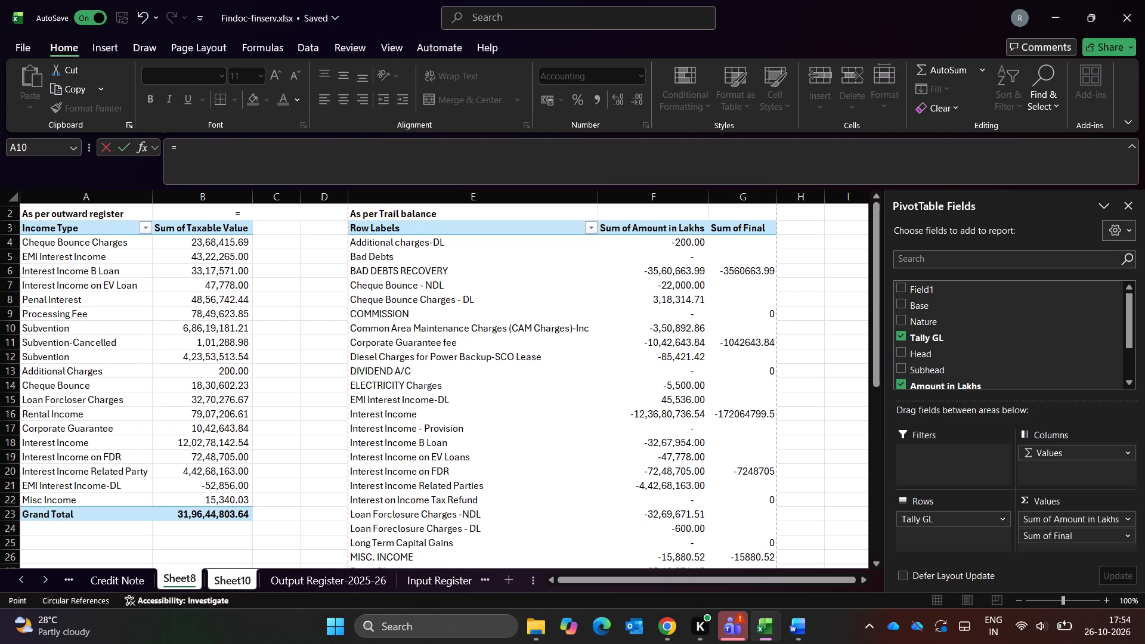
scroll(578, 419, down, 2)
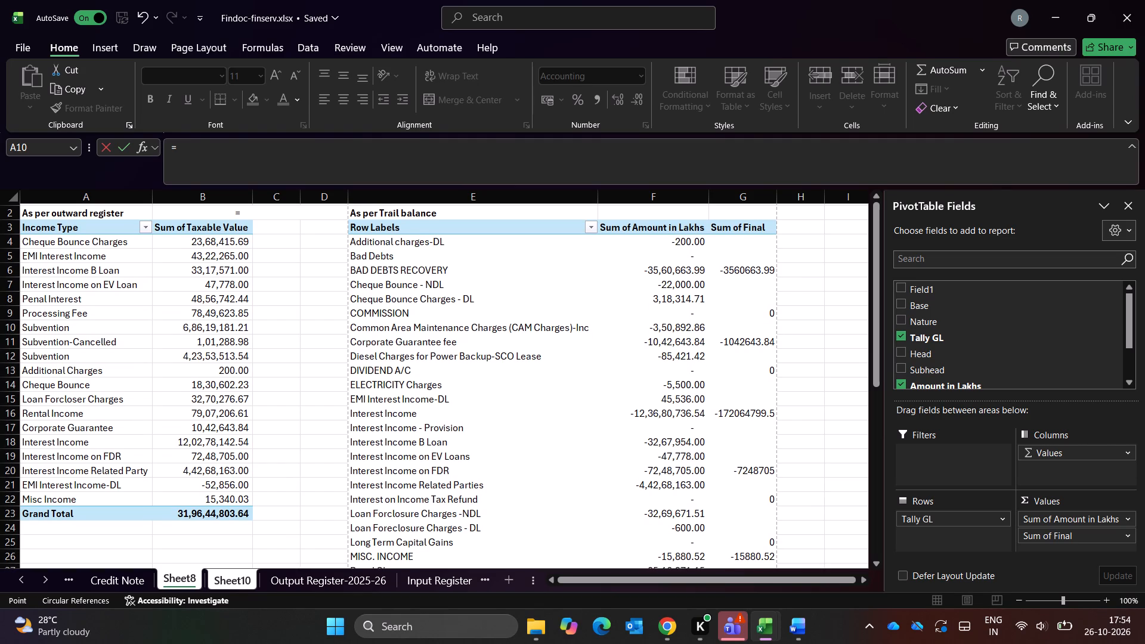
scroll(578, 419, down, 2)
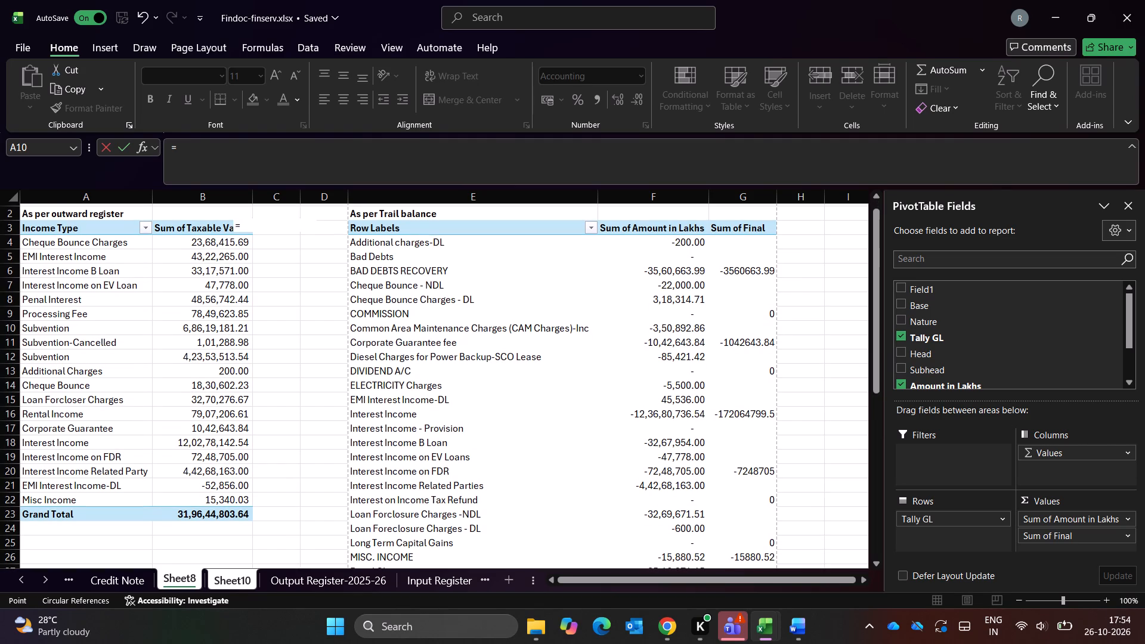
click(690, 287)
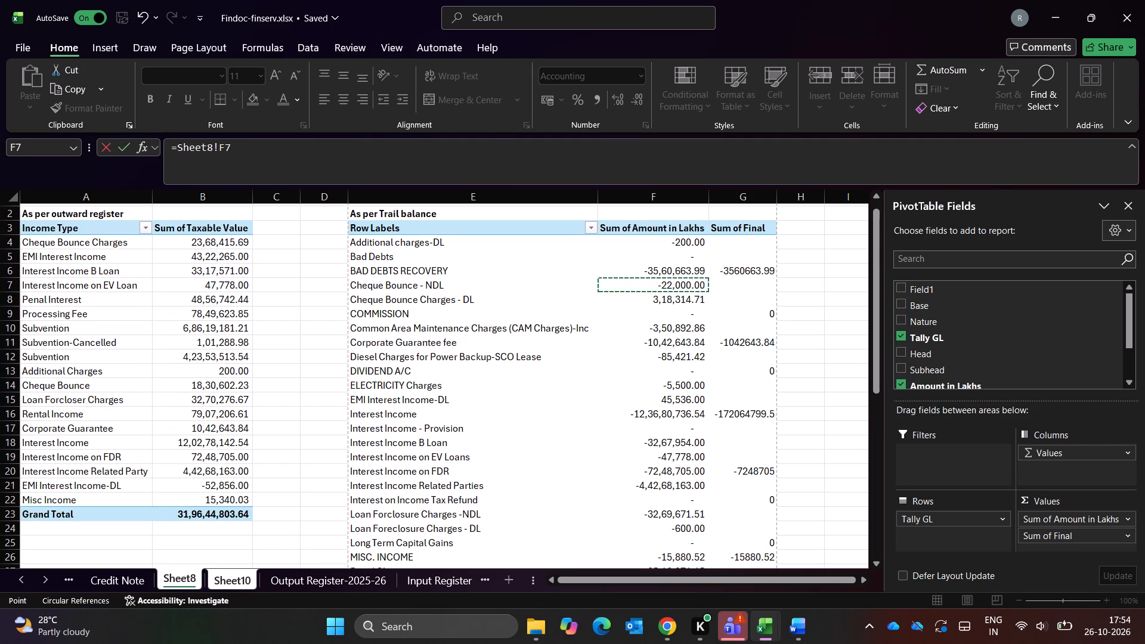
key(shift+plus)
click(682, 301)
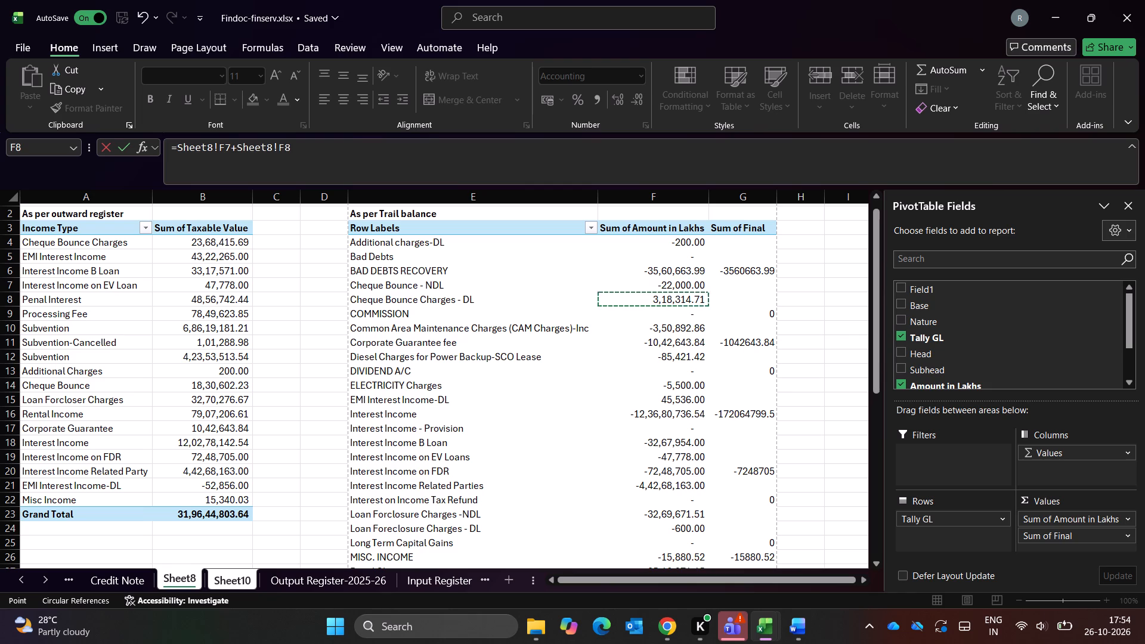
scroll(685, 342, down, 2)
scroll(685, 342, up, 1)
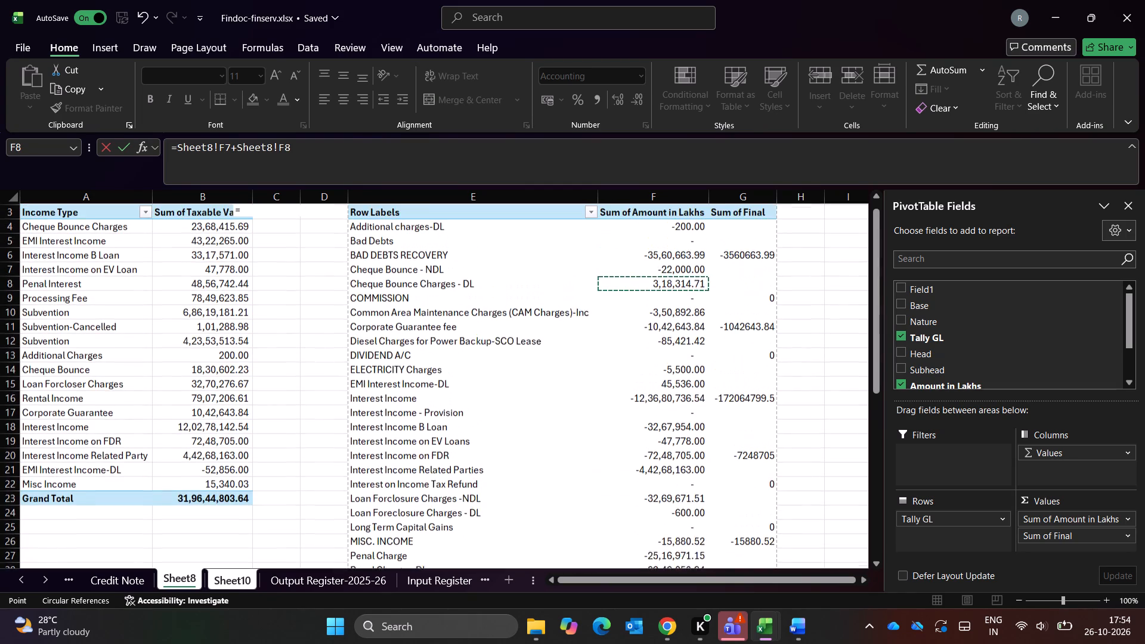
scroll(685, 342, up, 1)
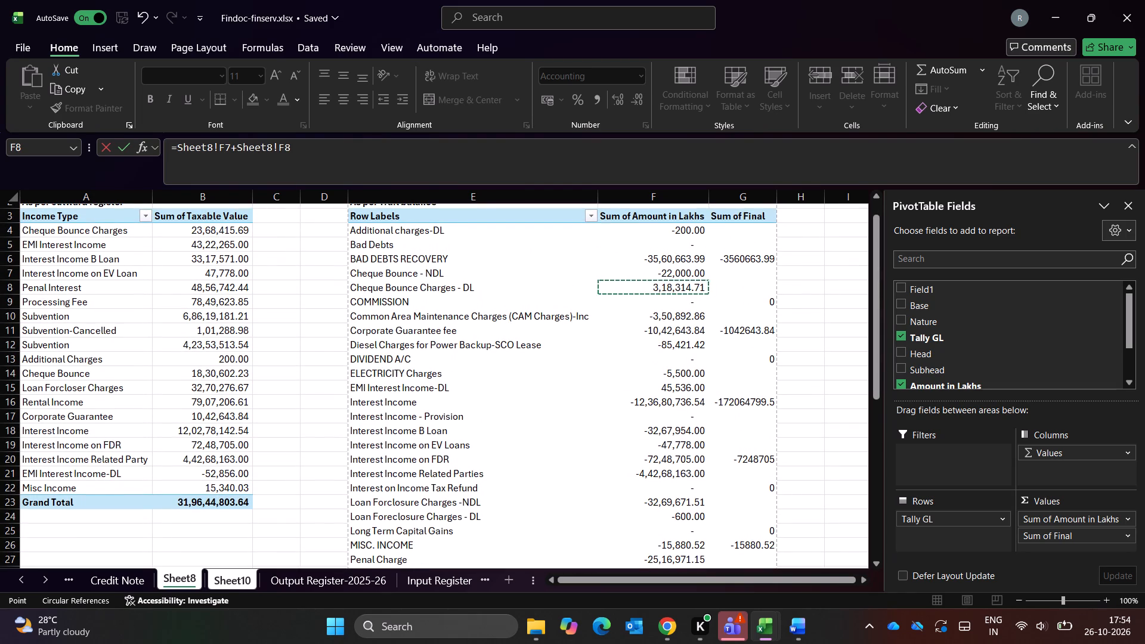
click(426, 156)
key(shift+parenright)
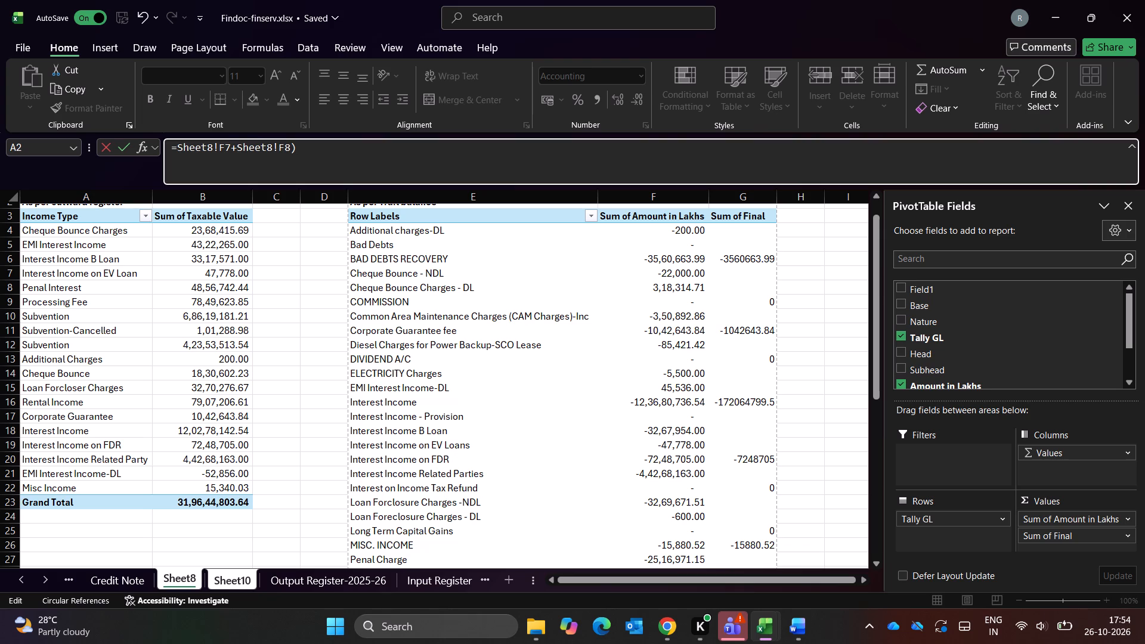
click(177, 153)
key(shift+parenleft)
key(shift+asterisk)
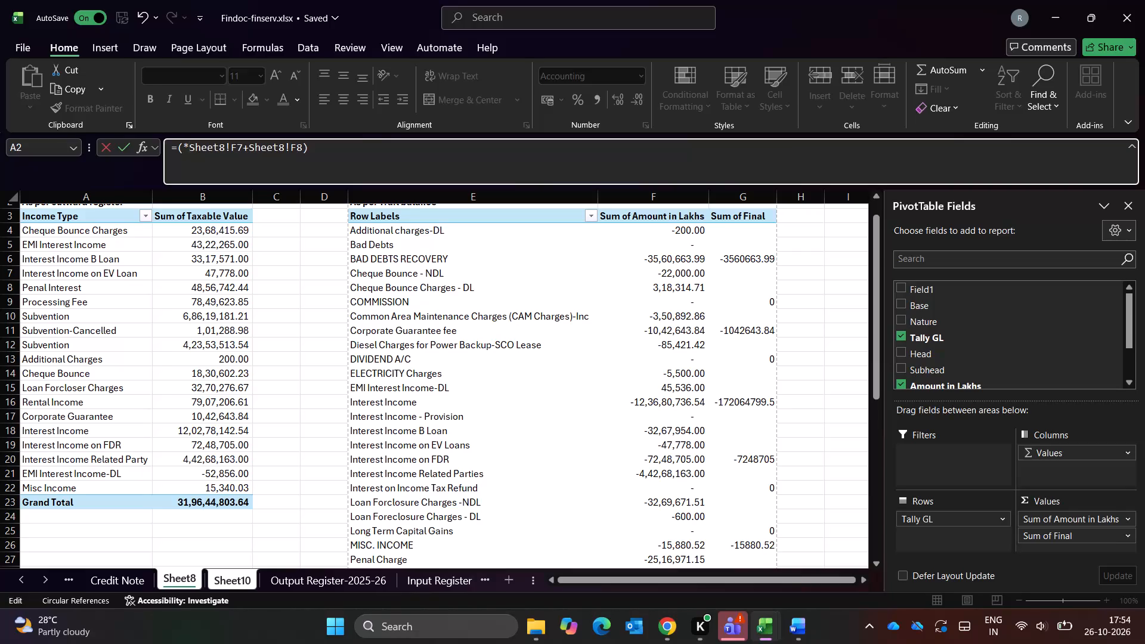
key(BackSpace)
click(421, 148)
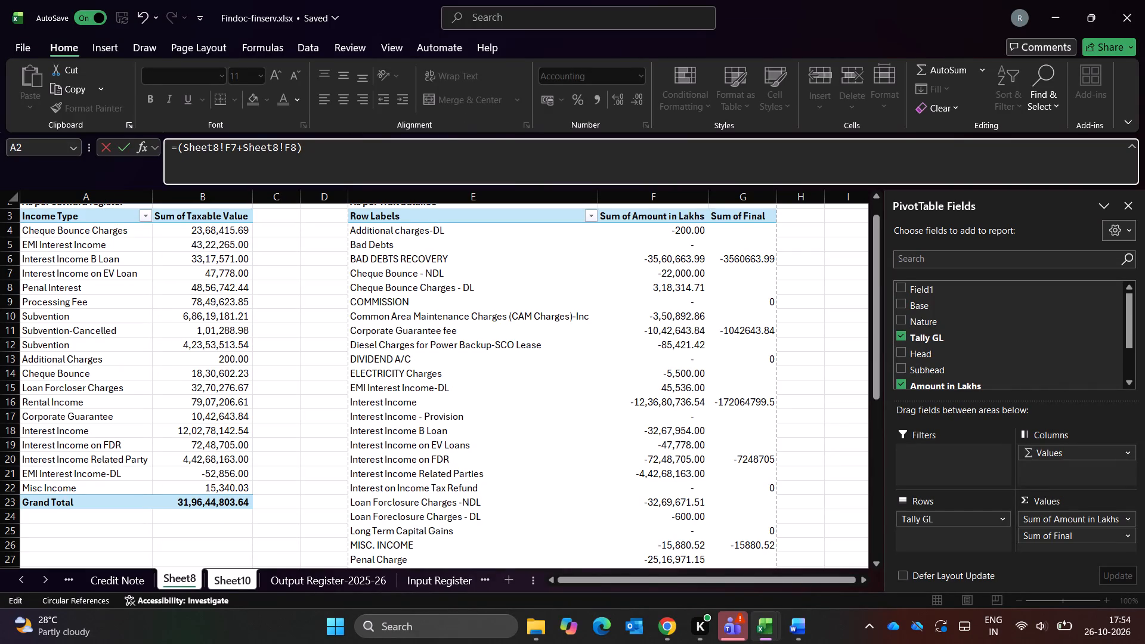
key(shift+asterisk)
text(-1)
key(Return)
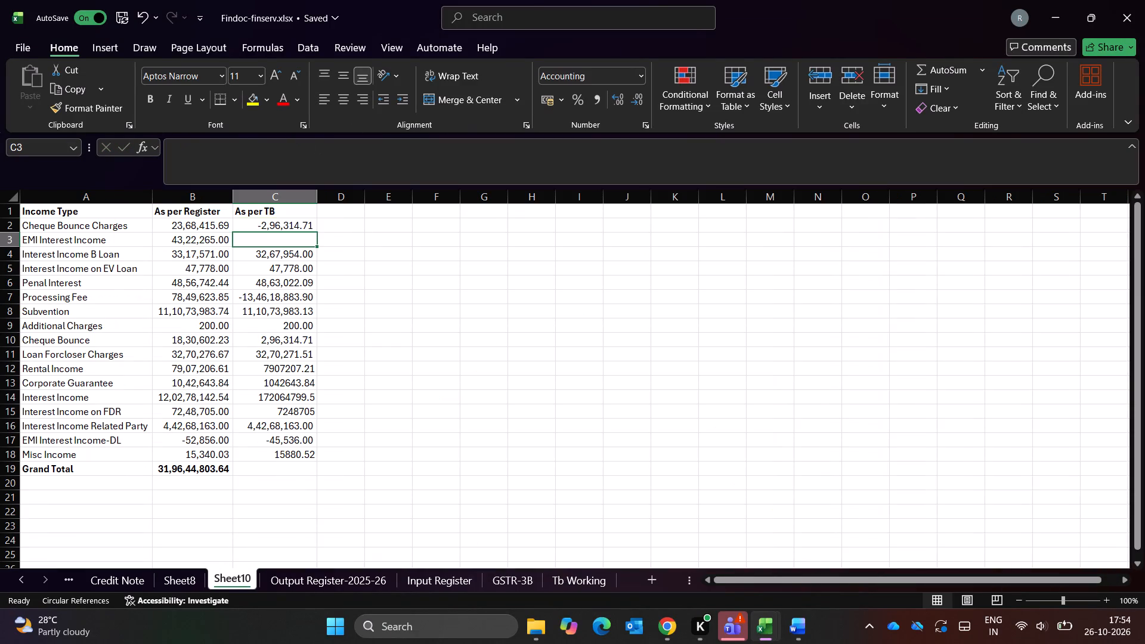
Review the As per TB column on Sheet10 from Cheque Bounce Charges down to Misc Income, including the unfilled EMI Interest Income row.
key(Up)
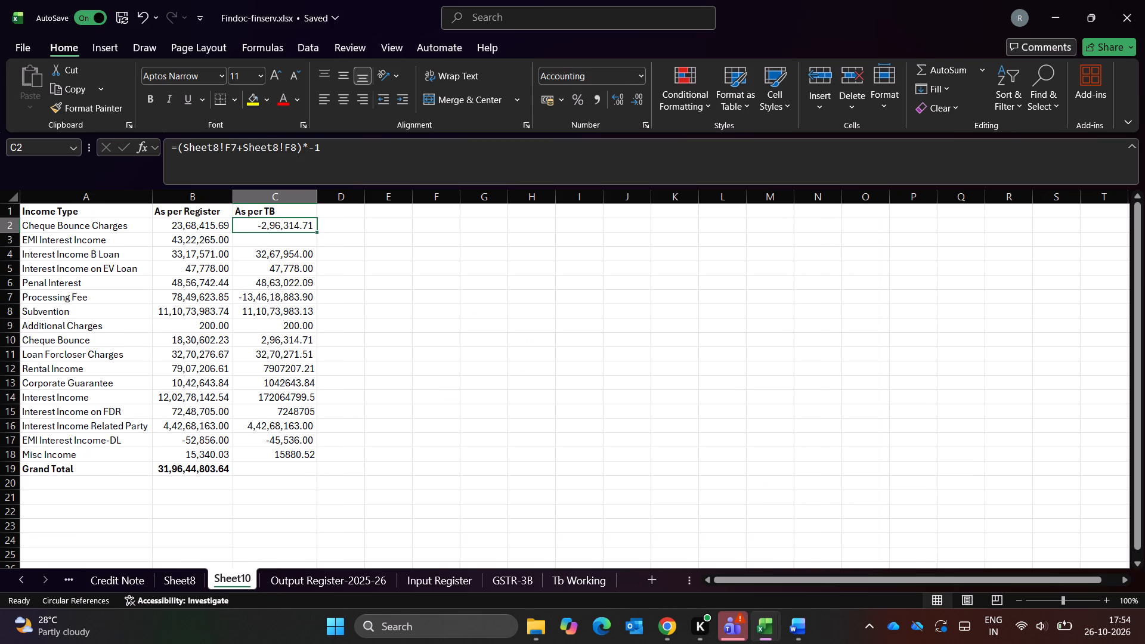
key(Down)
key(Down)
key(Down)
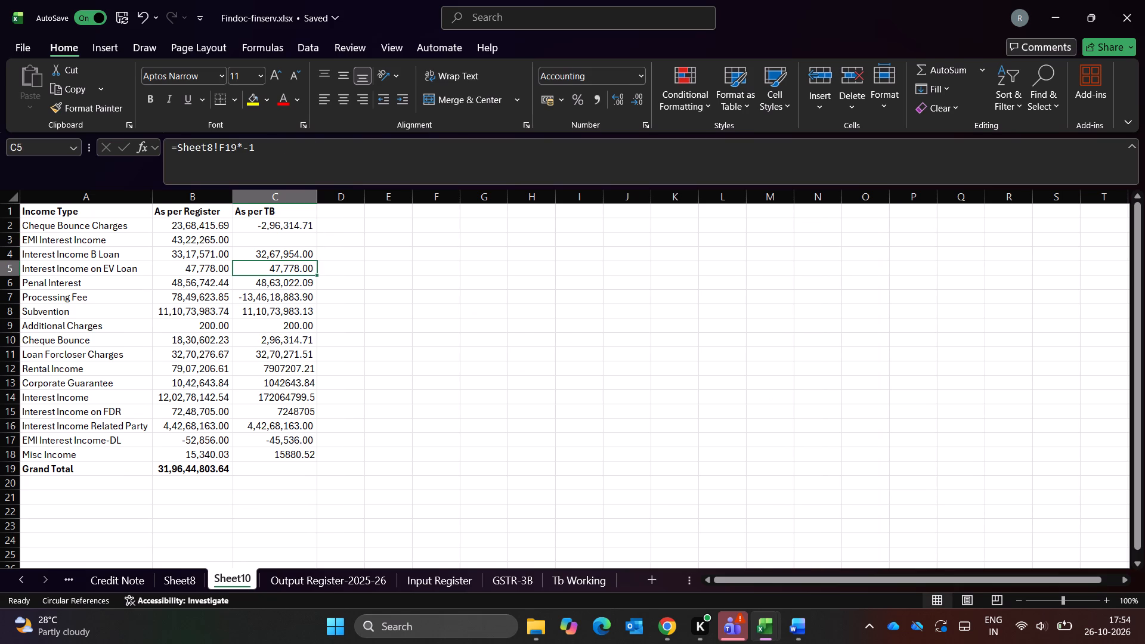
key(Down)
key(Down)
key(Down)
key(Down)
key(Down)
key(Down)
key(ctrl+Down)
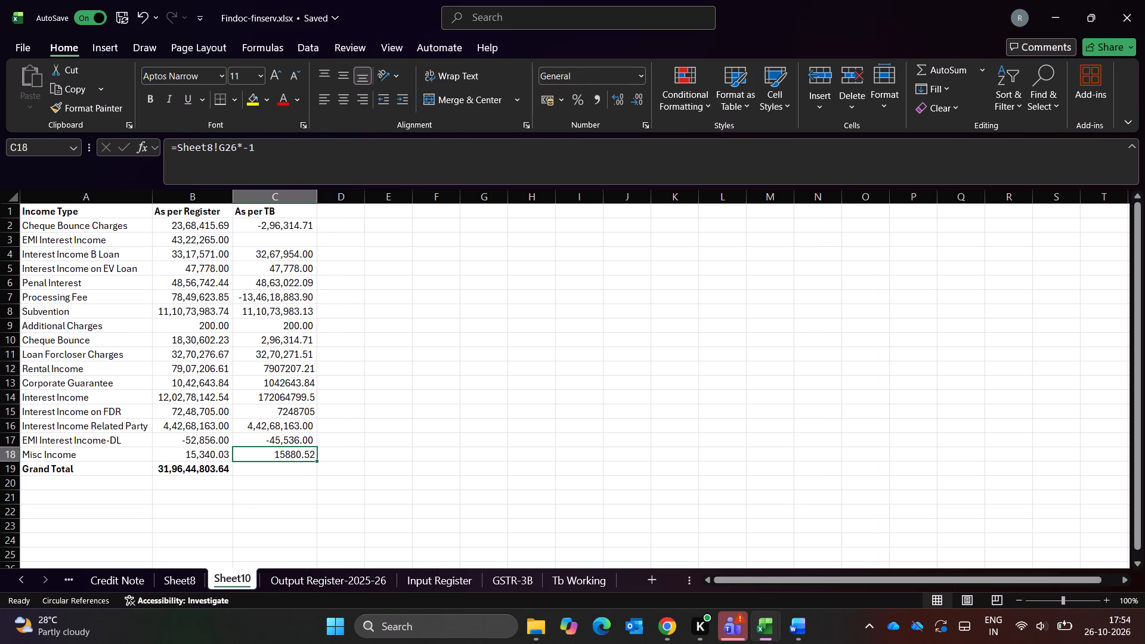
key(Down)
key(ctrl+Up)
key(Up)
key(Up)
key(ctrl+Up)
key(Up)
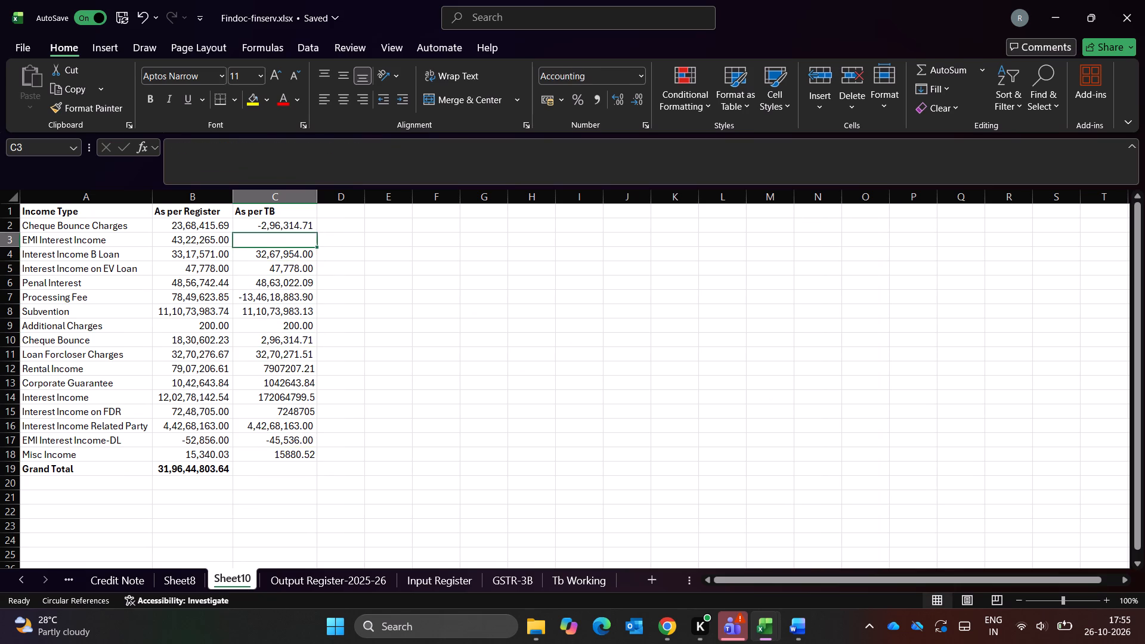
key(Up)
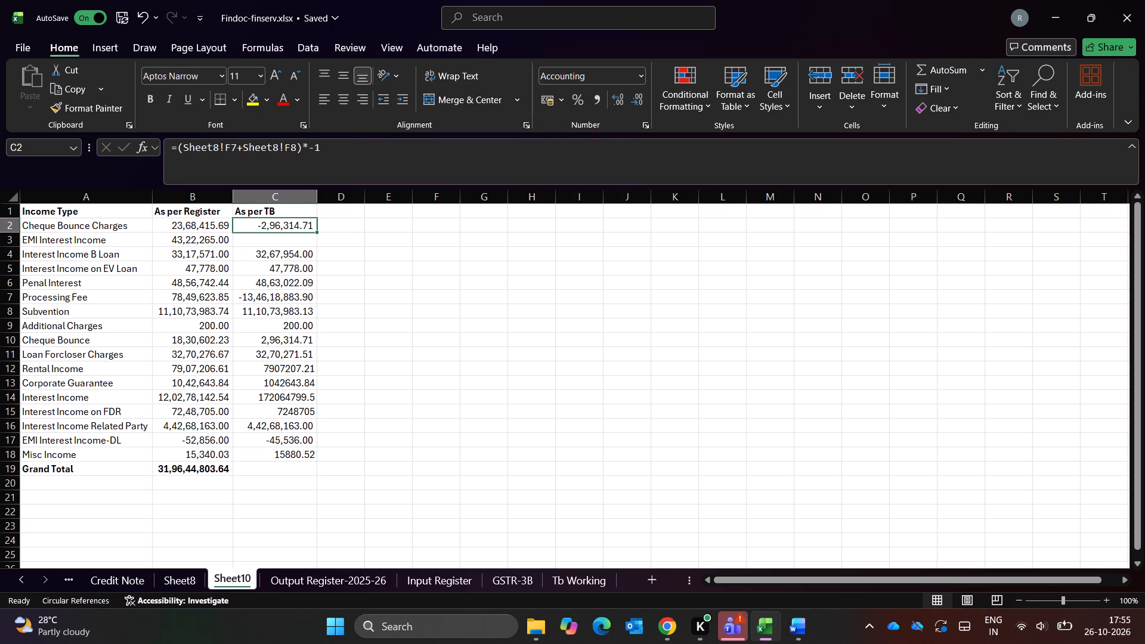
Check the combined Cheque Bounce - NDL and Cheque Bounce Charges - DL amounts in Sheet8 against C2 on Sheet10.
key(ctrl+Page_Up)
key(Up)
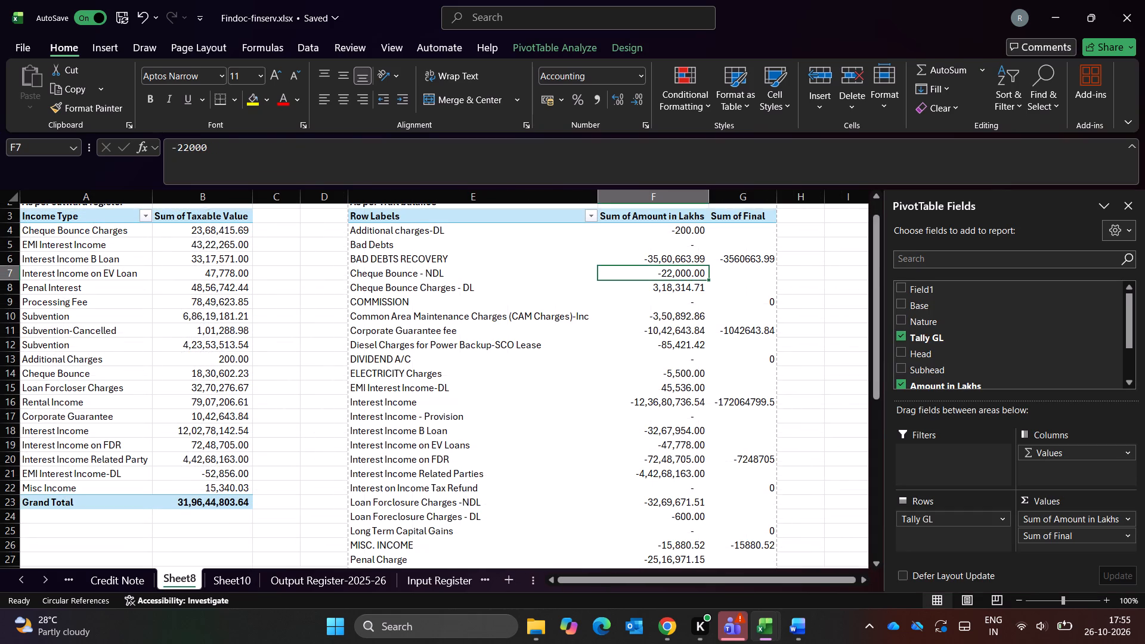
key(Left)
key(Right)
key(Right)
key(Left)
key(shift+Down)
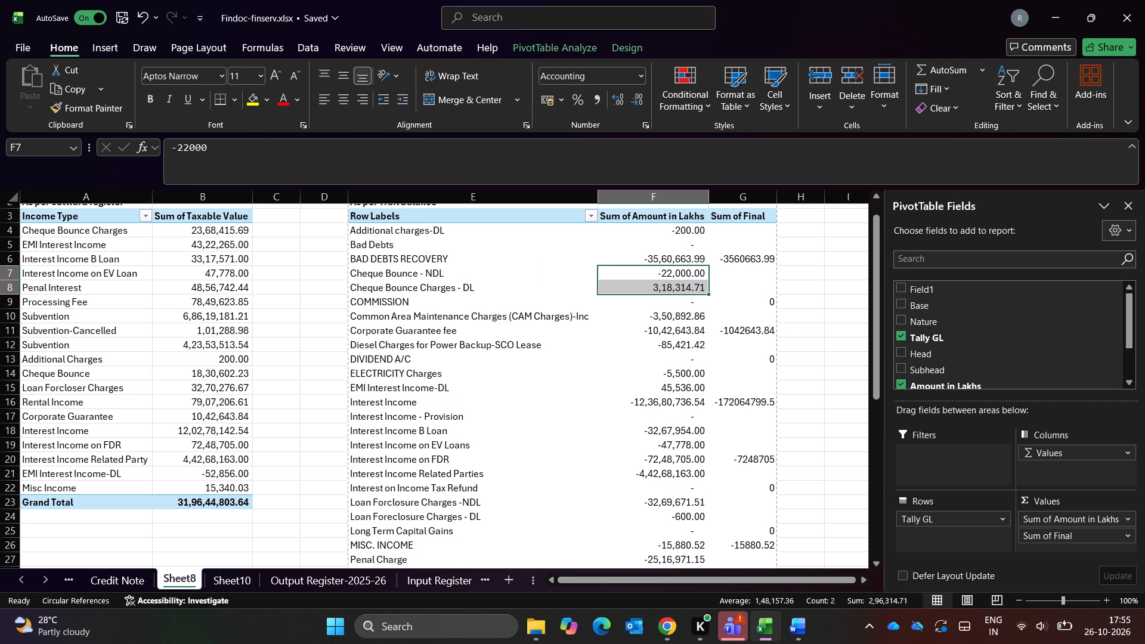
key(ctrl+Page_Down)
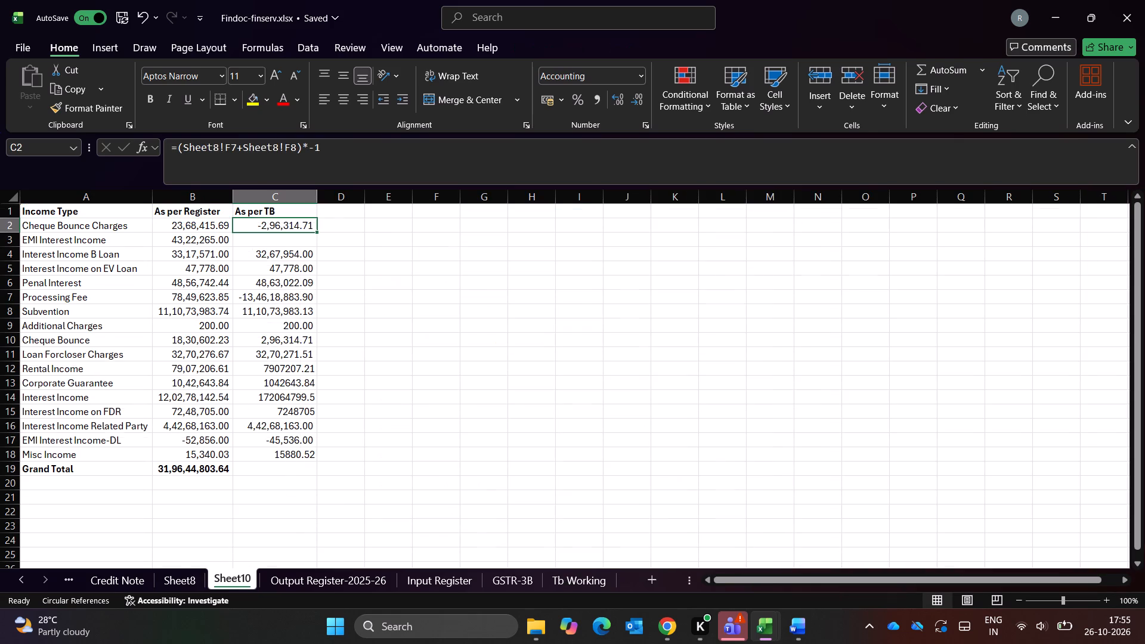
Review the trial balance amounts on Sheet8 from the cheque bounce rows down through the Interest Income ledgers.
key(ctrl+Page_Up)
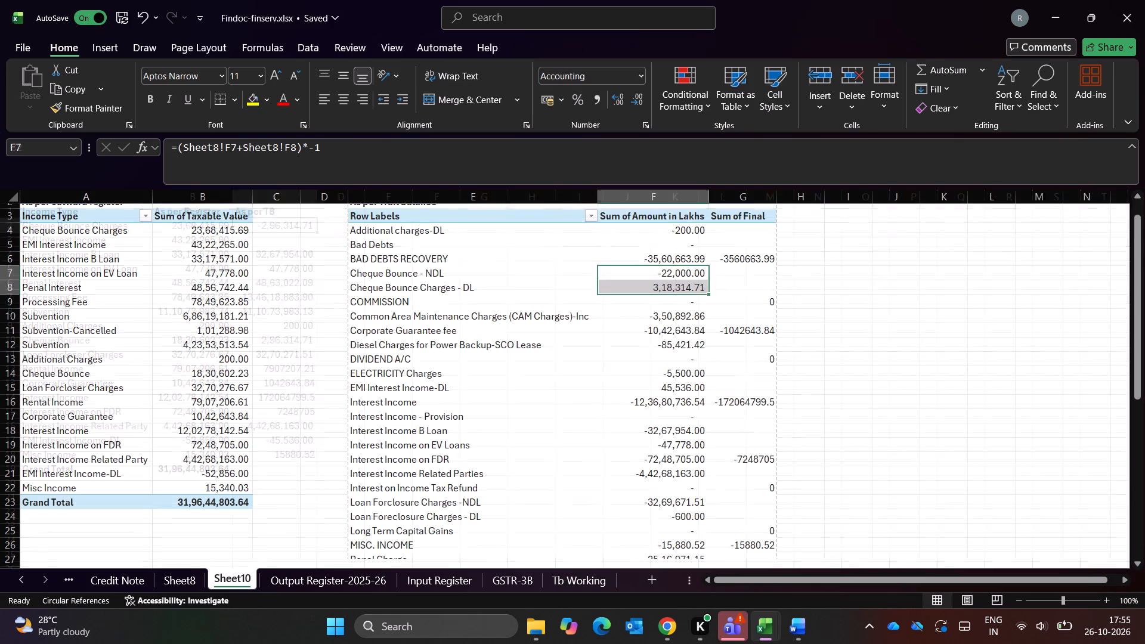
key(Down)
key(Down)
key(Down)
key(Down)
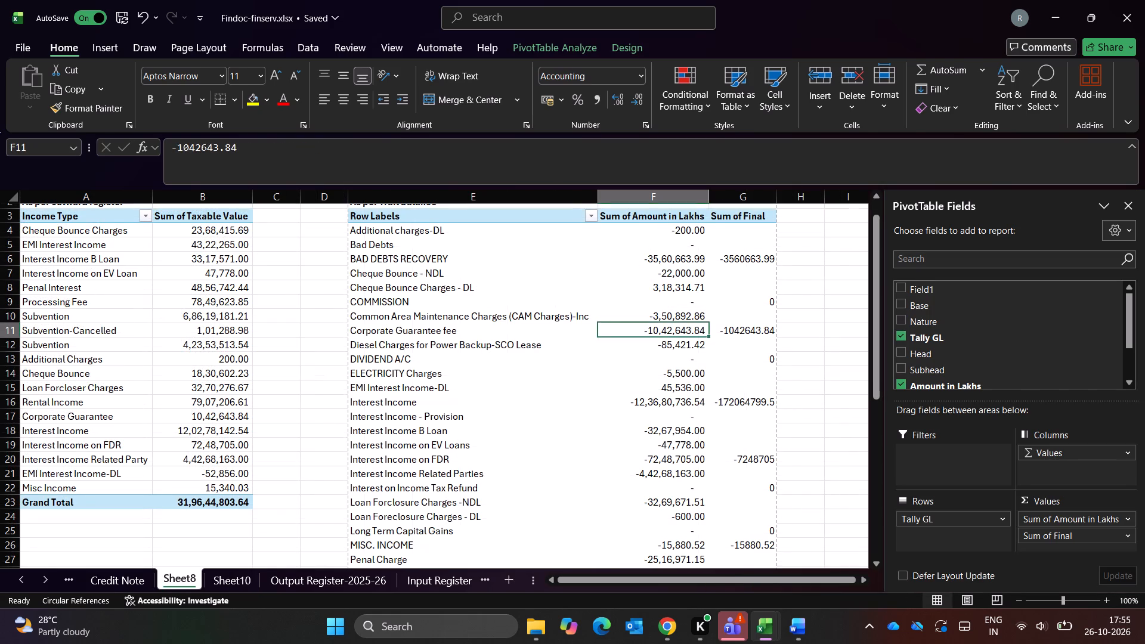
key(Down)
key(Down)
key(Down)
key(Down)
key(Up)
key(Up)
key(Up)
key(Up)
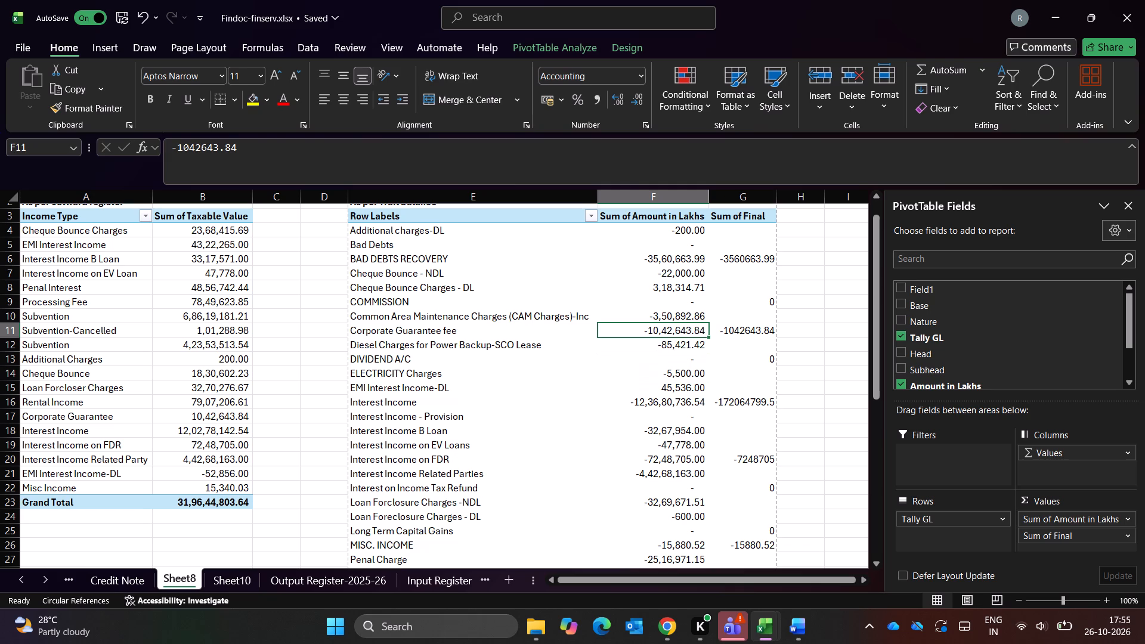
key(Down)
key(Down)
key(Down)
key(Down)
key(Down)
key(Down)
key(Down)
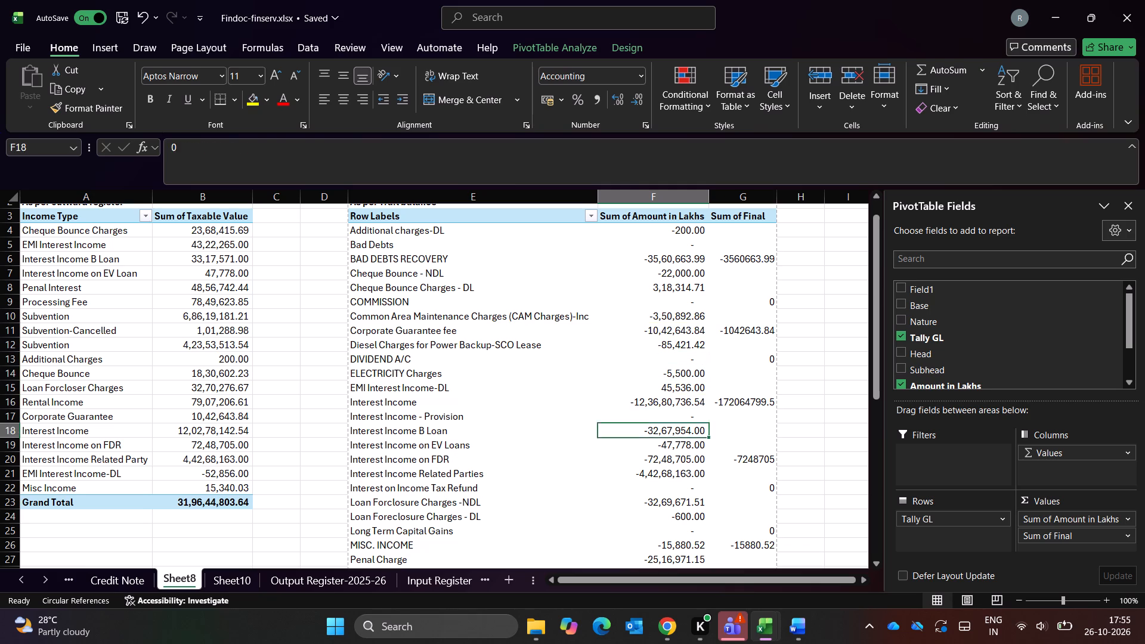
key(Down)
key(Down)
Examine the remaining trial balance amounts on Sheet8, from the foreclosure, penal and processing fee ledgers through Subvention Income to Grand Total.
key(ctrl+Down)
key(Up)
key(Up)
key(Up)
key(Up)
key(ctrl+Up)
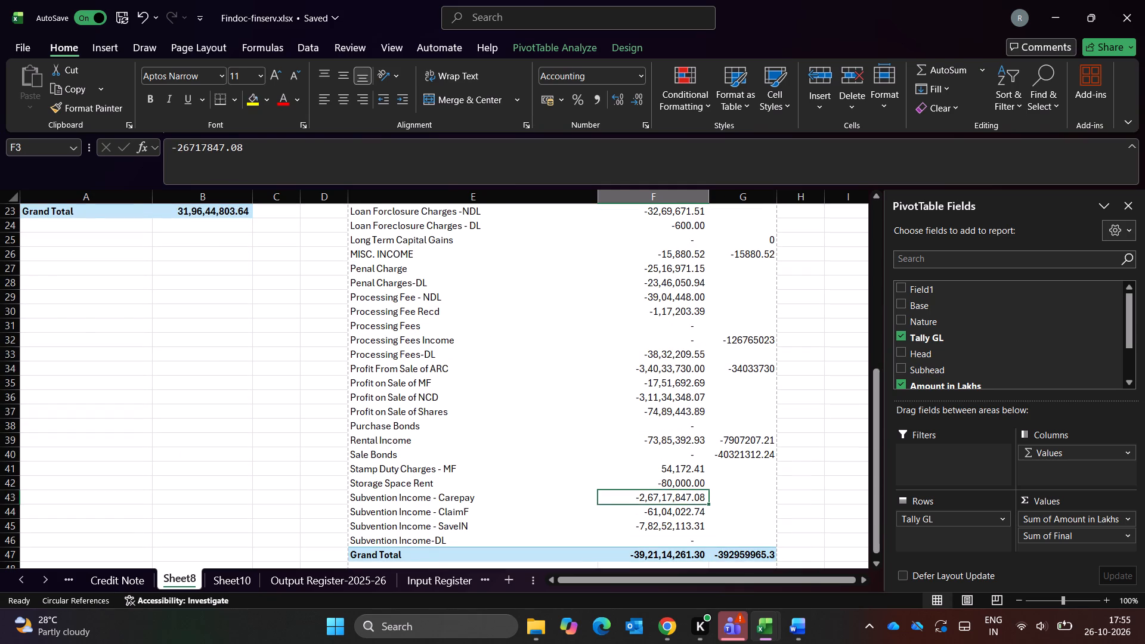
key(Down)
key(Down)
key(Down)
key(Down)
key(Down)
key(Down)
key(Down)
key(Down)
key(ctrl+Down)
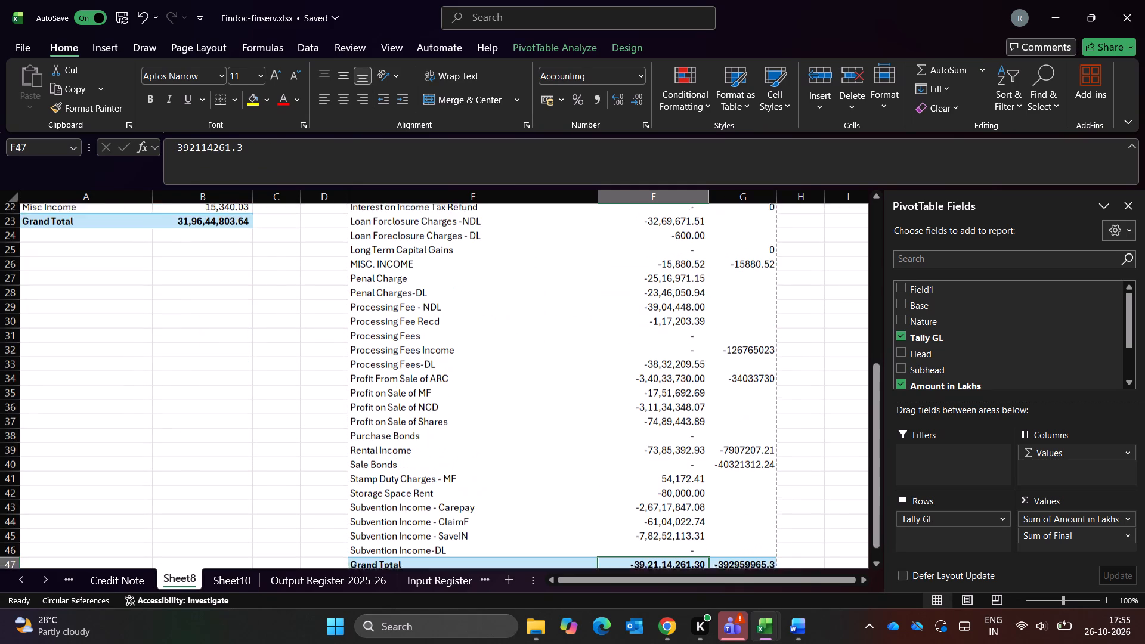
key(ctrl+Up)
key(Up)
Switch to the Financials_Mar_2026 Final v14 workbook.
key(alt+Tab)
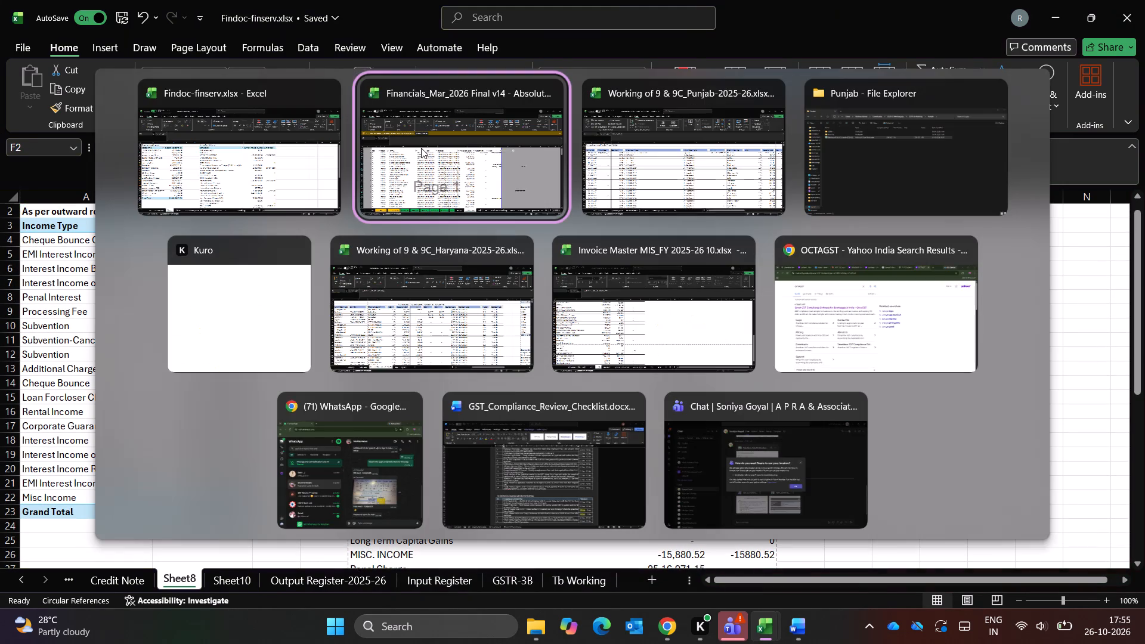
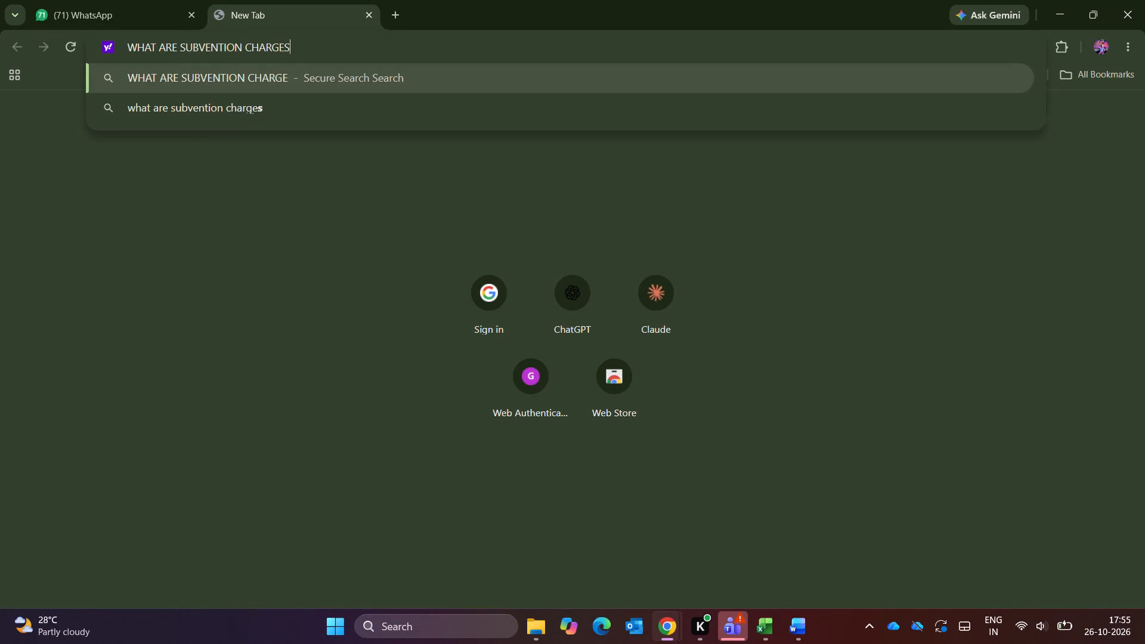
Run a web search for "WHAT ARE SUBVENTION CHARGES".
key(Return)
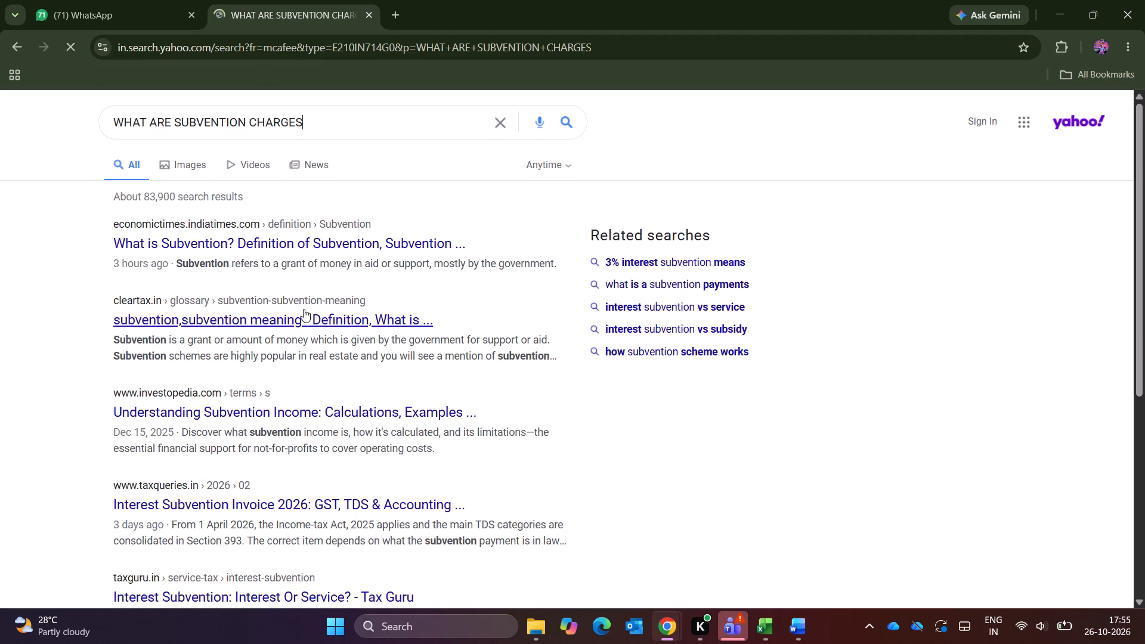
scroll(304, 309, down, 1)
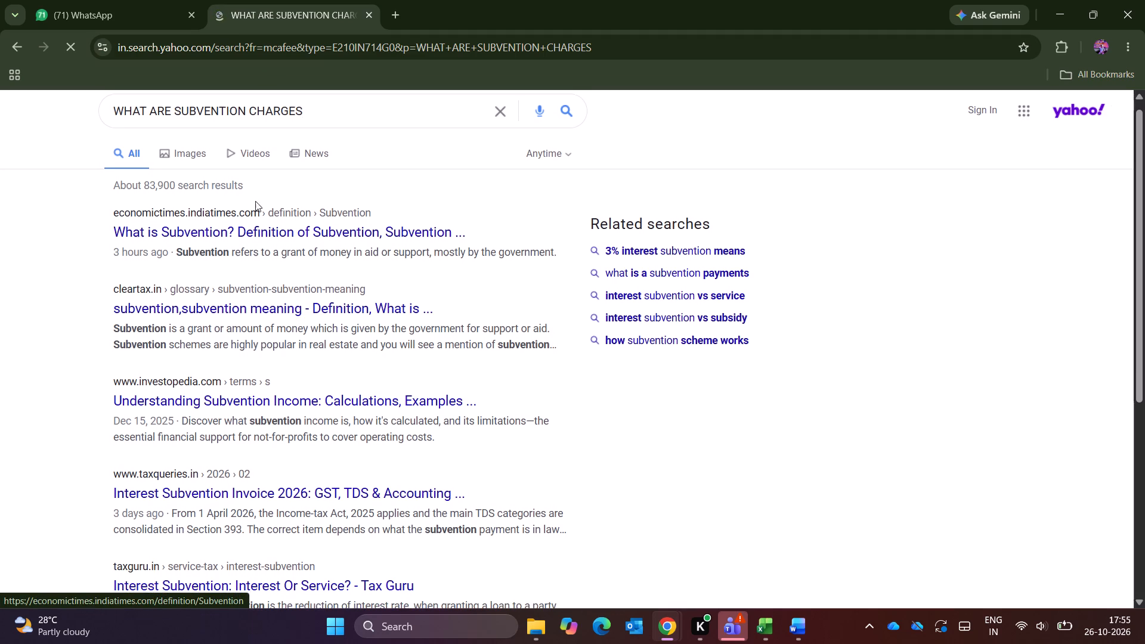
Open the Economic Times result, read its definition and description of subvention, and close the page.
click(247, 226)
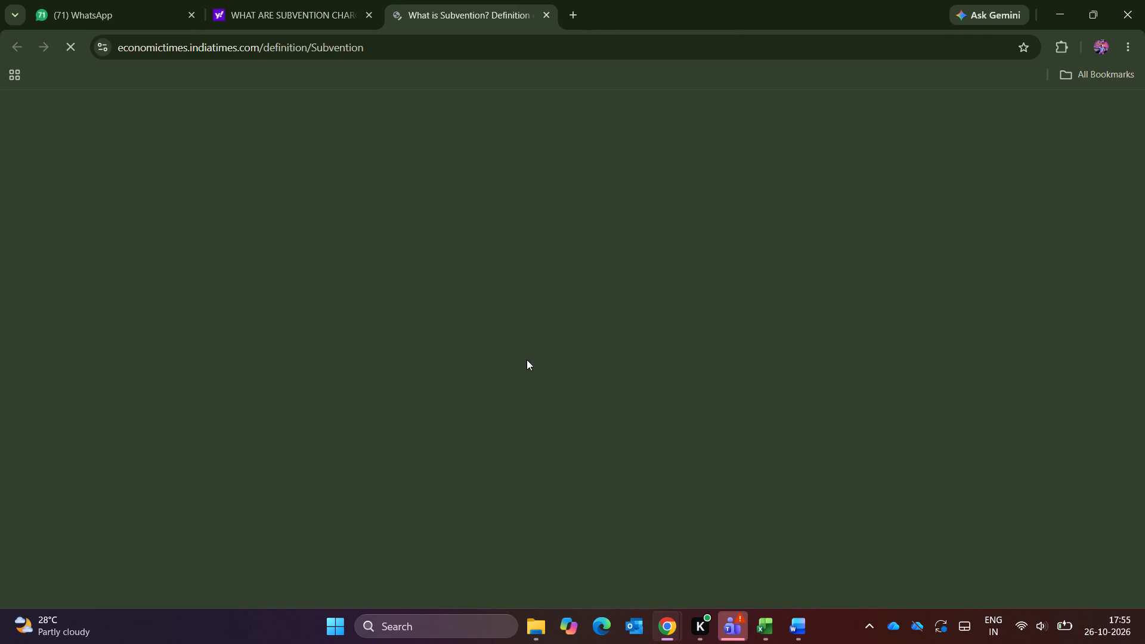
scroll(524, 367, down, 1)
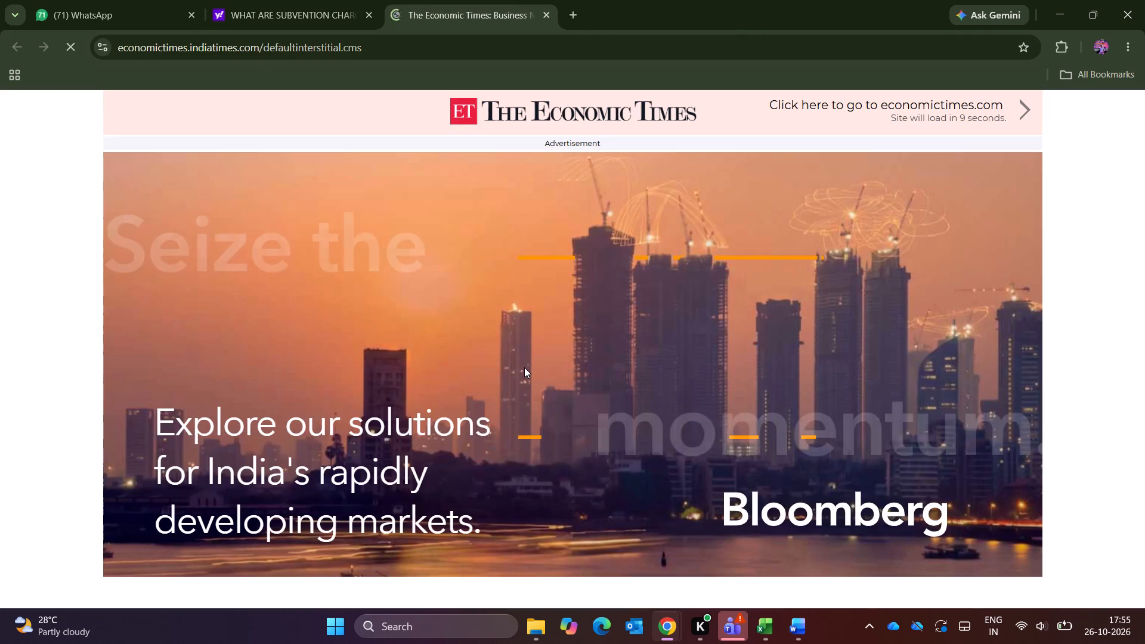
scroll(524, 367, down, 1)
scroll(459, 457, down, 3)
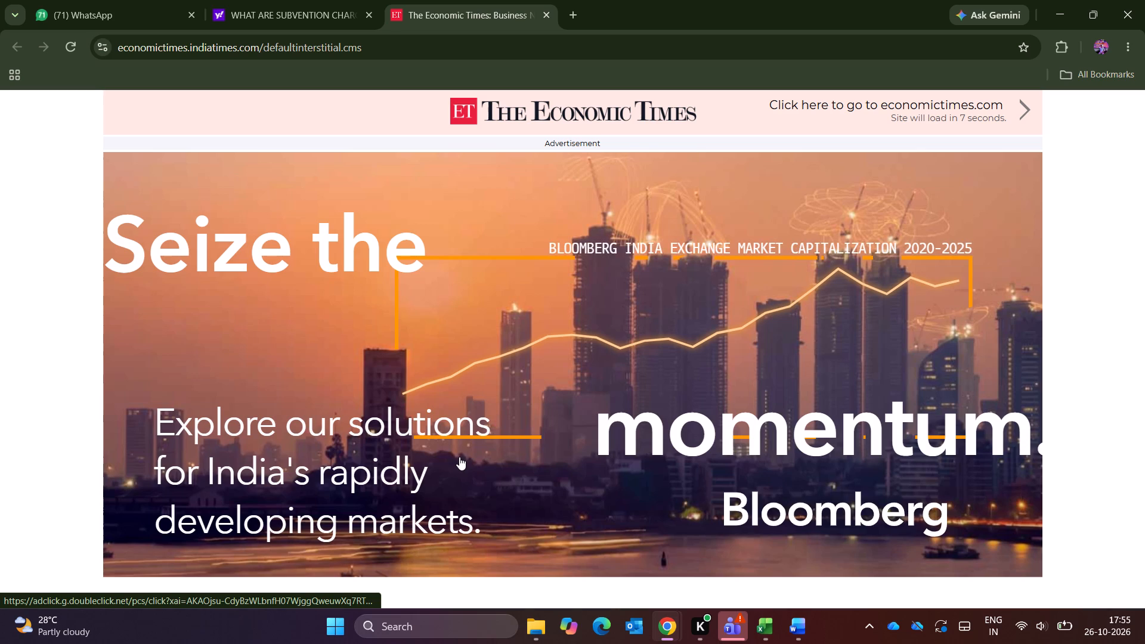
scroll(755, 401, down, 4)
scroll(1048, 390, down, 1)
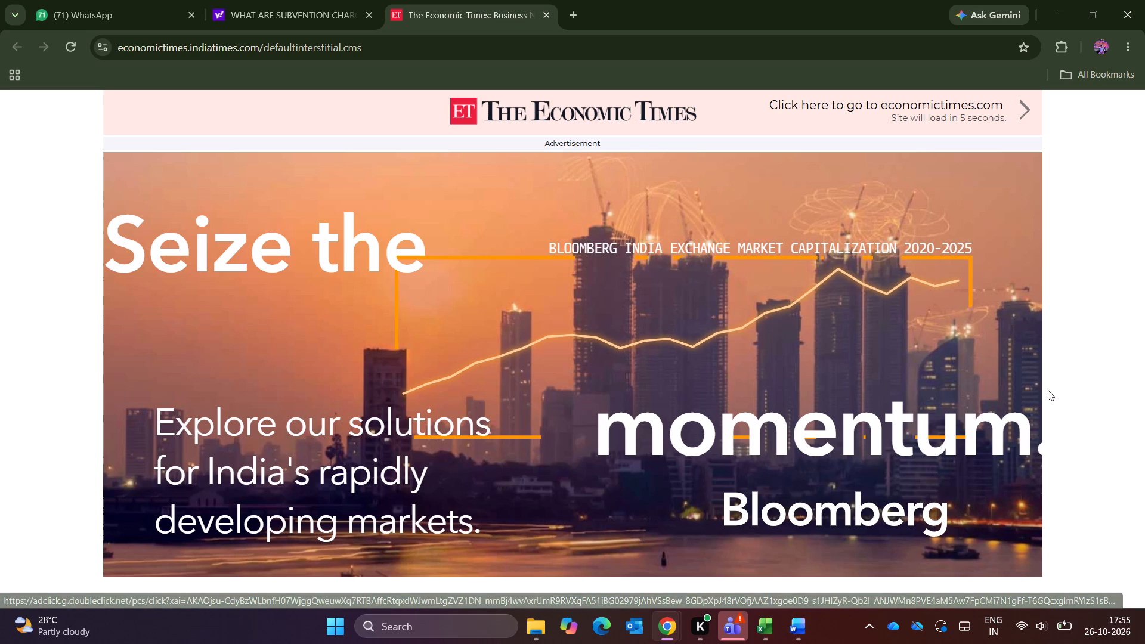
scroll(1048, 390, down, 1)
scroll(1076, 479, down, 2)
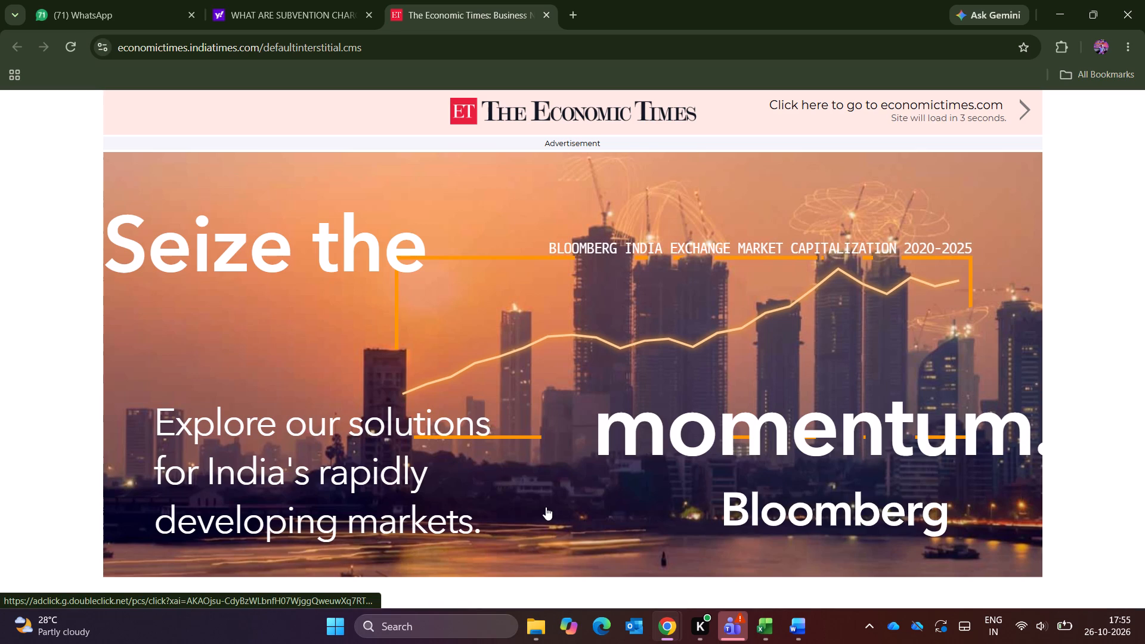
scroll(546, 507, down, 4)
scroll(76, 506, down, 5)
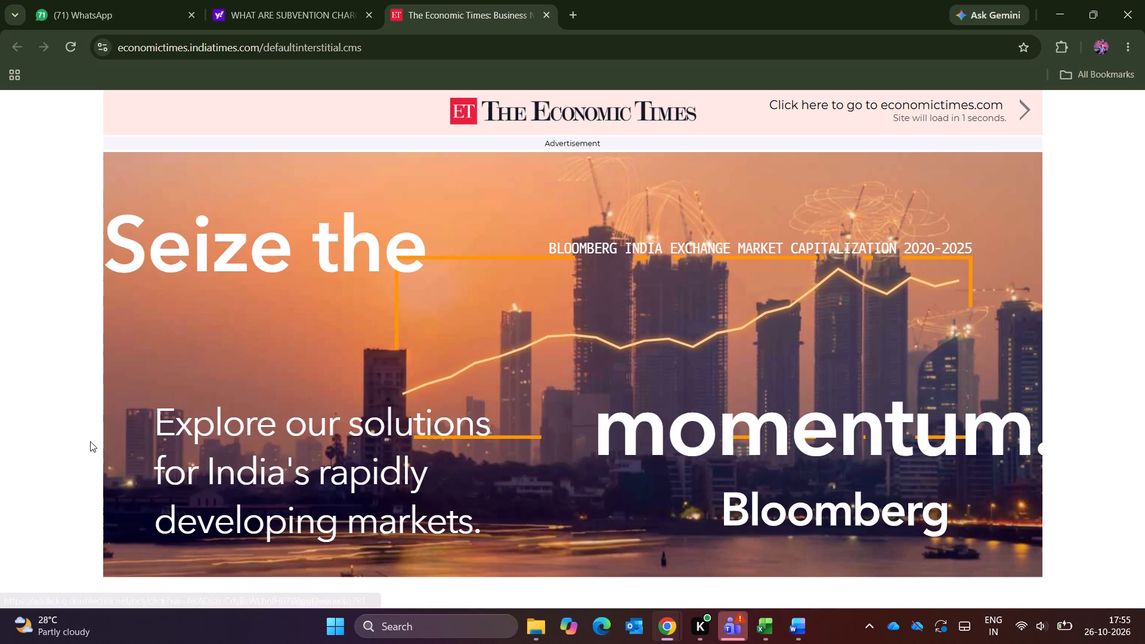
scroll(55, 217, down, 4)
scroll(215, 294, up, 4)
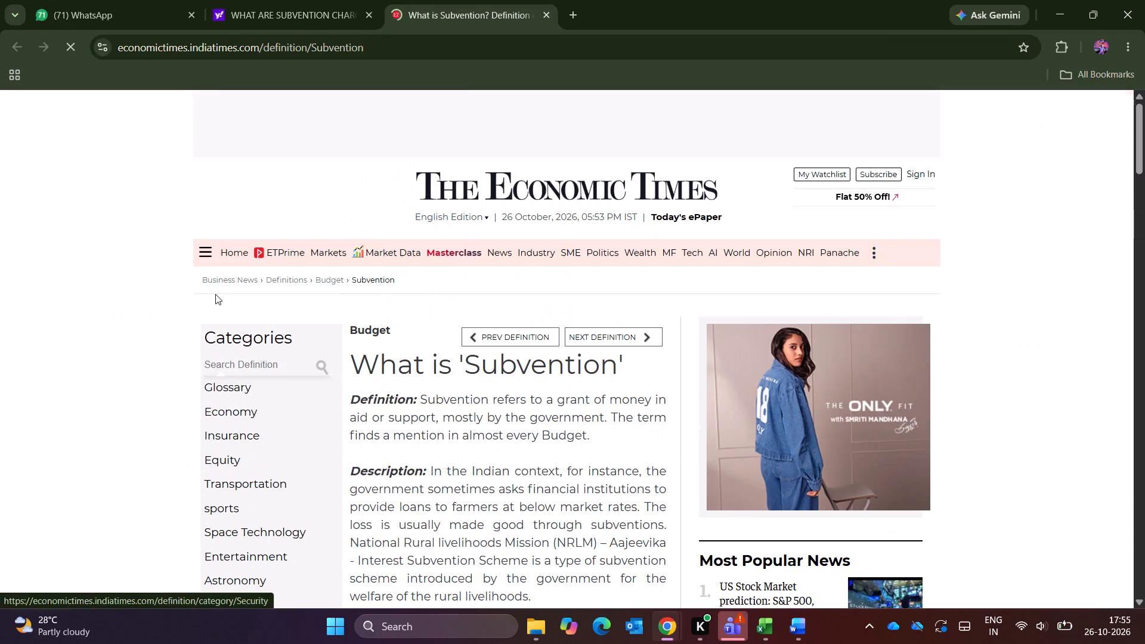
scroll(215, 294, up, 2)
scroll(427, 355, down, 1)
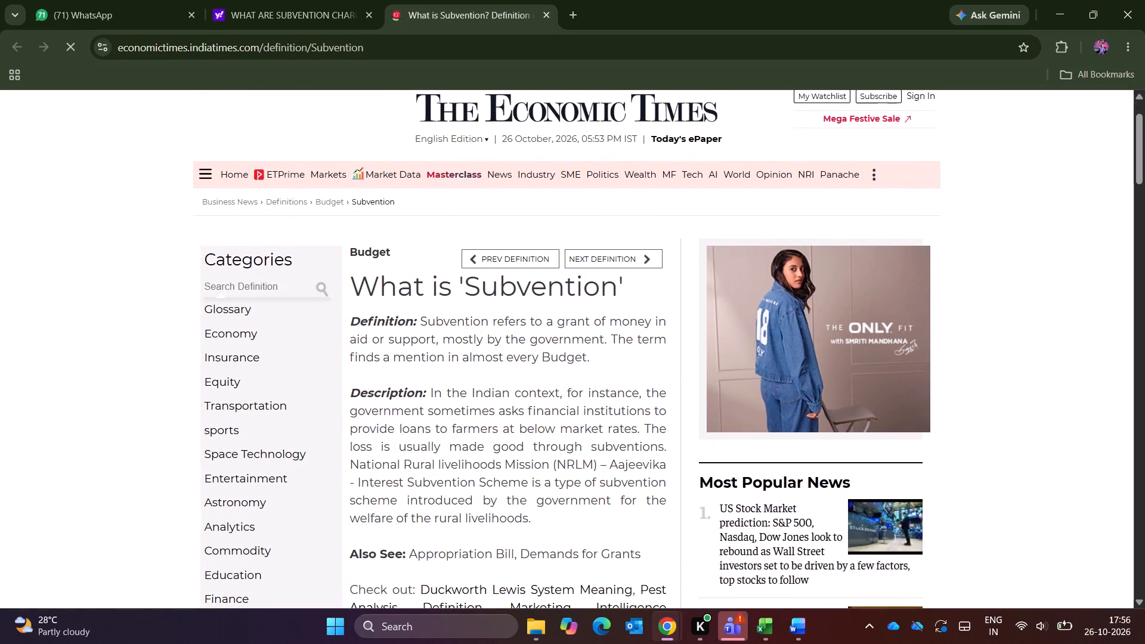
scroll(427, 355, down, 1)
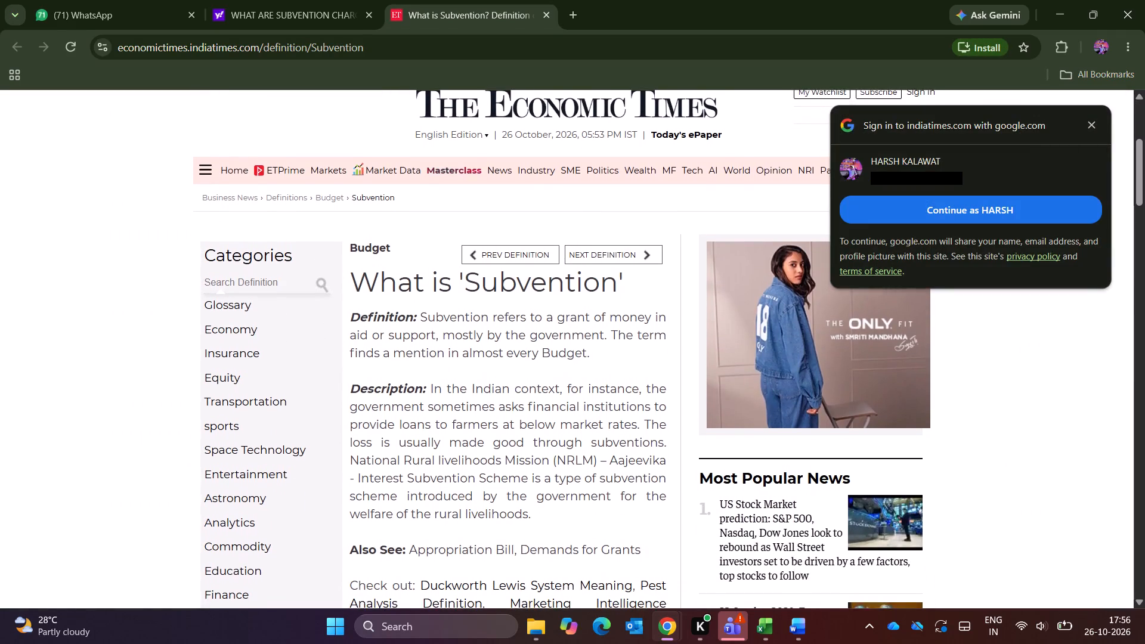
scroll(427, 355, down, 1)
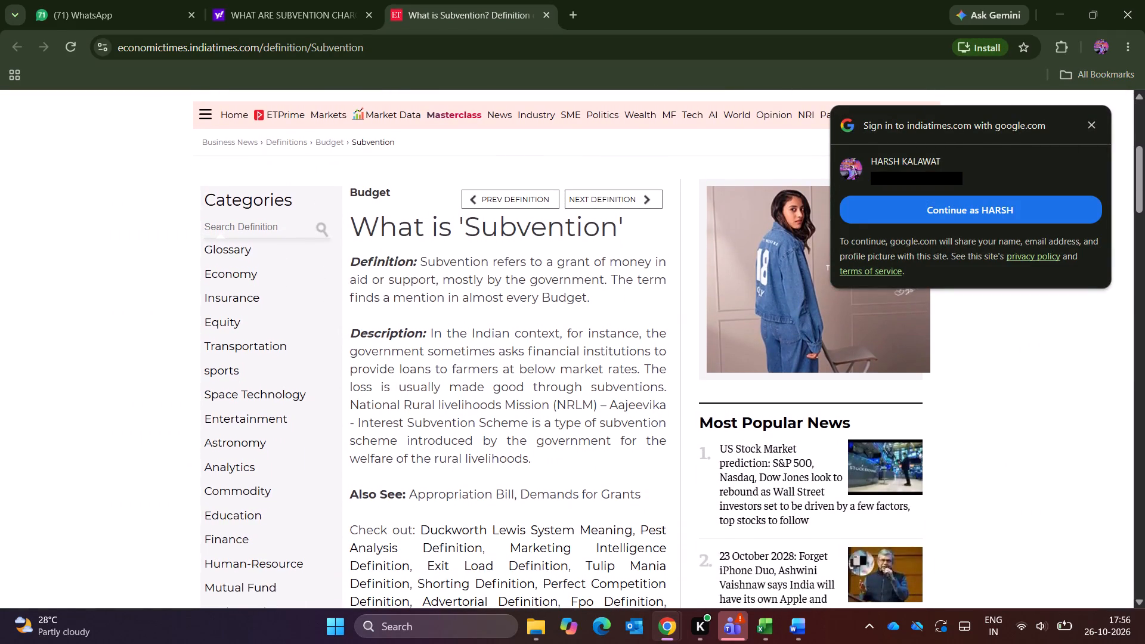
scroll(427, 355, down, 2)
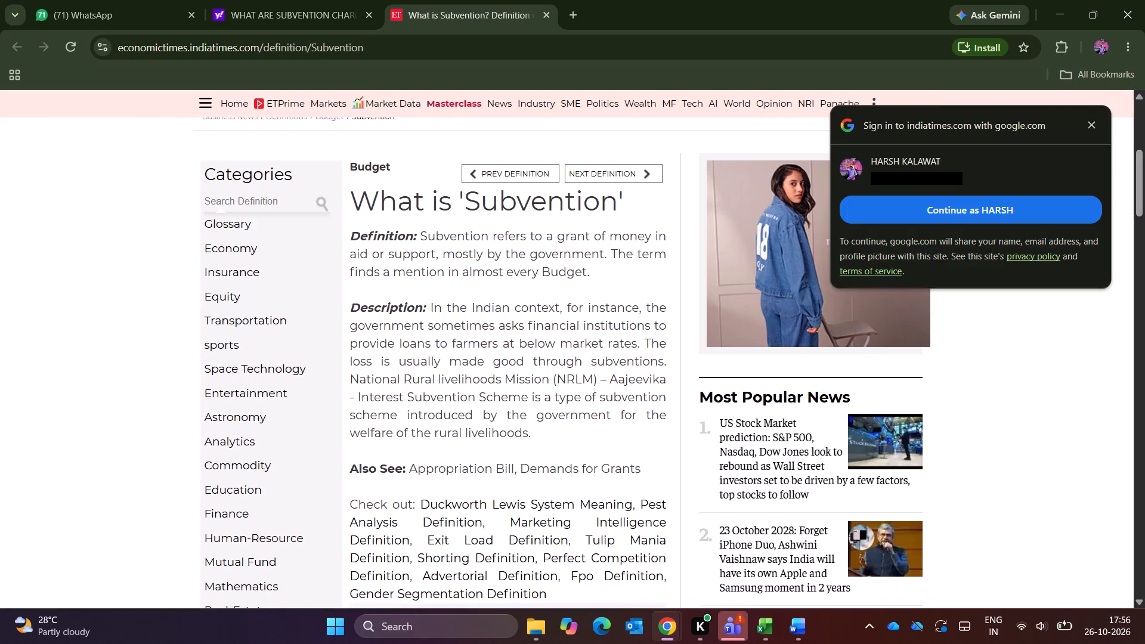
scroll(427, 355, down, 2)
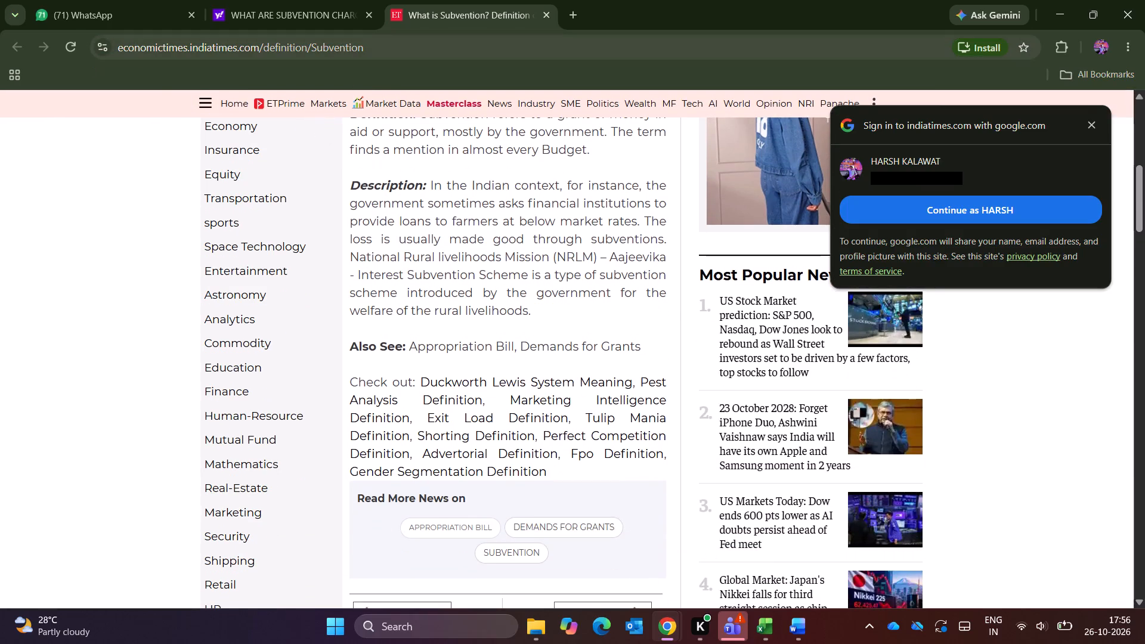
click(549, 17)
Open the cleartax glossary result on subvention meaning and read its introductory explanation of subvention schemes.
scroll(367, 319, down, 1)
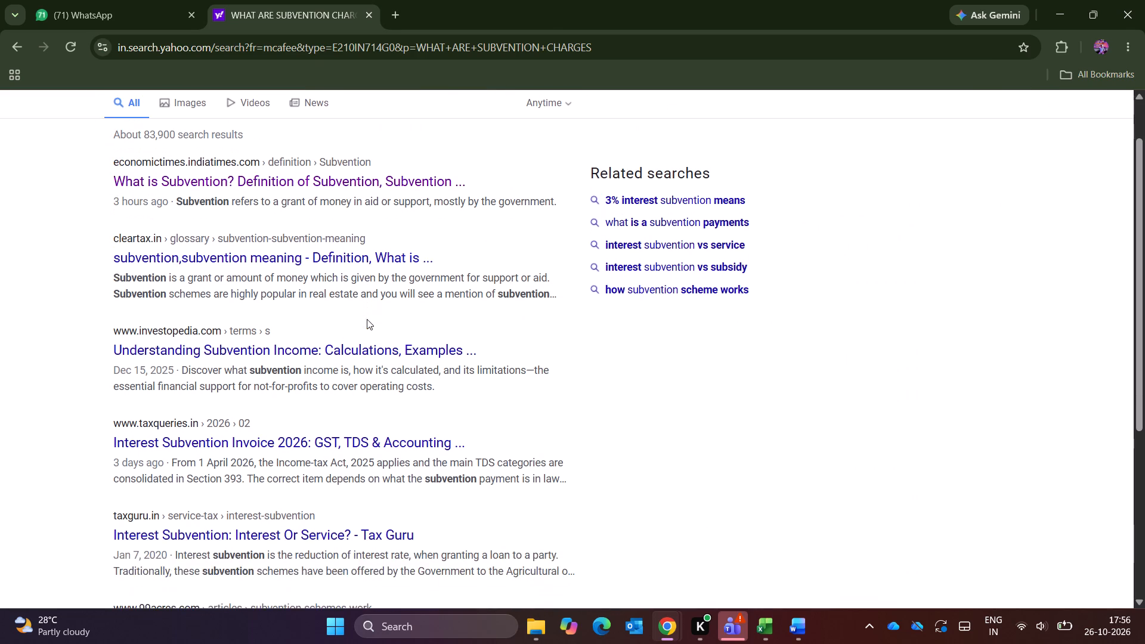
scroll(367, 319, down, 3)
scroll(367, 319, up, 1)
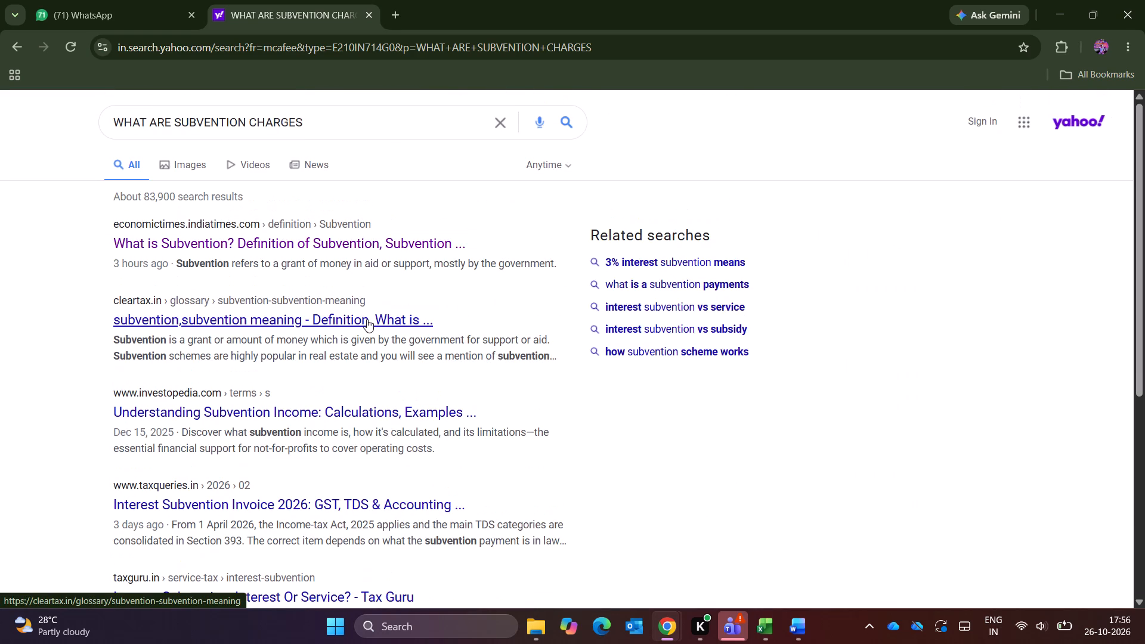
click(299, 327)
scroll(344, 363, down, 1)
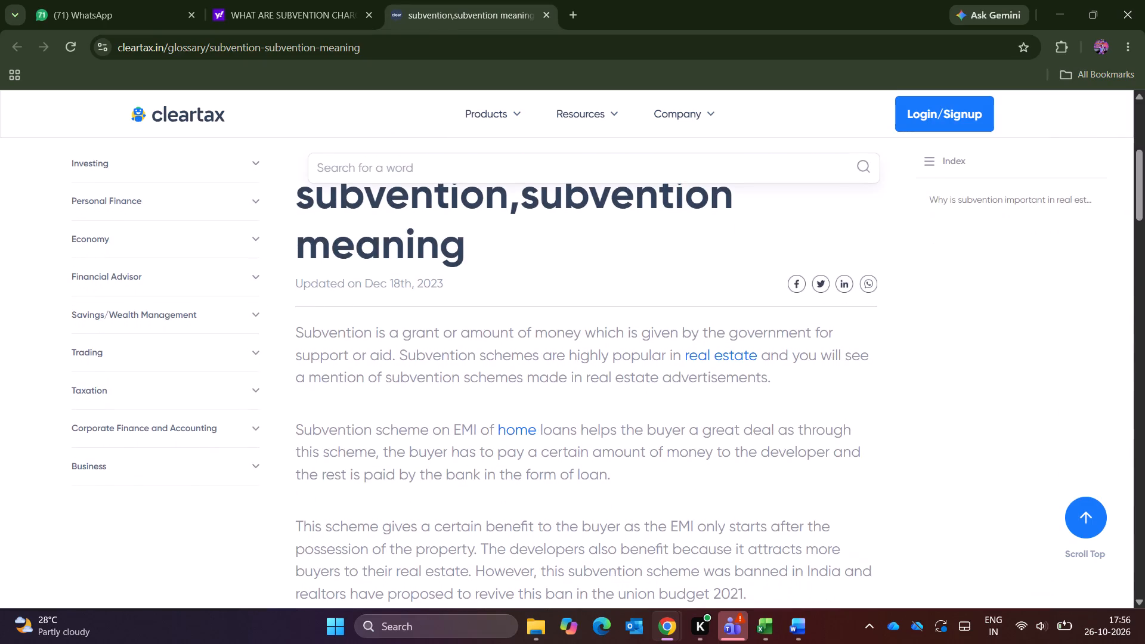
scroll(344, 363, down, 4)
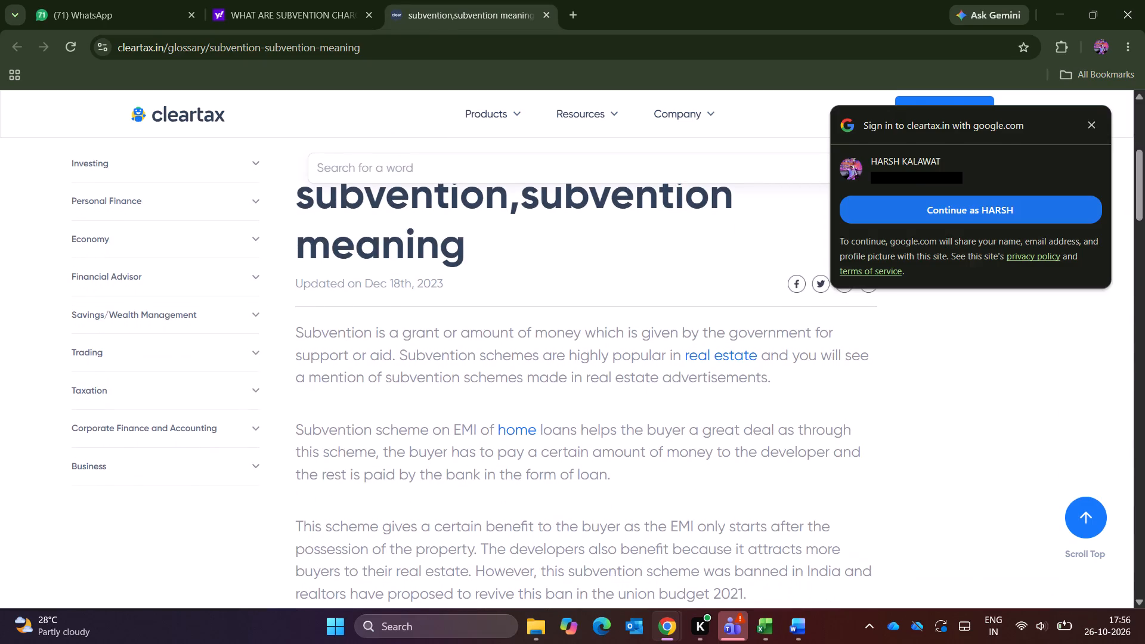
scroll(344, 363, down, 3)
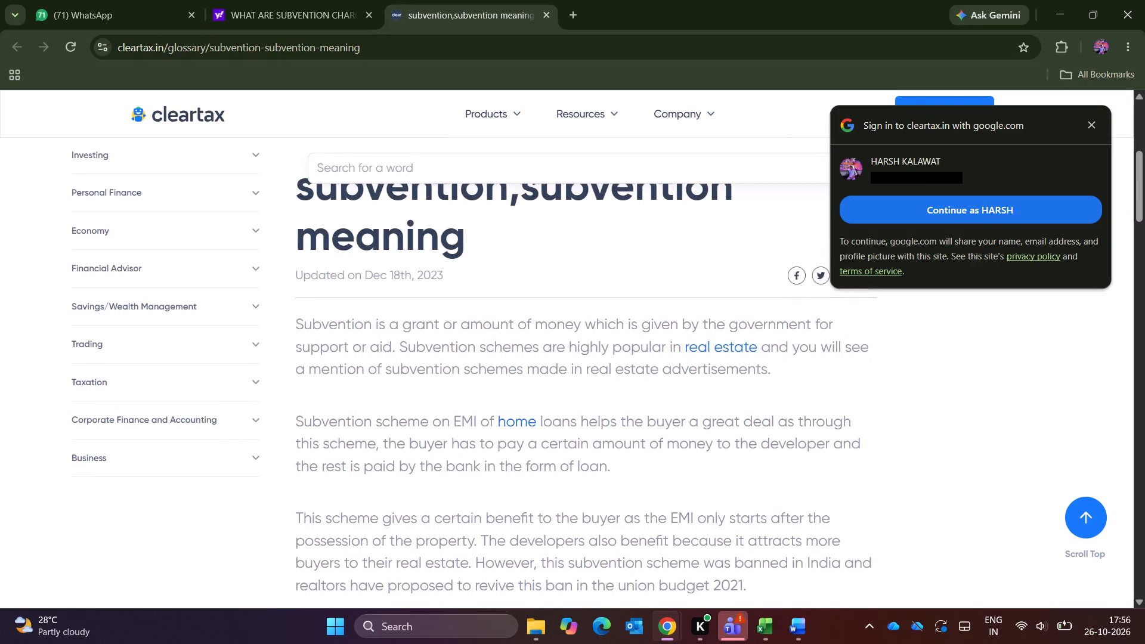
scroll(344, 363, down, 2)
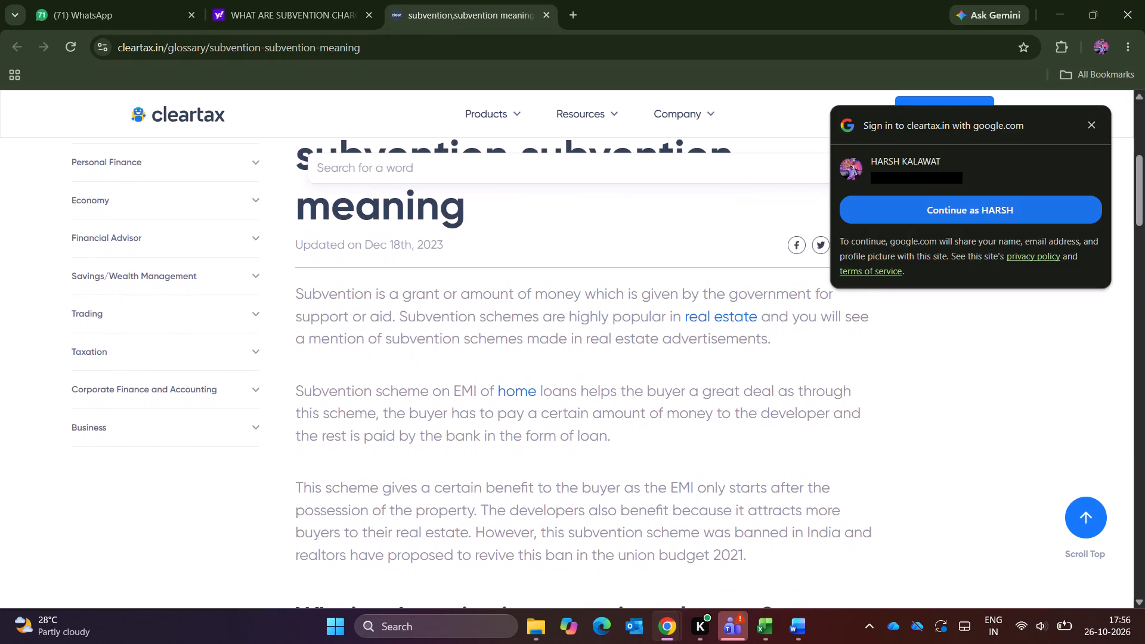
scroll(344, 363, down, 1)
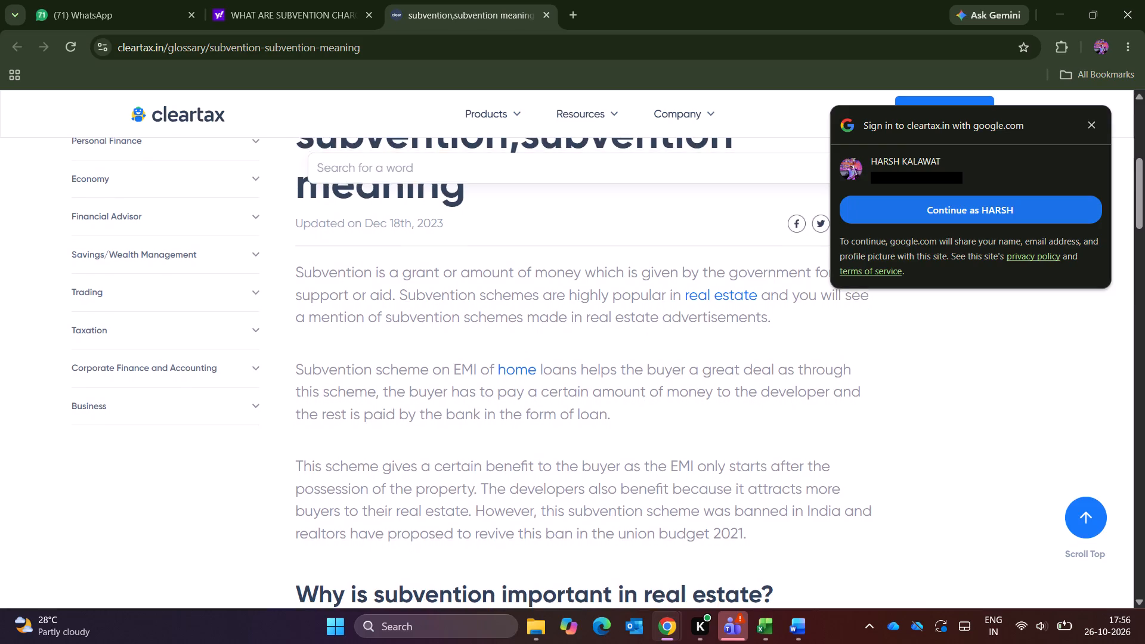
scroll(344, 363, down, 2)
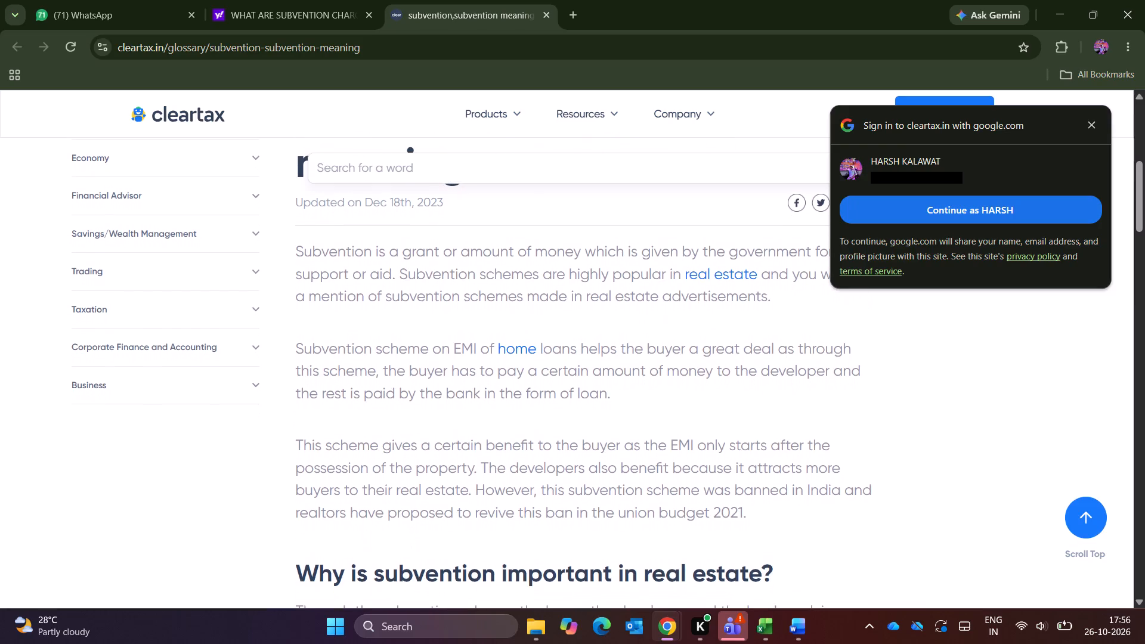
scroll(344, 363, down, 3)
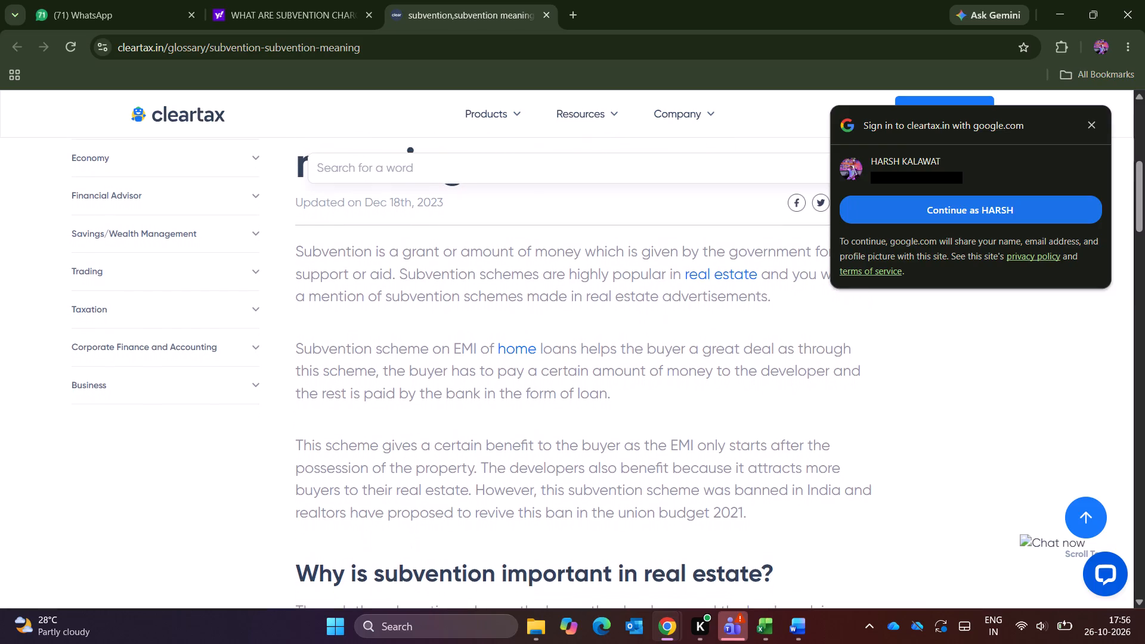
scroll(344, 363, down, 2)
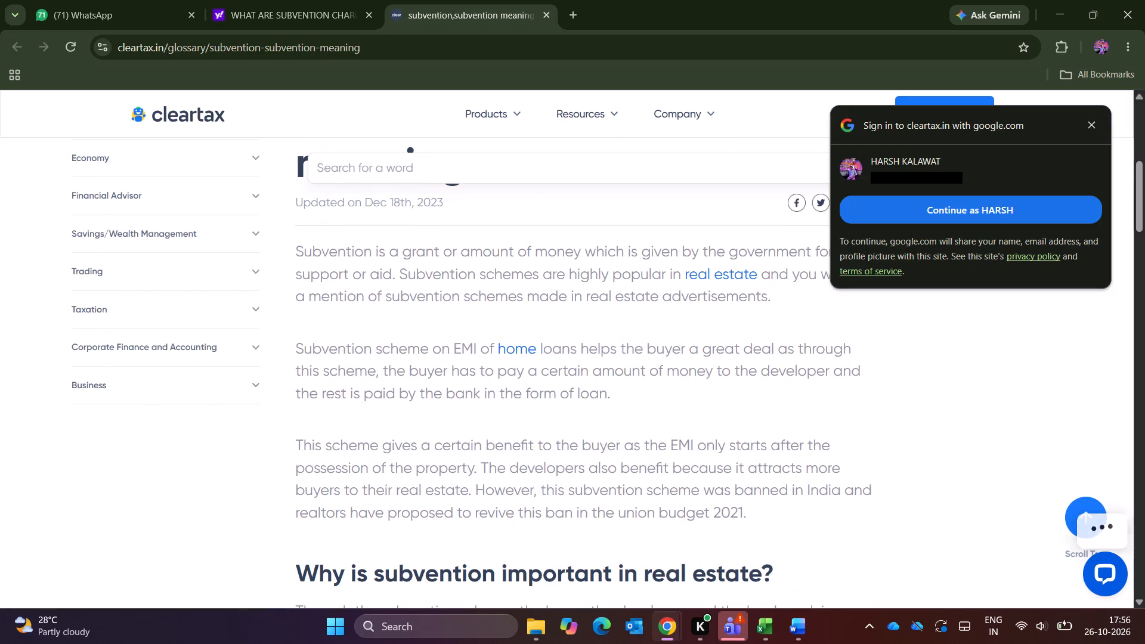
scroll(344, 363, down, 1)
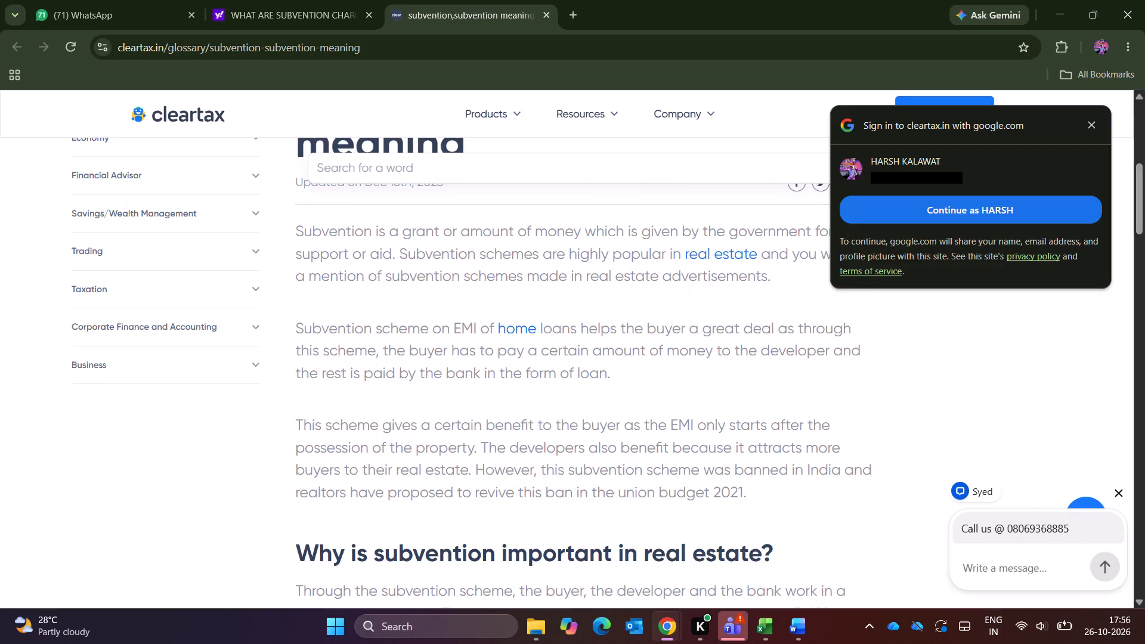
scroll(344, 363, down, 1)
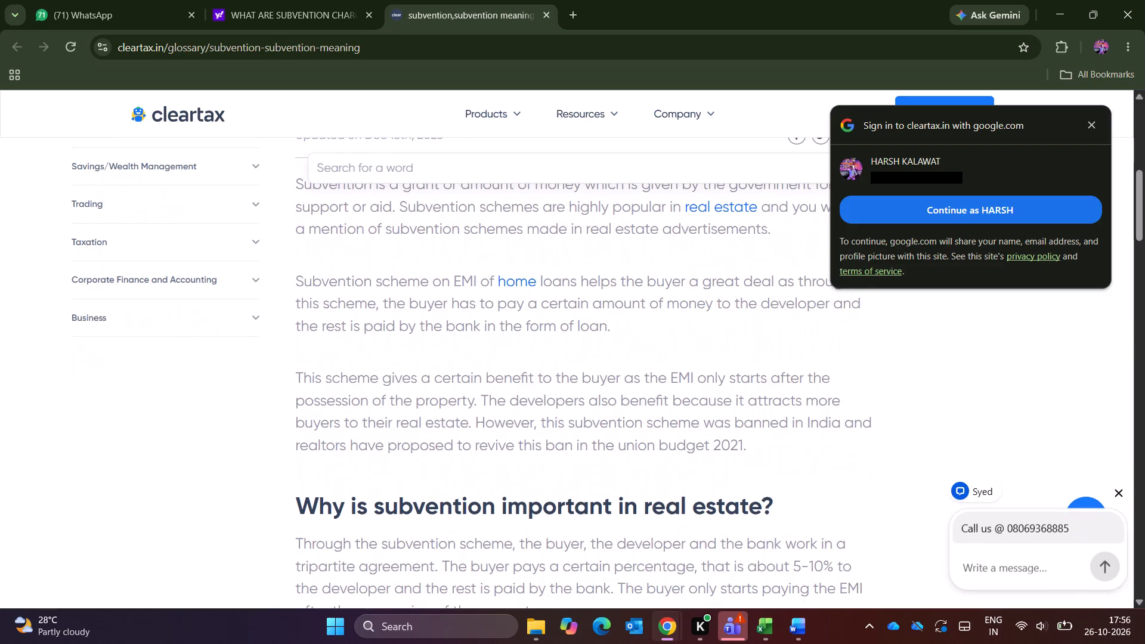
scroll(357, 455, down, 1)
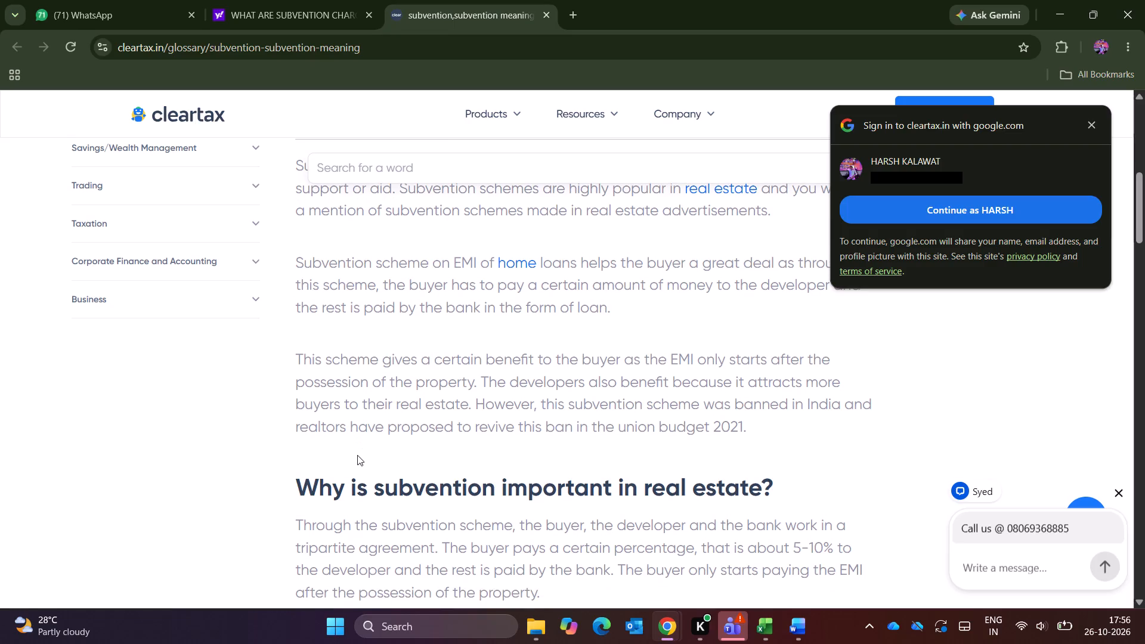
Read the cleartax section "Why is subvention important in real estate?" through to its end.
scroll(357, 455, down, 2)
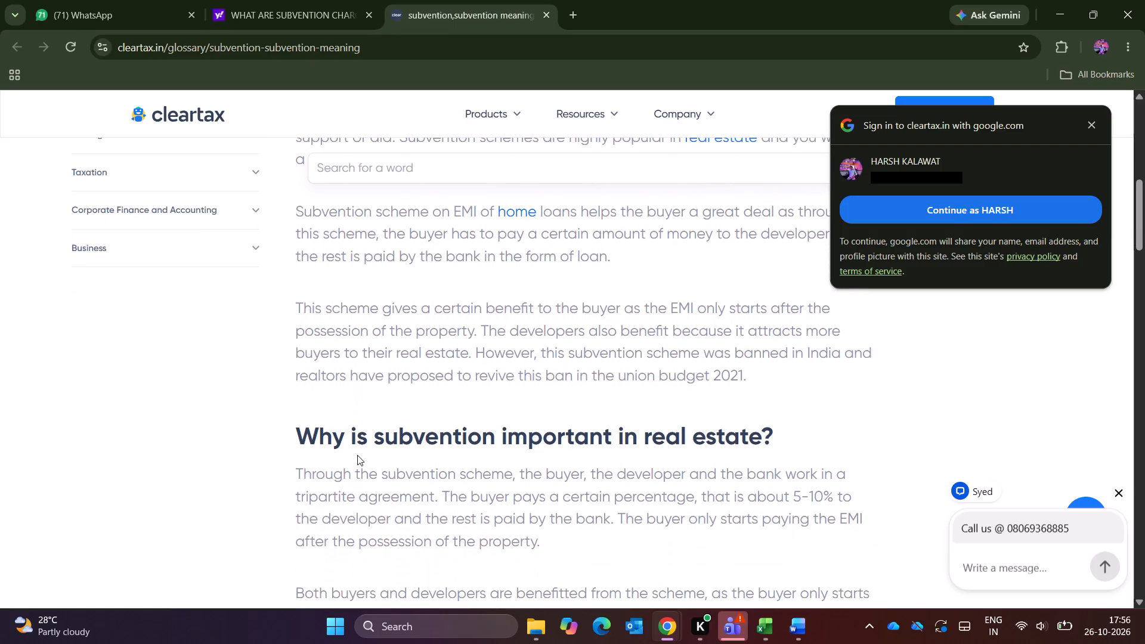
scroll(357, 455, down, 3)
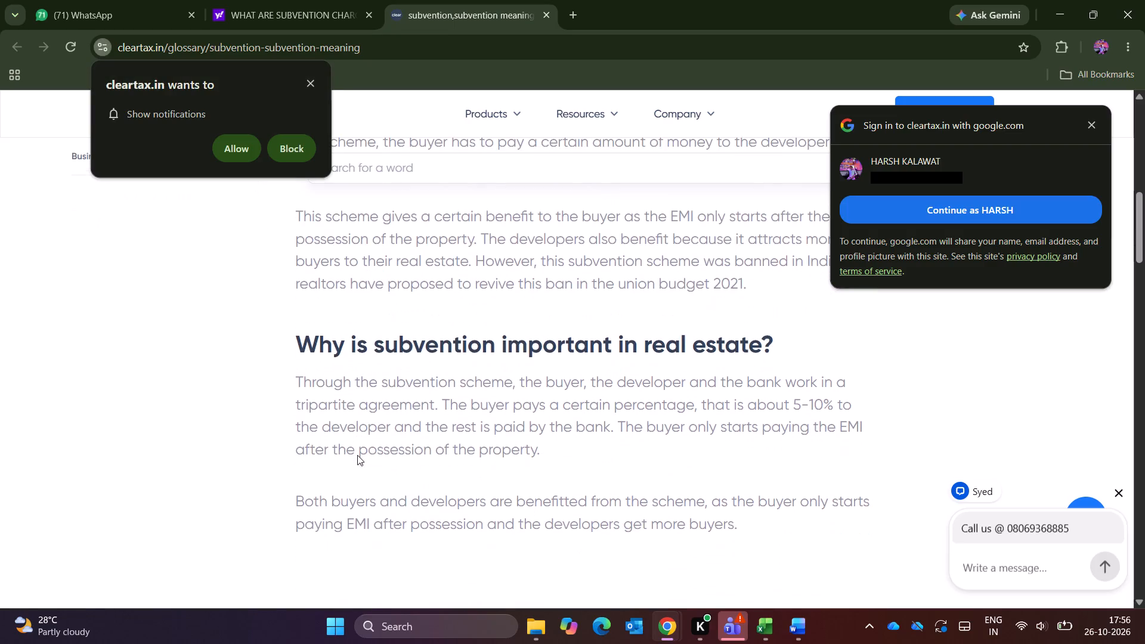
scroll(357, 455, down, 1)
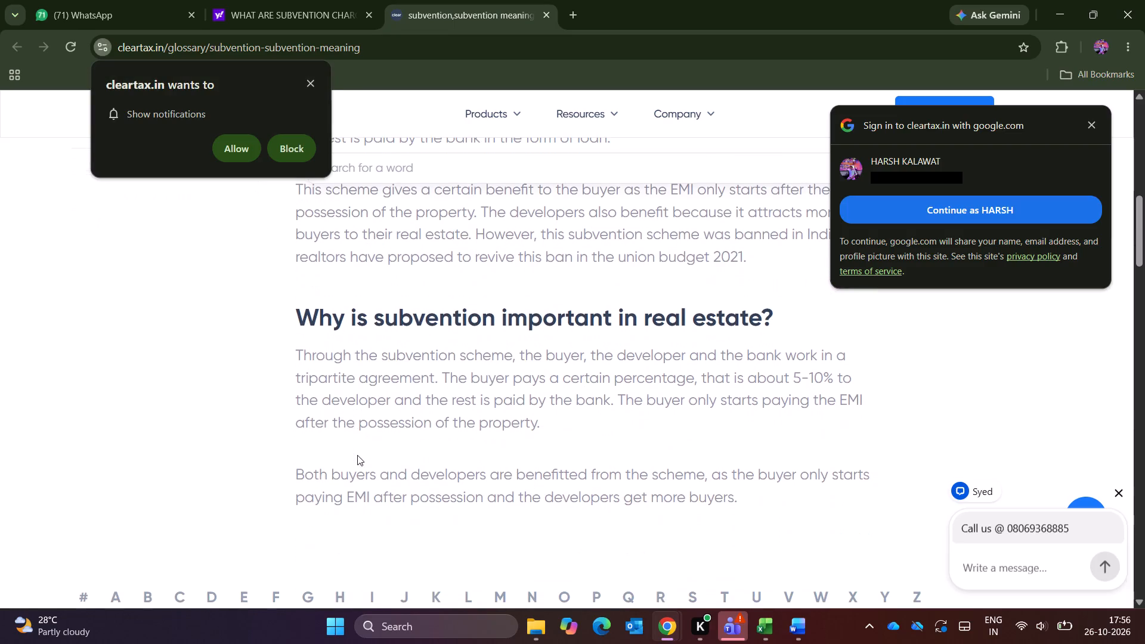
scroll(386, 372, down, 2)
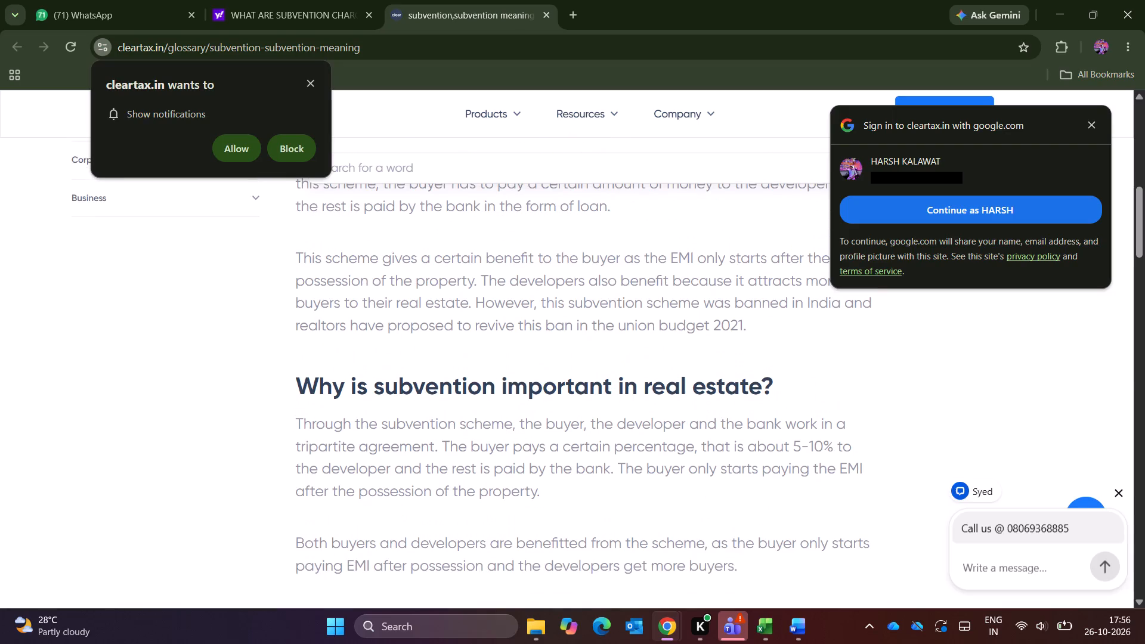
scroll(386, 372, down, 1)
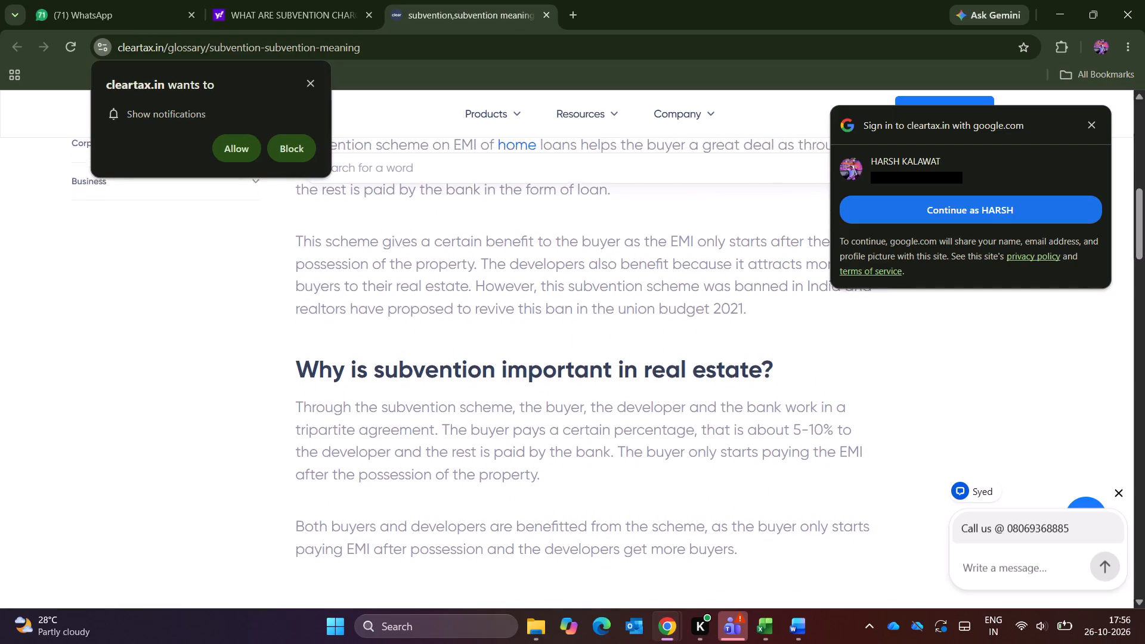
scroll(386, 372, down, 1)
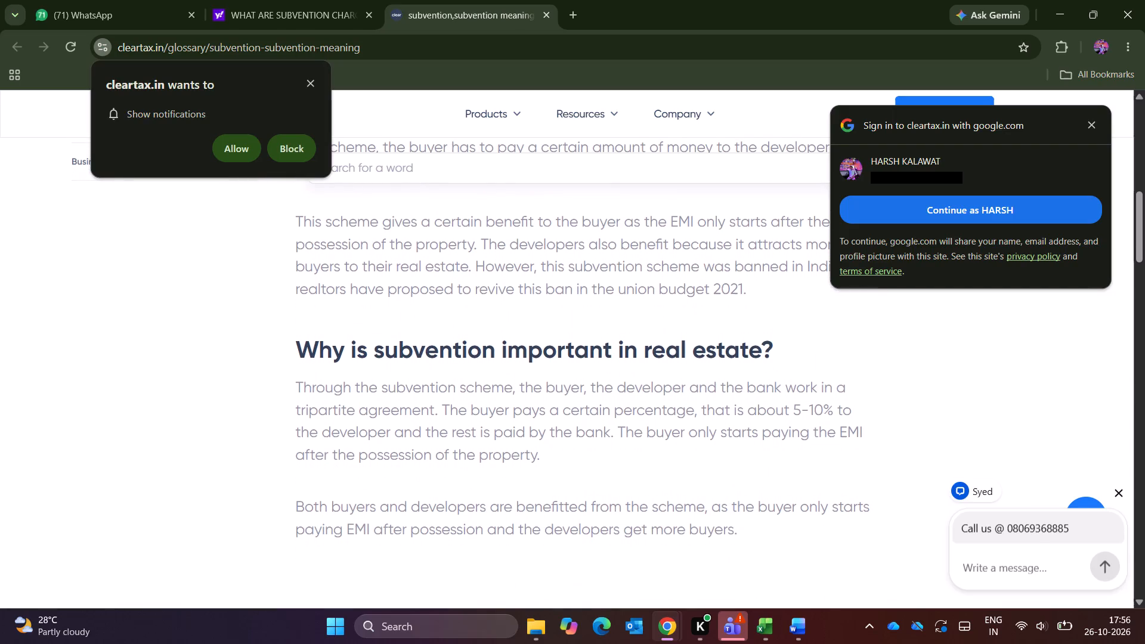
scroll(386, 372, down, 2)
Read the closing paragraph of the cleartax subvention page and dismiss the Google sign-in prompt.
scroll(386, 372, down, 2)
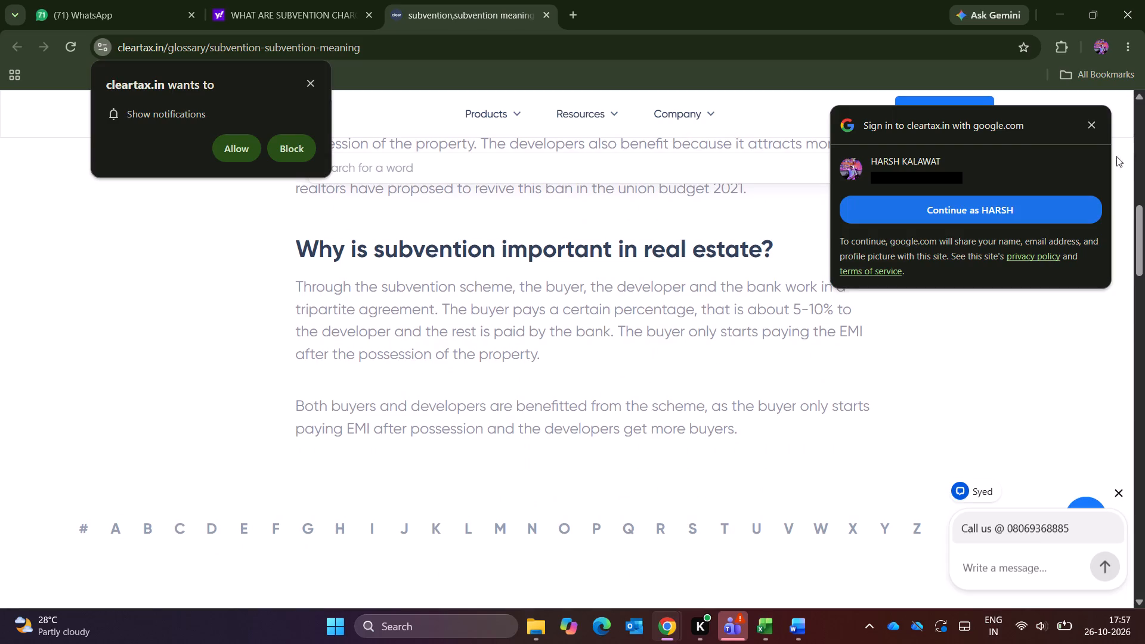
click(1094, 126)
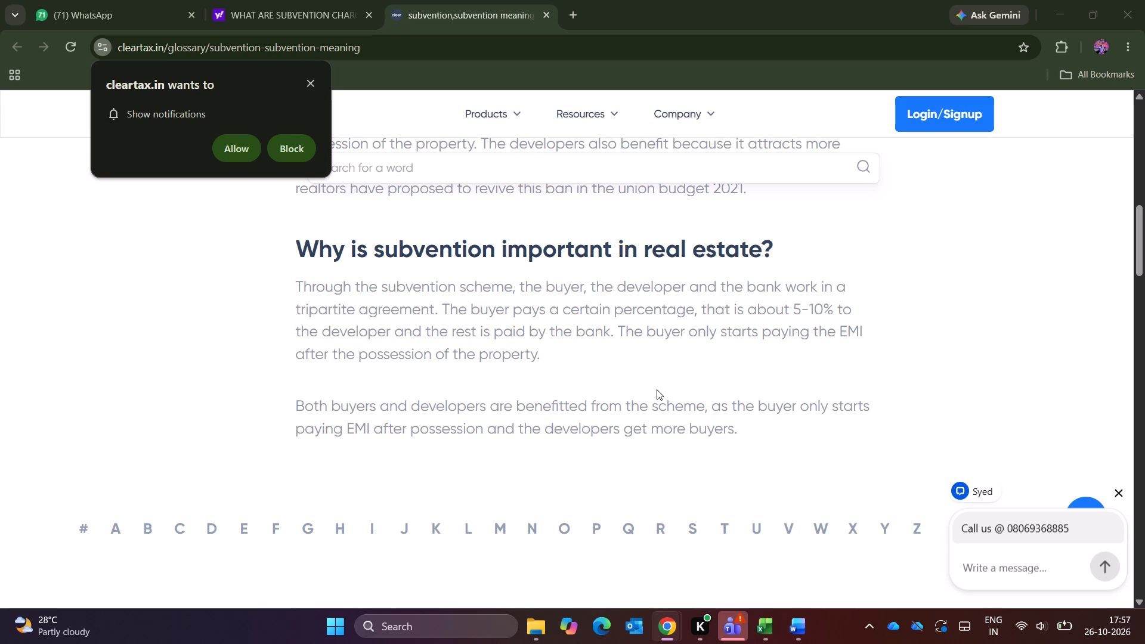
Switch to the Findoc-finserv workbook and total the As per TB column in Sheet10's Grand Total row.
key(alt+Tab)
key(Left)
key(Left)
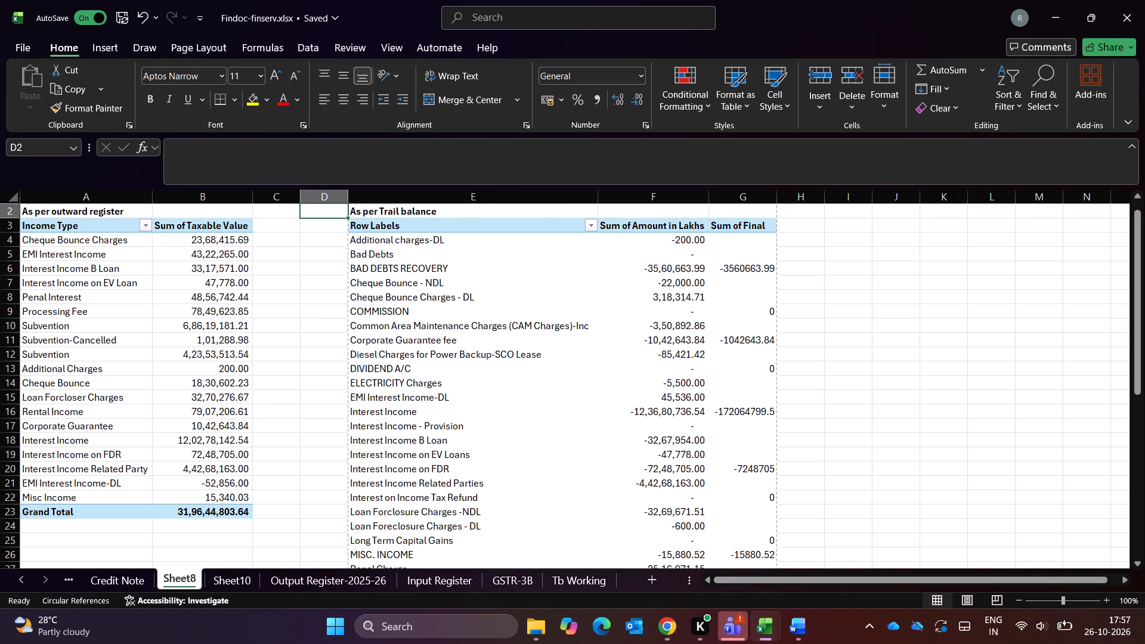
key(ctrl+Page_Down)
key(Left)
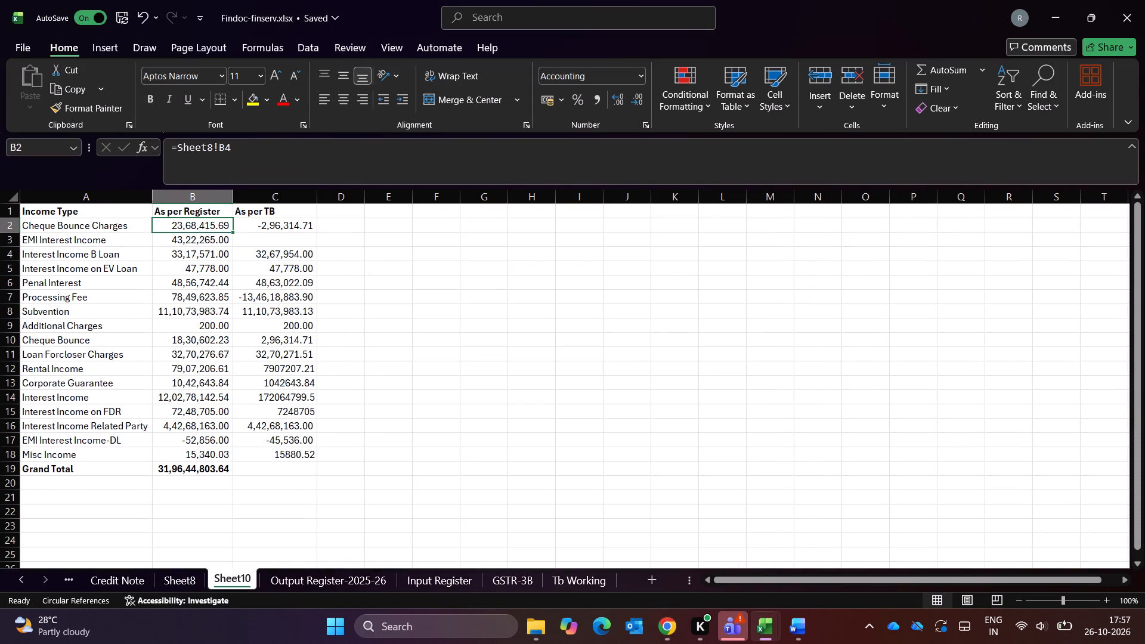
key(Right)
key(Down)
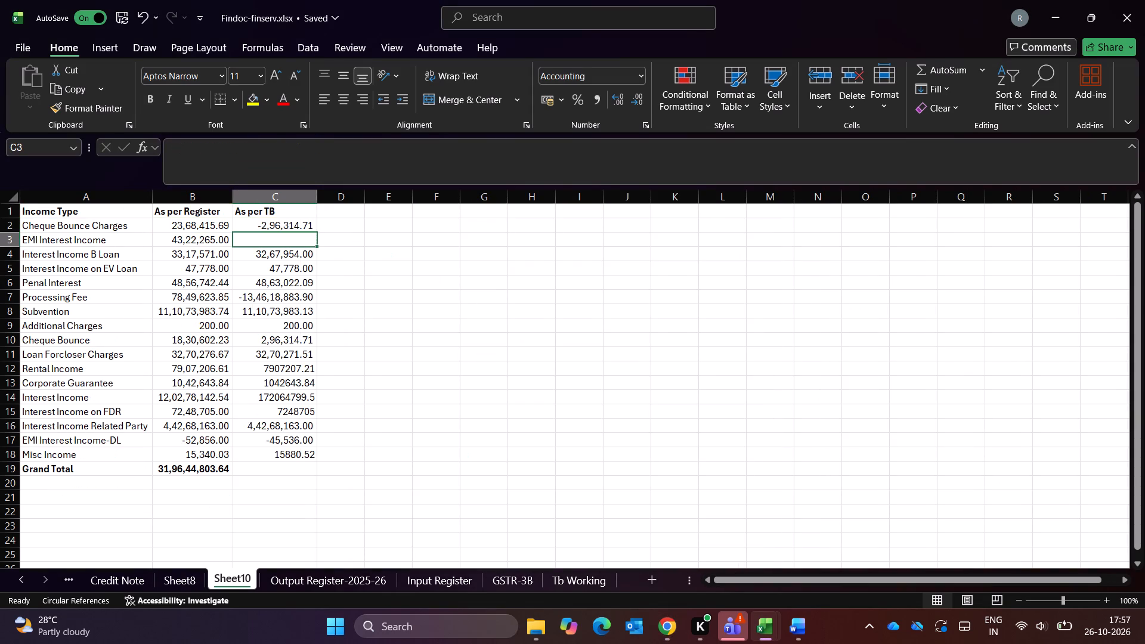
key(Down)
key(Up)
key(Up)
key(ctrl+shift+Down)
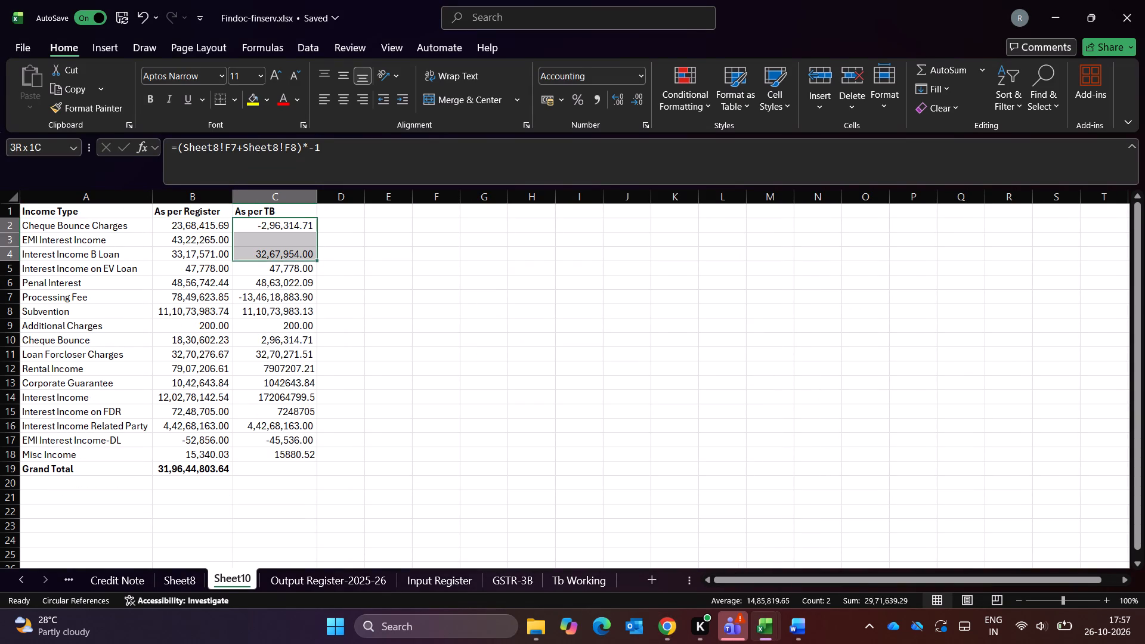
key(shift+Down)
key(shift+Down)
key(ctrl+shift+Down)
key(shift+Down)
key(alt+equal)
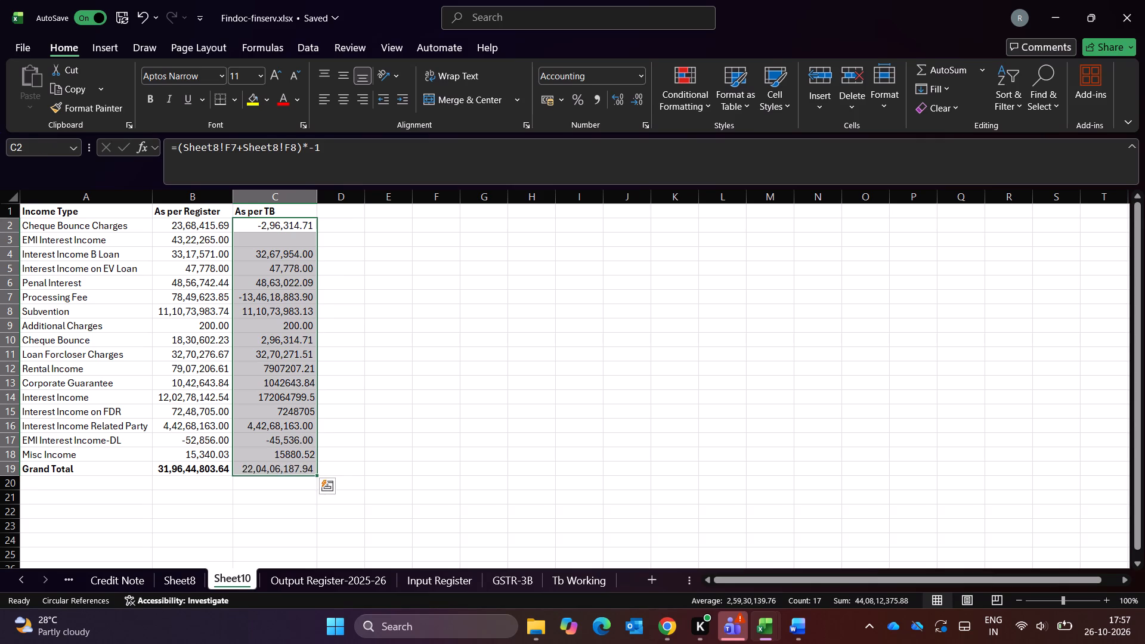
key(Escape)
Add the heading "Diff." in D1, beside the As per TB column.
key(Up)
key(Up)
key(Up)
key(Down)
key(Down)
key(Up)
key(Up)
key(Right)
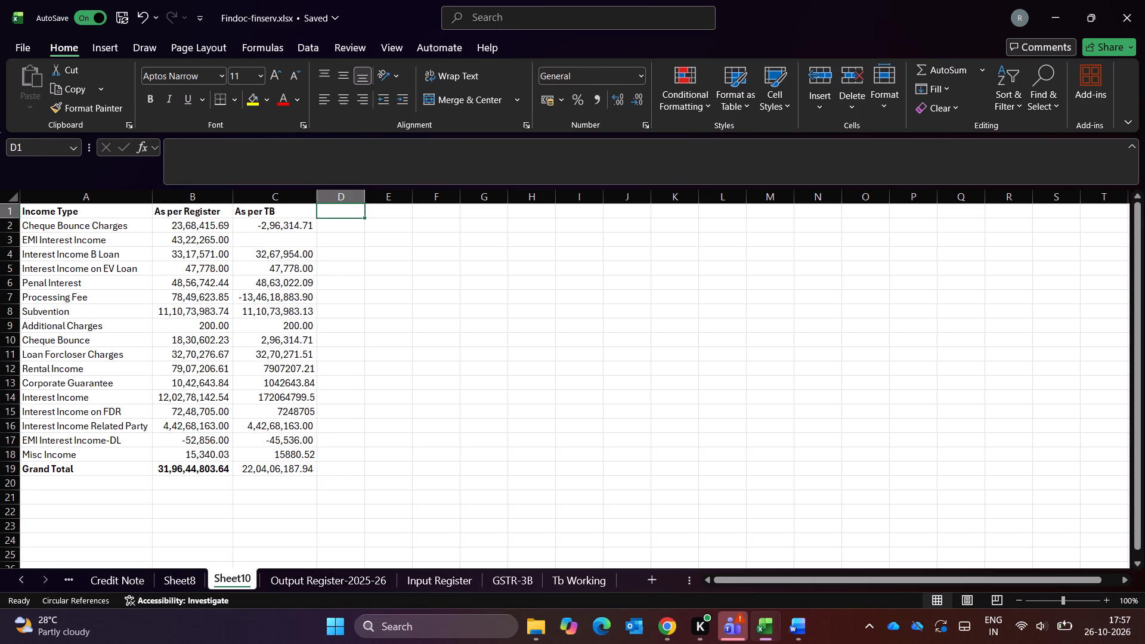
key(backslash)
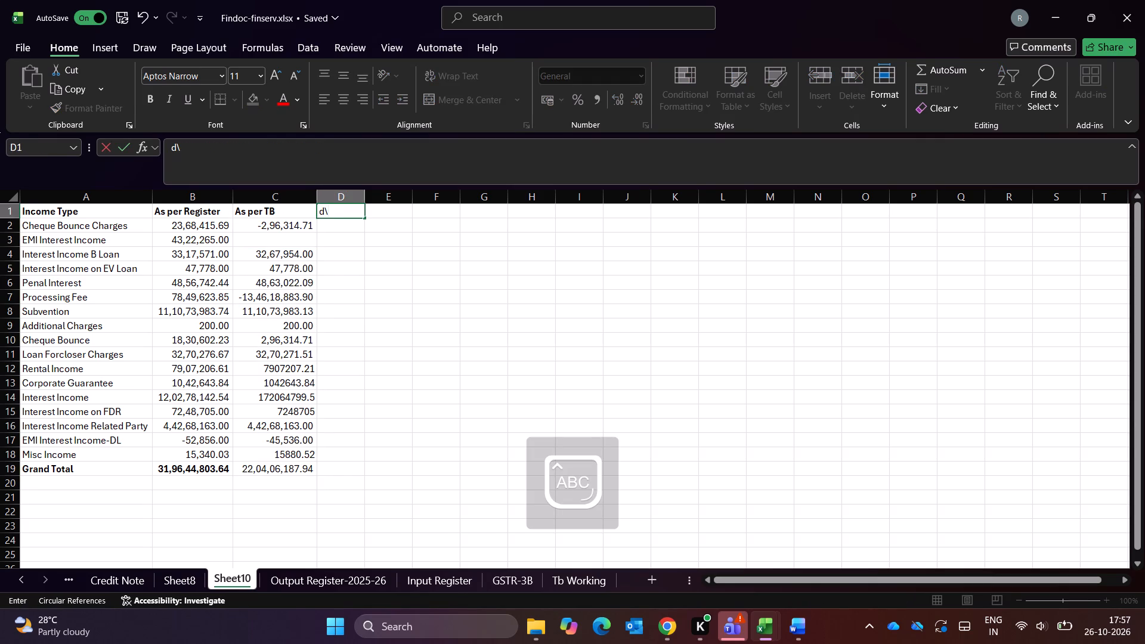
key(BackSpace)
key(BackSpace)
key(period)
key(Return)
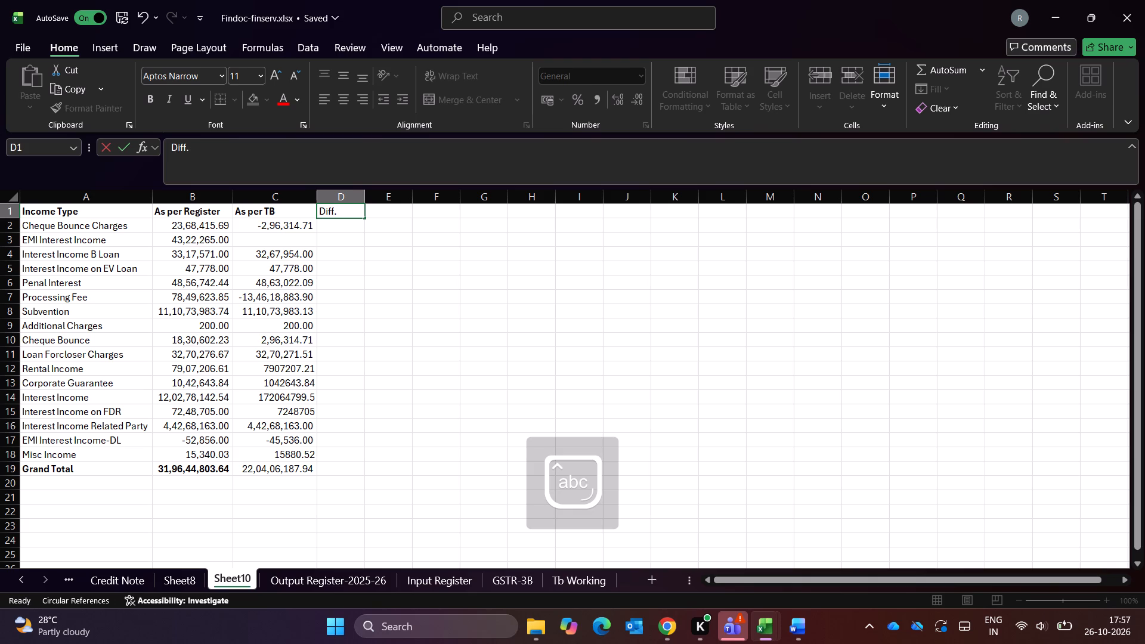
Calculate register minus TB in the Diff. column with =B2-C2 and fill it down through the Misc Income row.
key(equal)
key(Left)
key(Left)
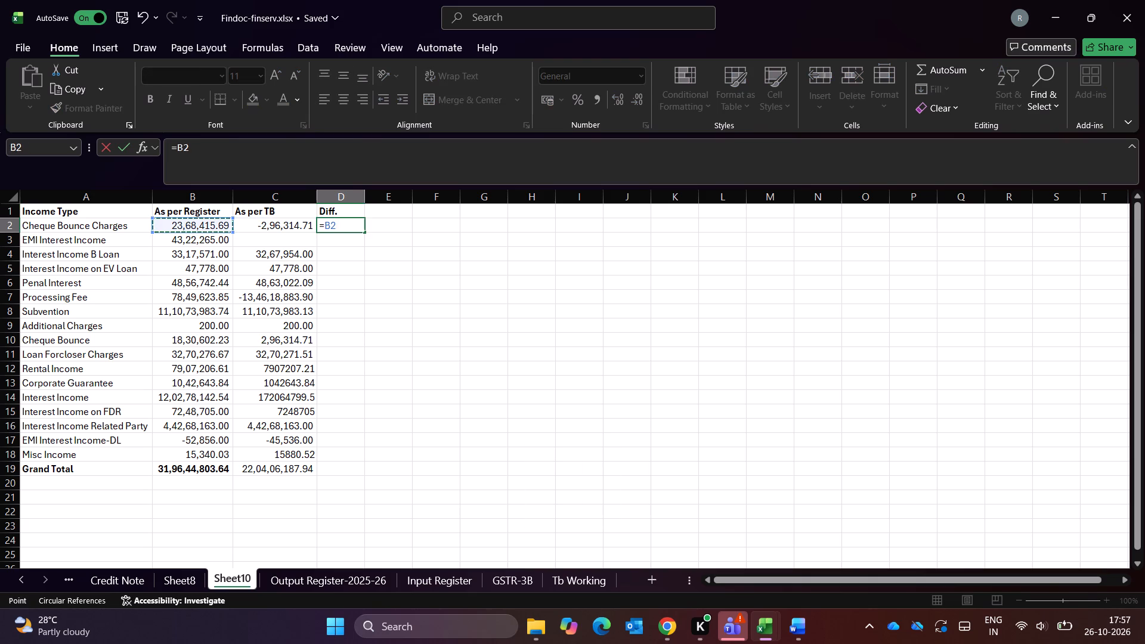
key(minus)
key(Left)
key(Return)
key(Left)
key(Down)
key(Down)
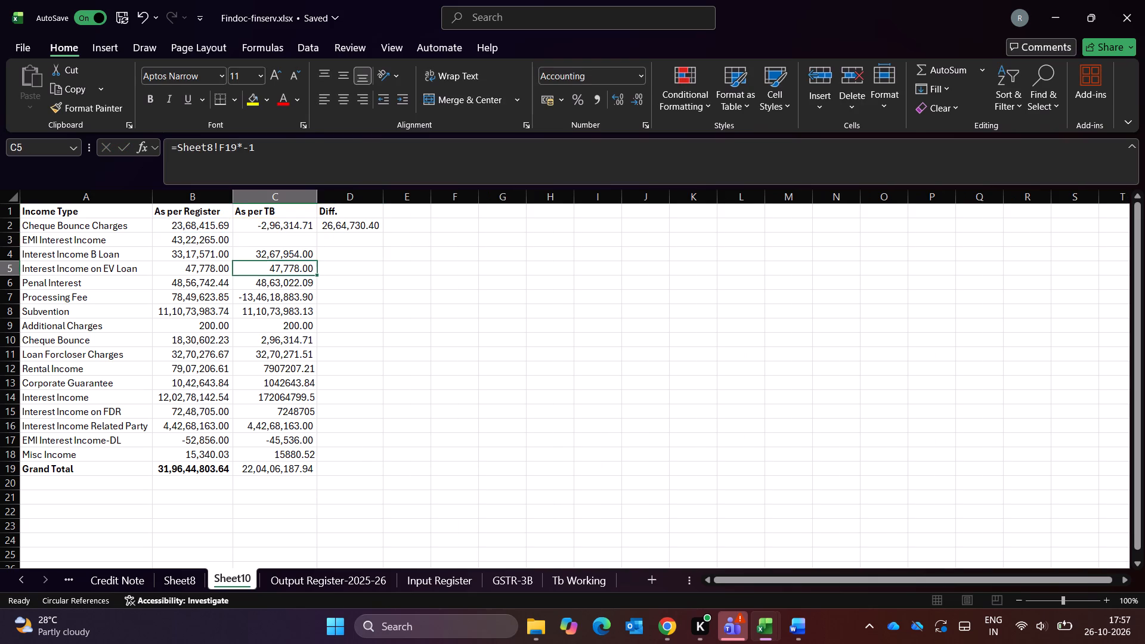
key(ctrl+Down)
key(Up)
key(Right)
key(ctrl+shift+Up)
key(ctrl+d)
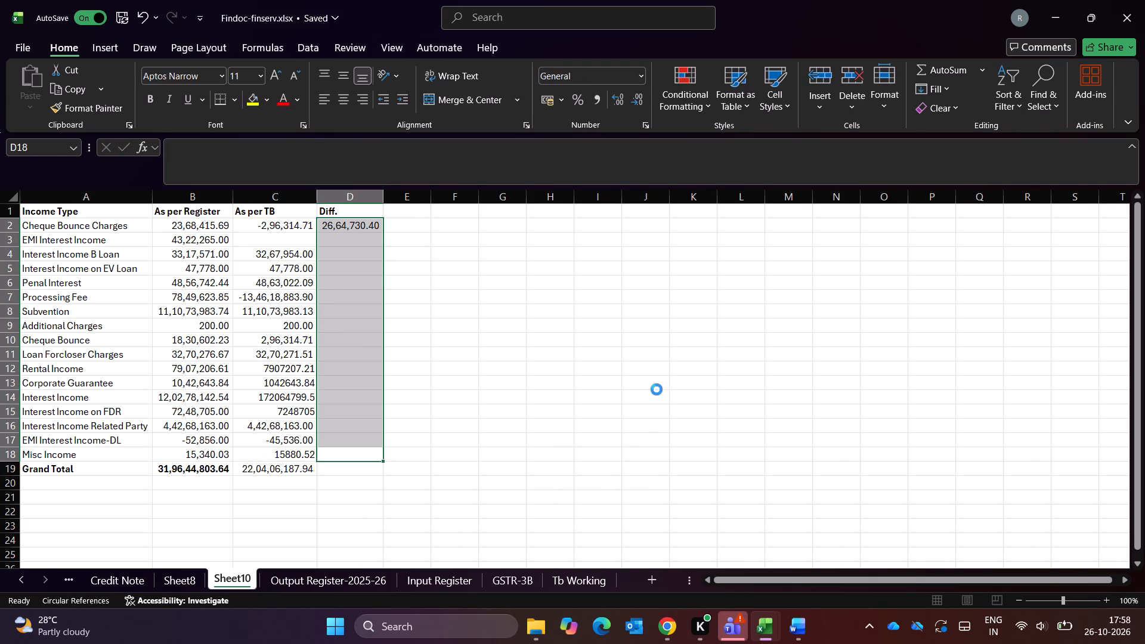
Auto-fit the width of the Diff. column to its values in rows 2 to 18.
key(ctrl+Up)
key(Down)
key(ctrl+shift+Down)
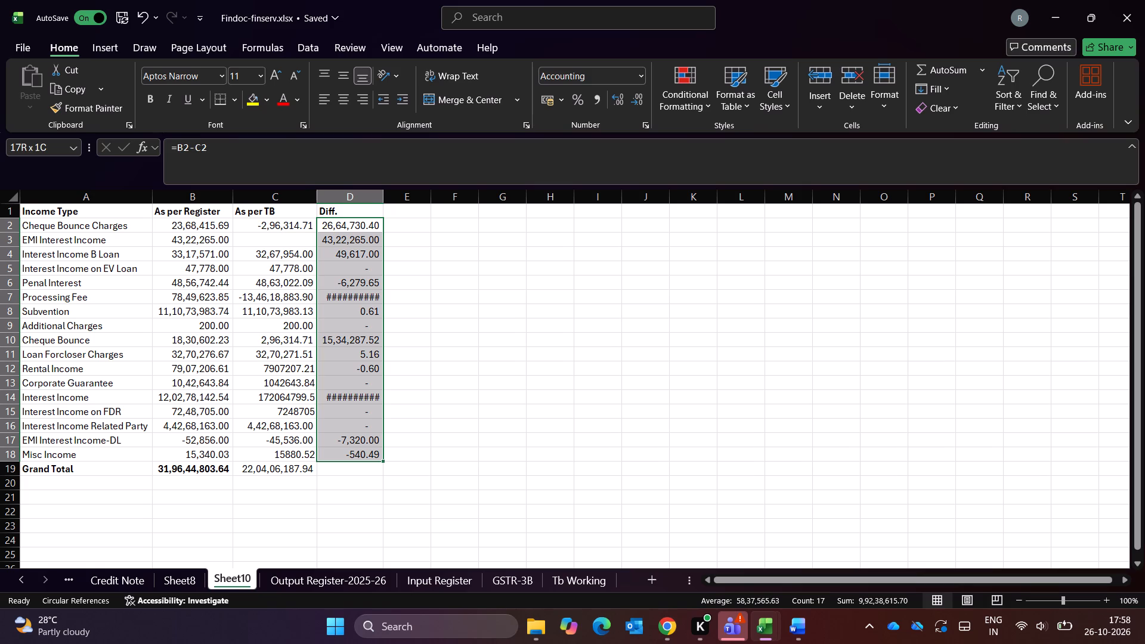
text(hoi)
key(Escape)
Apply all borders to the reconciliation table A1:D19, from the headings through the Grand Total row.
key(Up)
key(Up)
key(ctrl+Left)
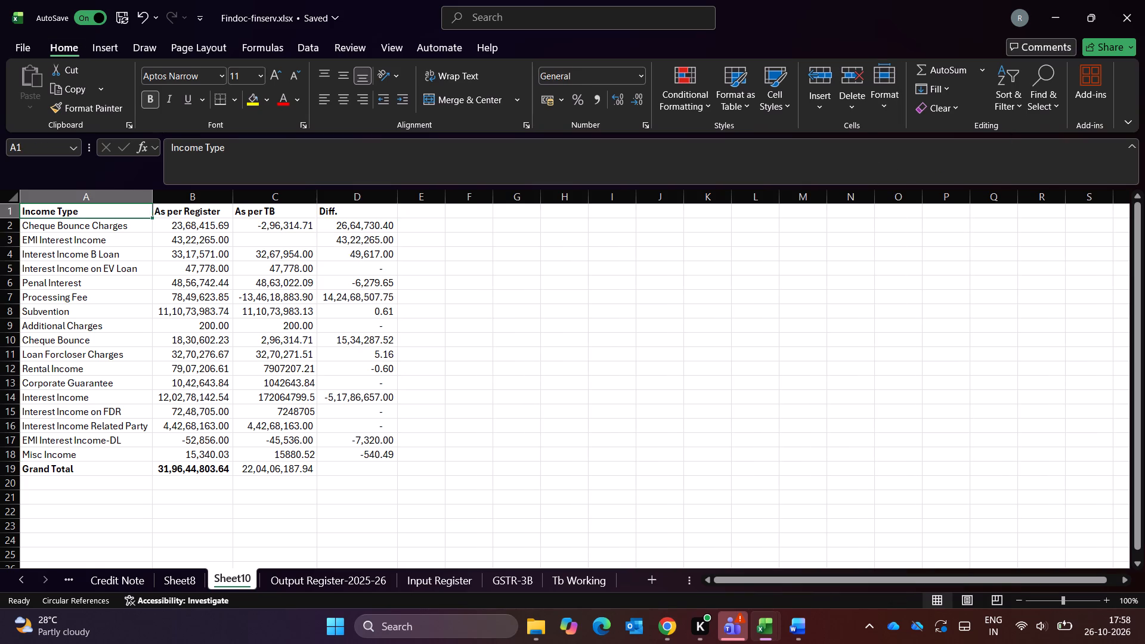
key(shift+Right)
key(shift+Right)
key(shift+Right)
key(ctrl+shift+Down)
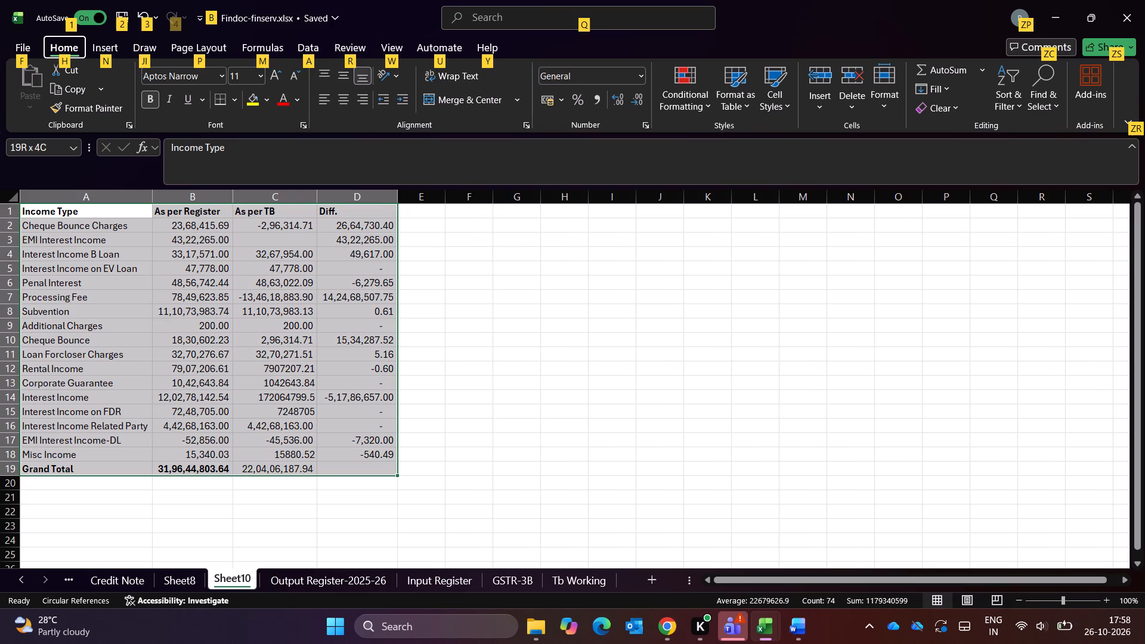
text(hba)
key(Escape)
Fill the heading row A1:D1 with the lightest dark-blue theme tint.
key(Up)
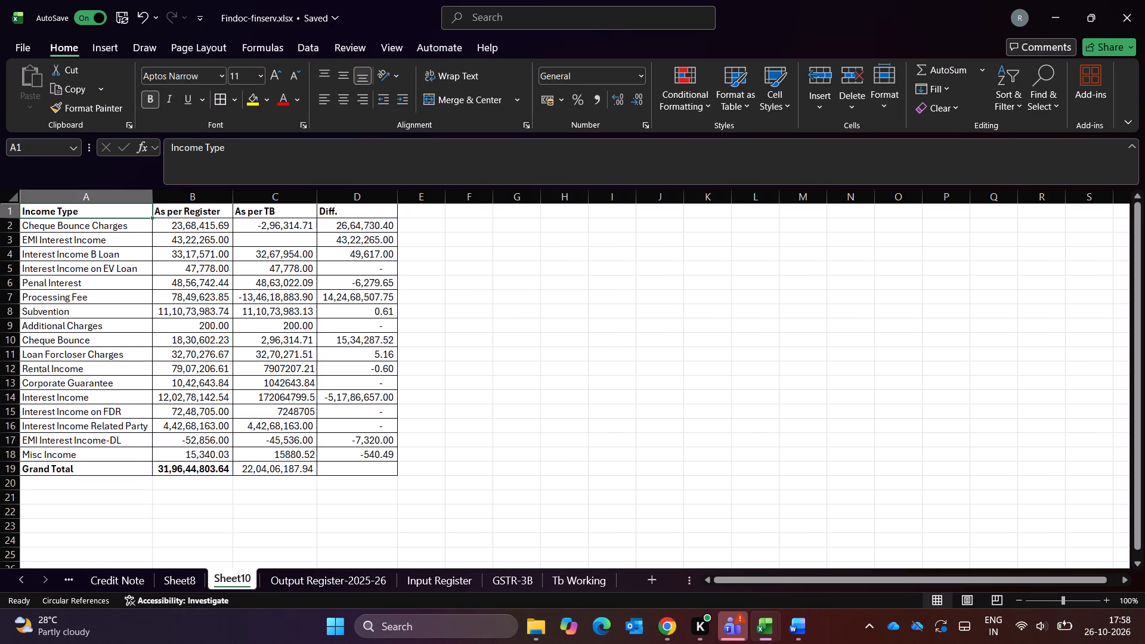
key(shift+Right)
key(shift+Right)
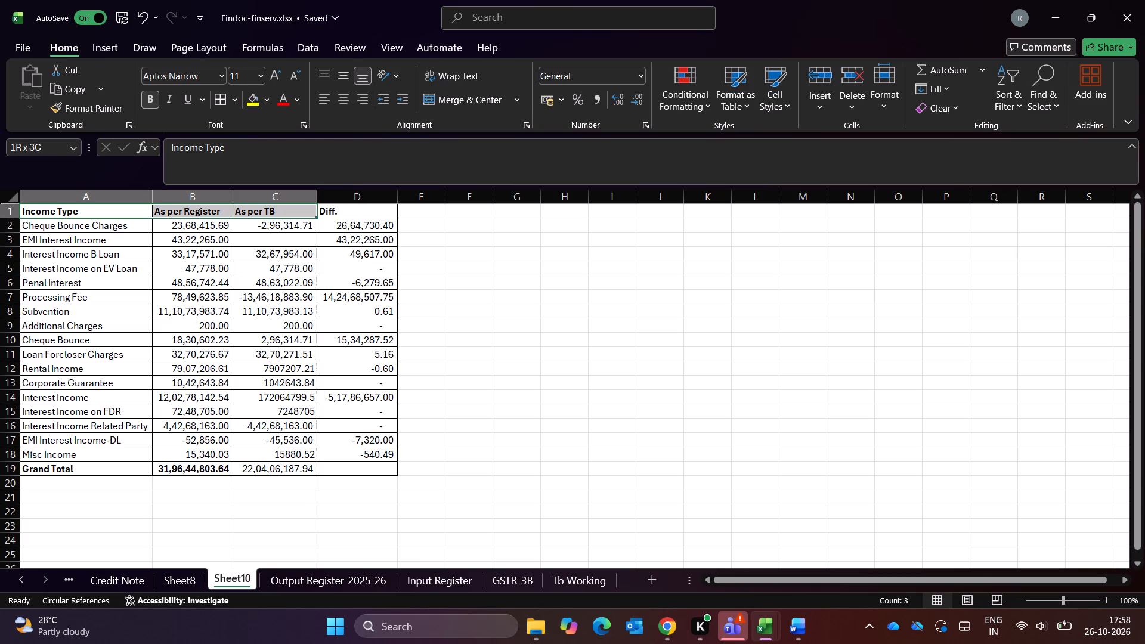
key(shift+Right)
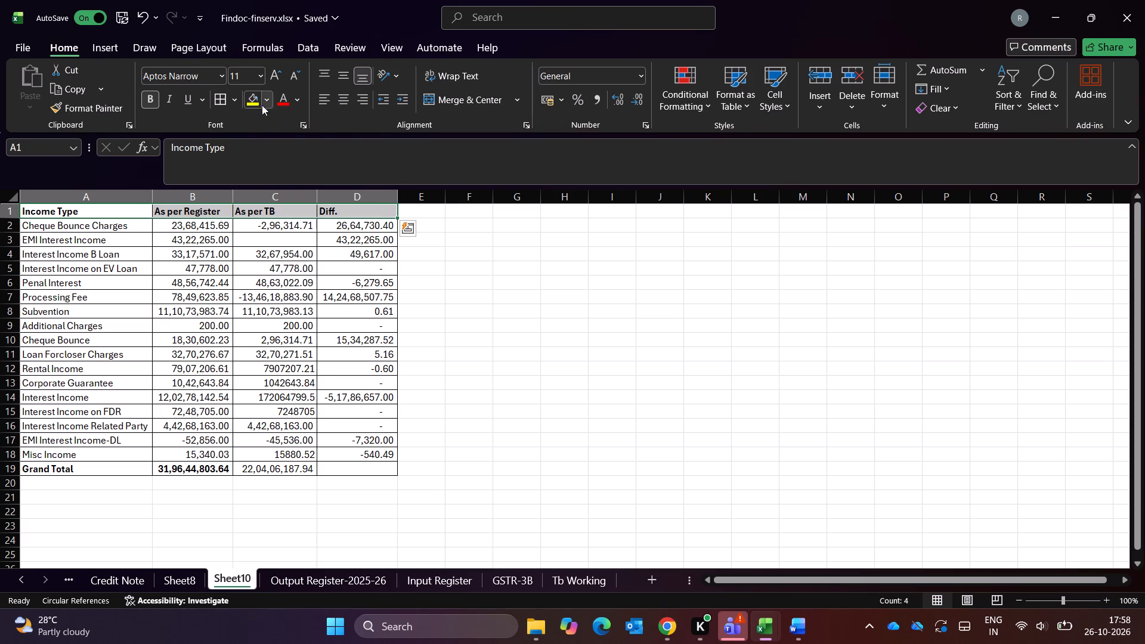
click(267, 104)
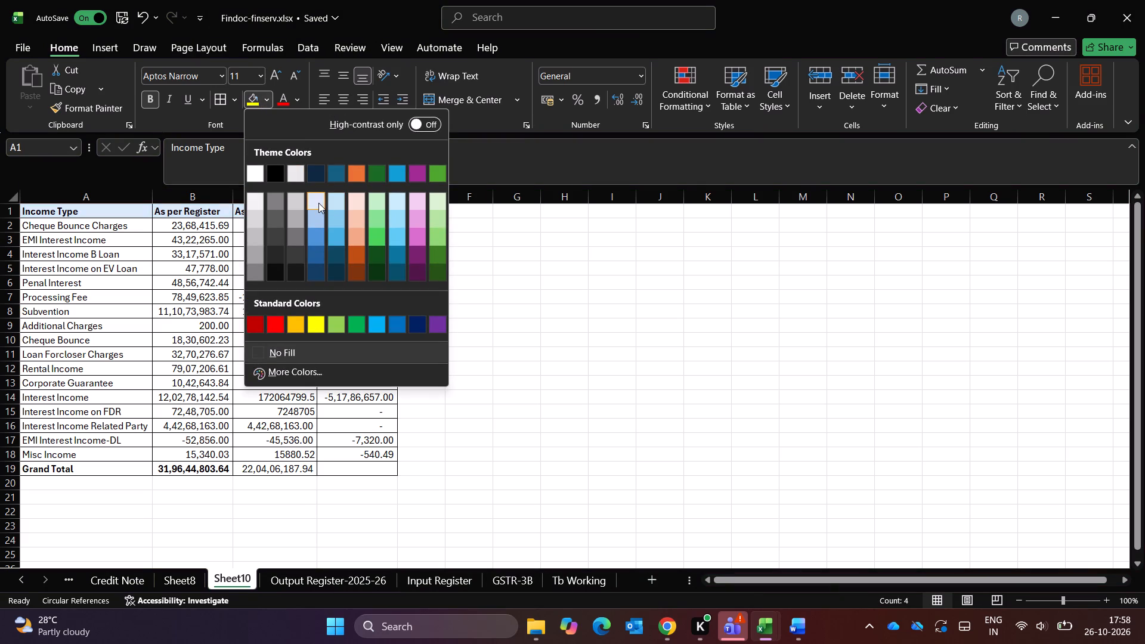
click(318, 203)
key(Escape)
Rename the "As per TB" heading in C1 as "As per Trial bal.".
key(Down)
key(Down)
key(Down)
key(Down)
key(ctrl+Down)
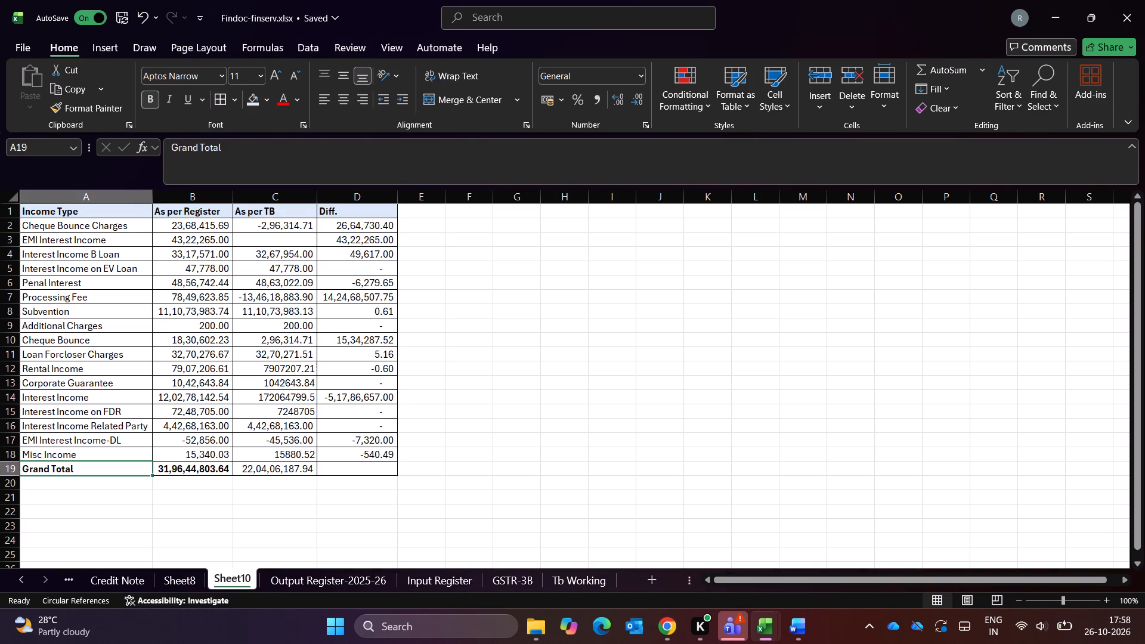
key(ctrl+Up)
key(ctrl+Up)
key(ctrl+Up)
key(Right)
key(Right)
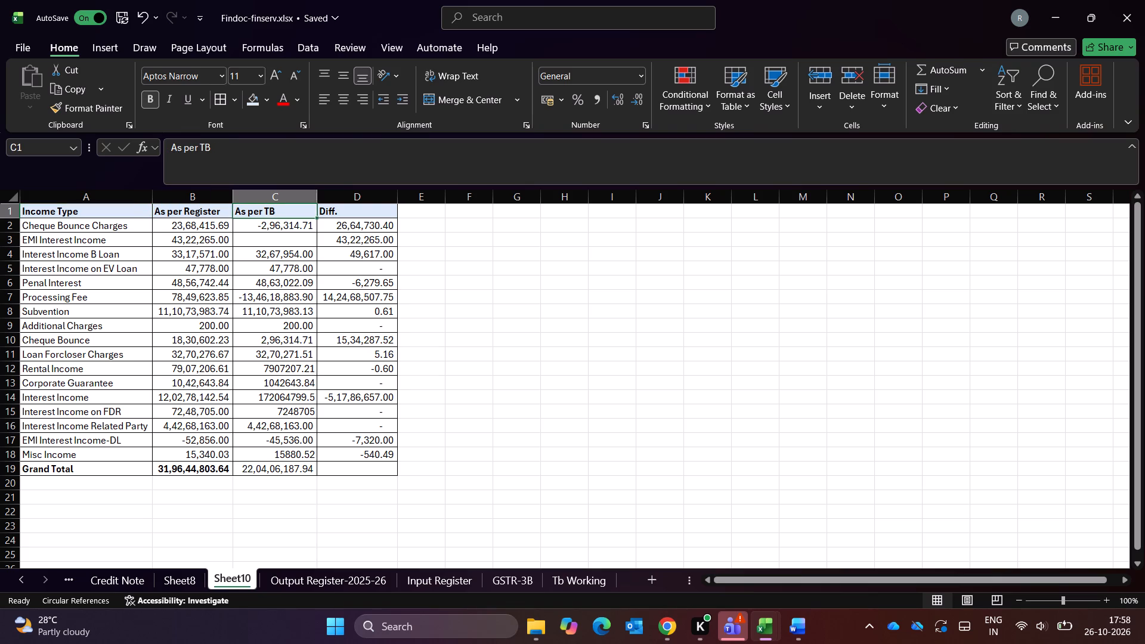
click(274, 156)
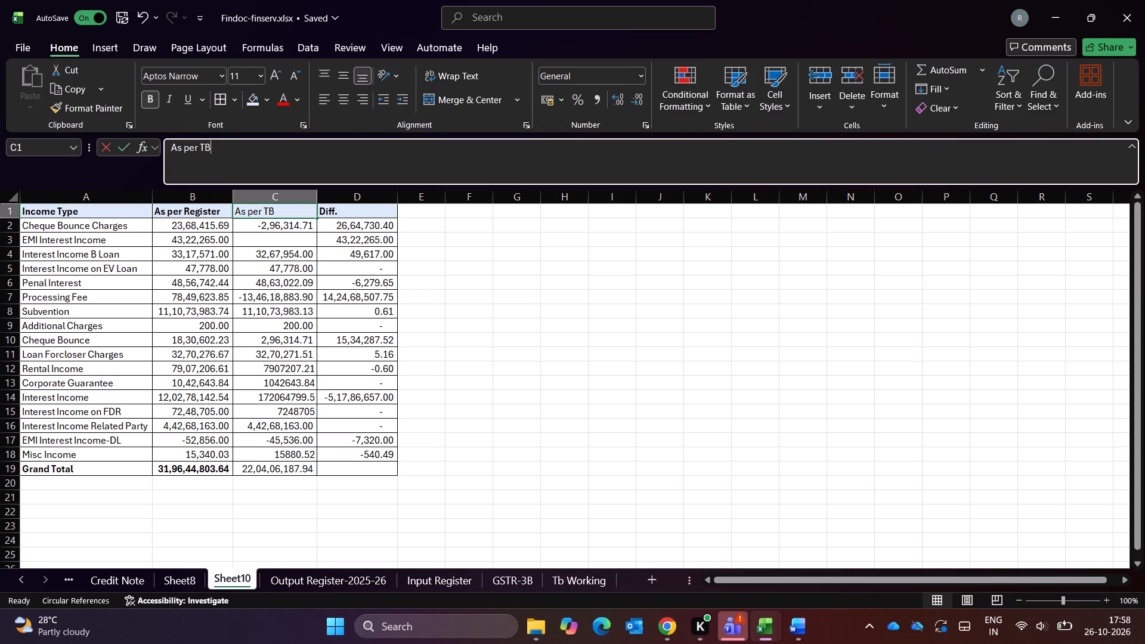
key(BackSpace)
text(rial balance)
key(Return)
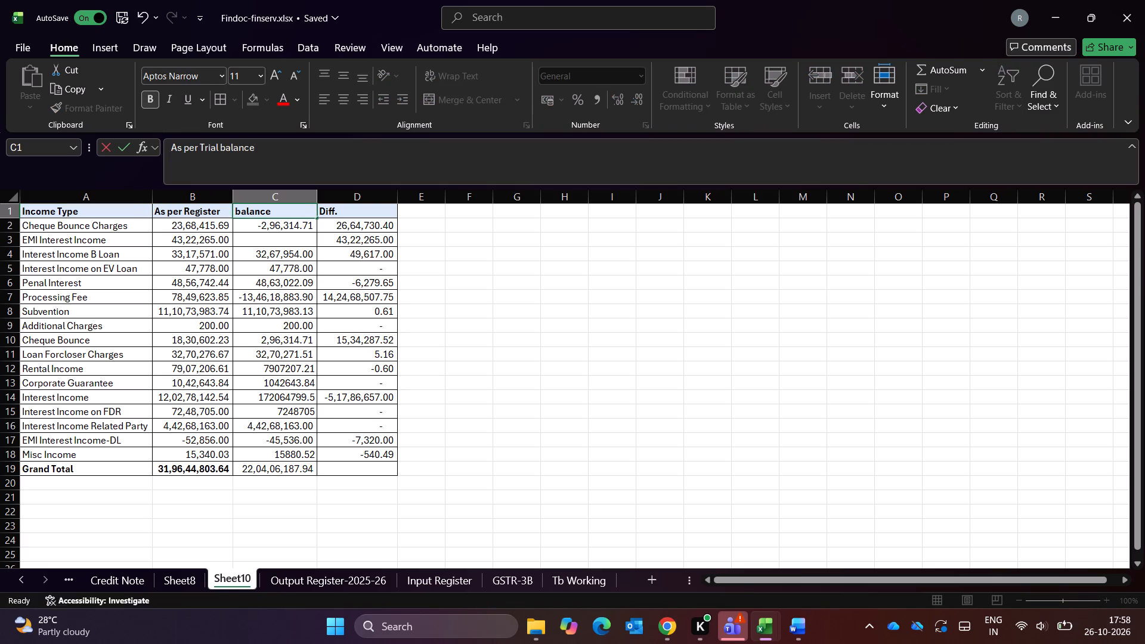
key(Up)
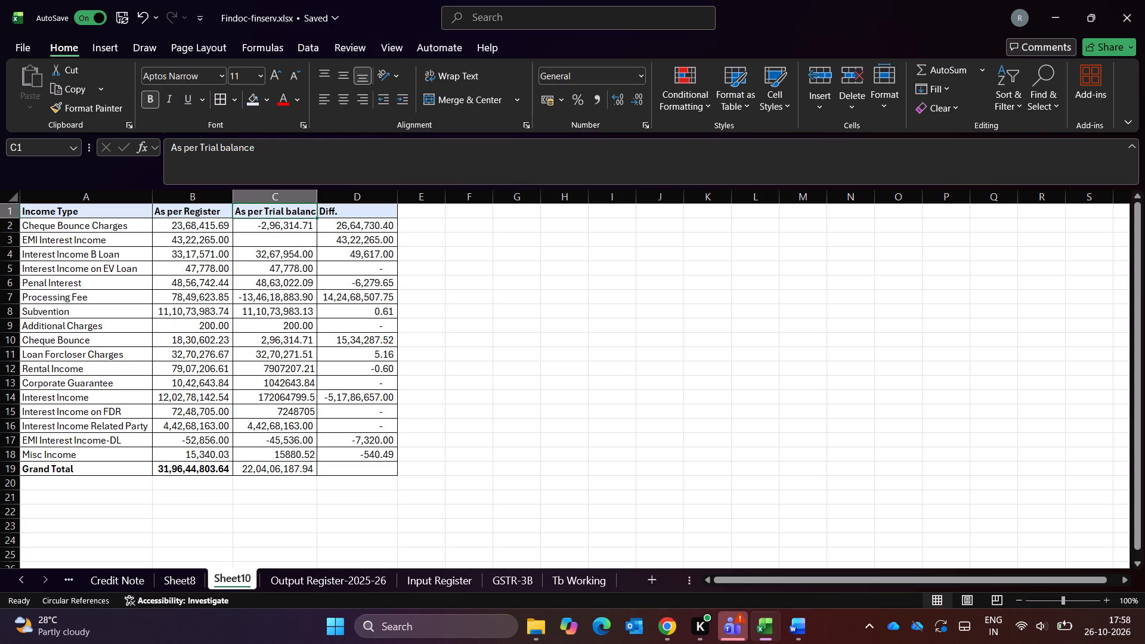
click(274, 156)
key(BackSpace)
key(BackSpace)
key(BackSpace)
key(BackSpace)
key(period)
key(Return)
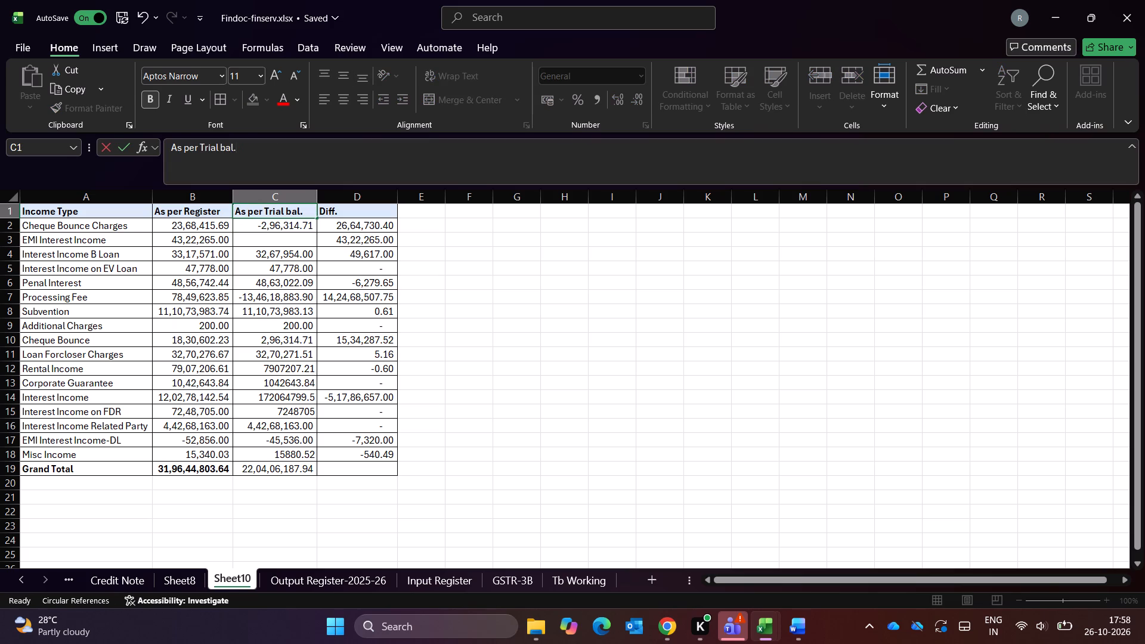
key(Escape)
Total the Diff. column in the Grand Total row with a sum of D2:D18.
key(Down)
key(Down)
key(ctrl+Down)
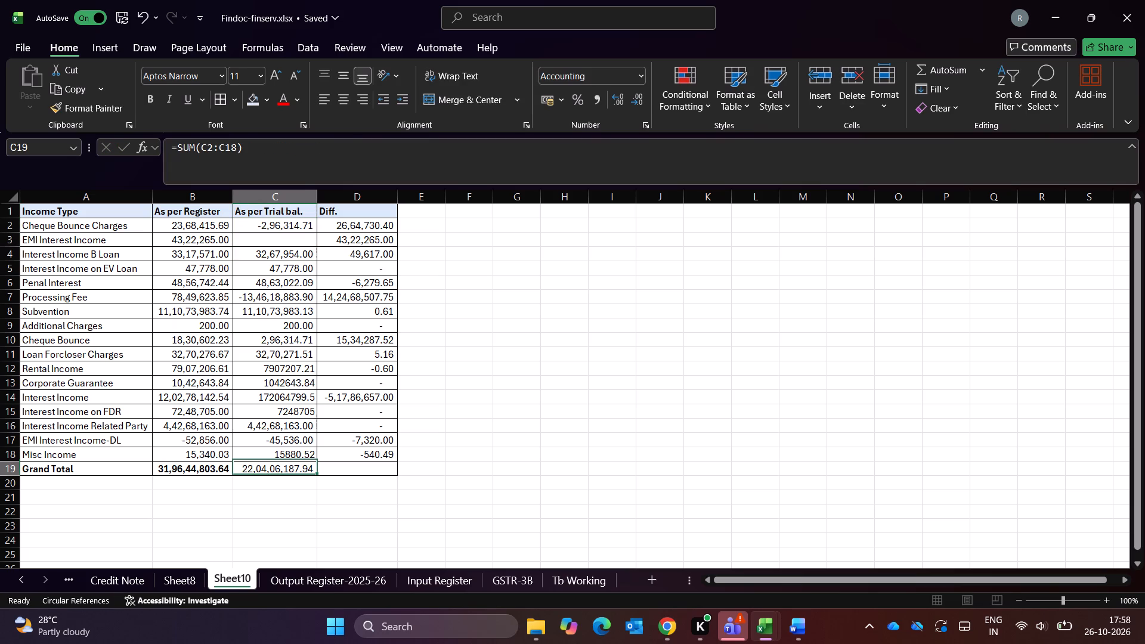
key(Right)
key(Up)
key(ctrl+Up)
key(Down)
key(ctrl+shift+Down)
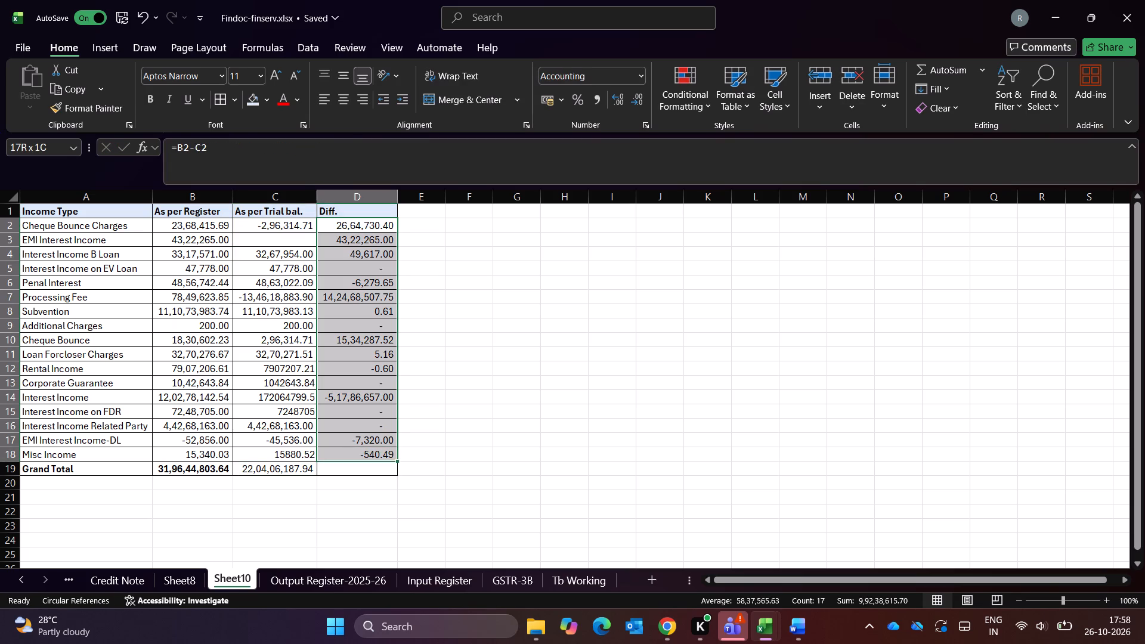
key(shift+Down)
key(alt+equal)
key(Escape)
Examine the differences between register and trial balance down the Diff. column for each income type.
key(Up)
key(Up)
key(Down)
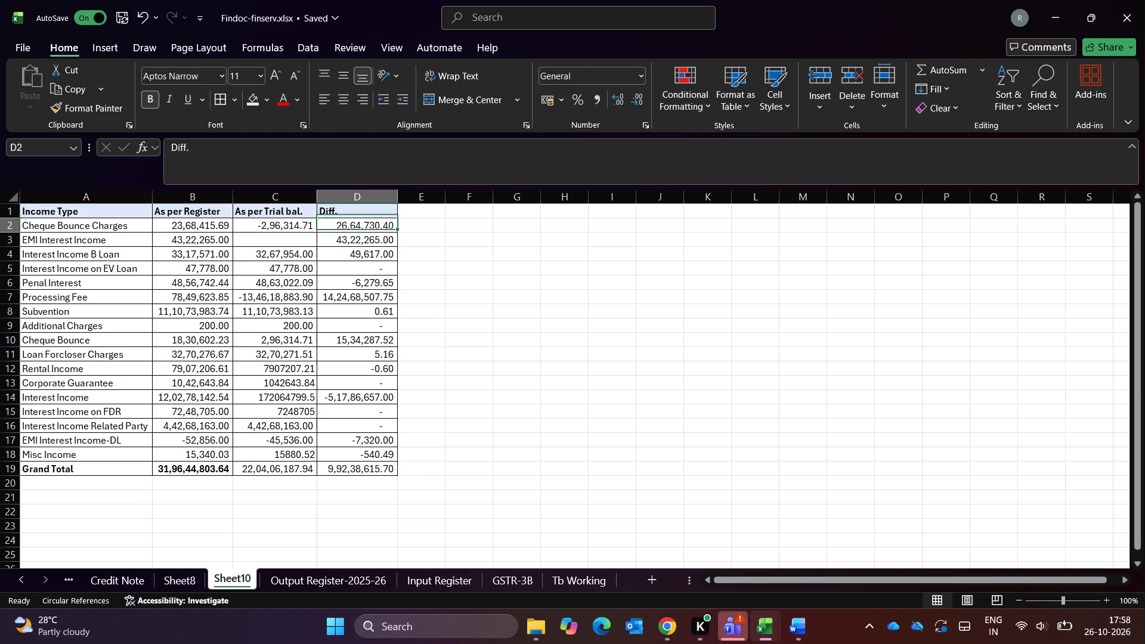
key(Down)
key(Down)
key(Down)
key(Down)
key(Down)
key(ctrl+Down)
key(Up)
key(Up)
key(Up)
key(Up)
key(Up)
key(Up)
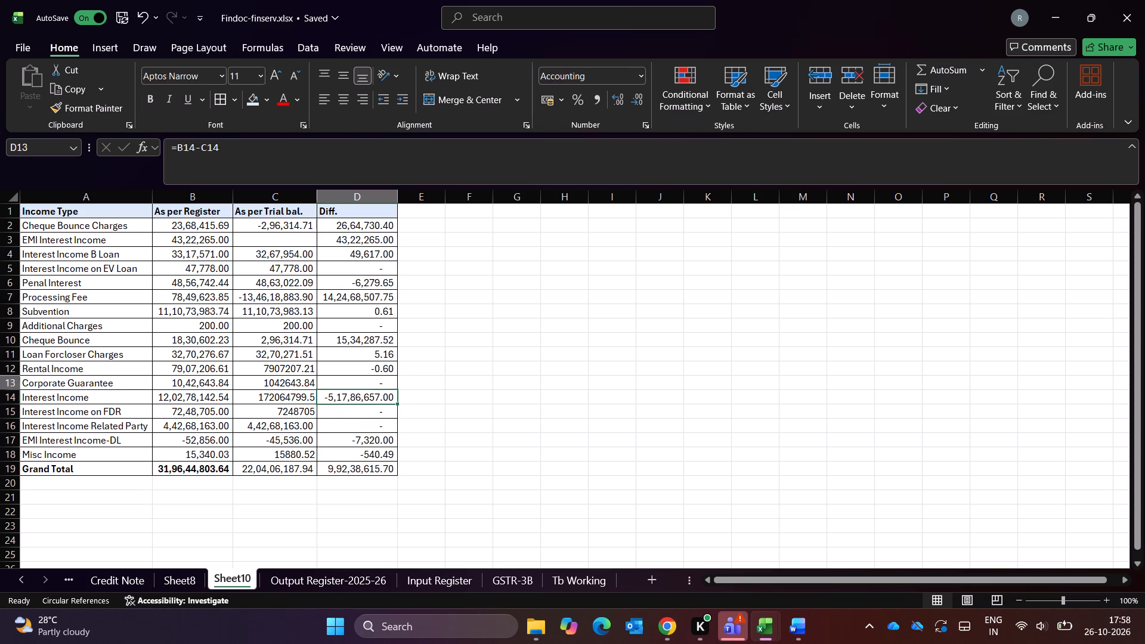
key(ctrl+Up)
key(Down)
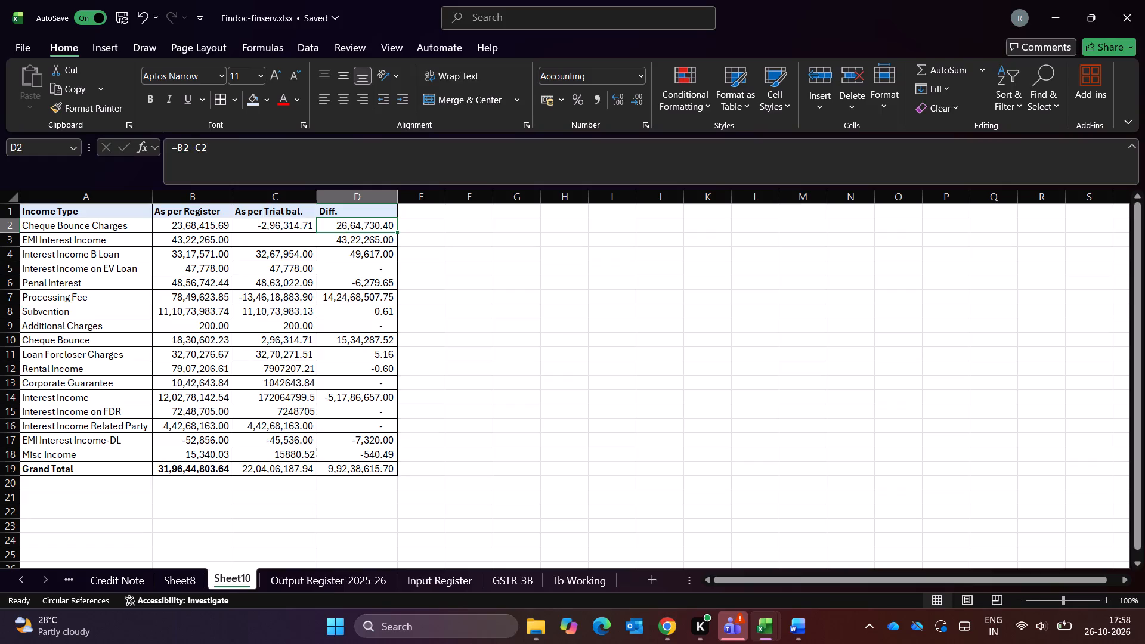
Filter the Tally GL column on the Tb Working sheet to show only the Interest Income ledger.
key(ctrl+Page_Down)
key(ctrl+Page_Down)
key(ctrl+Page_Down)
key(ctrl+Page_Down)
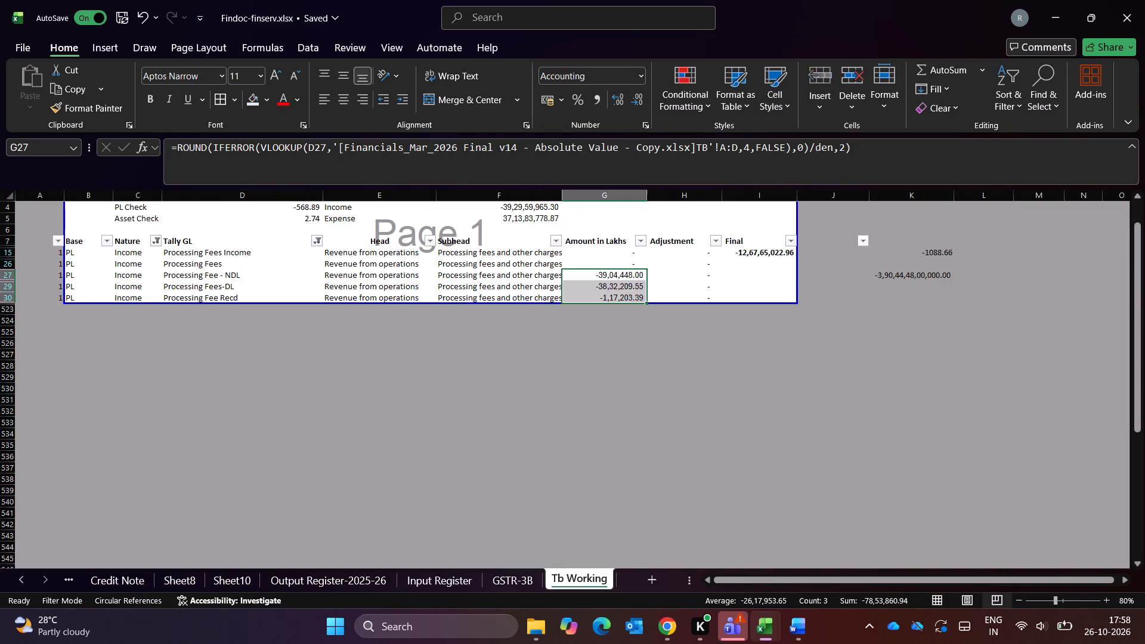
key(Left)
key(Left)
key(Left)
key(Up)
key(Up)
key(alt+Down)
key(Escape)
key(Up)
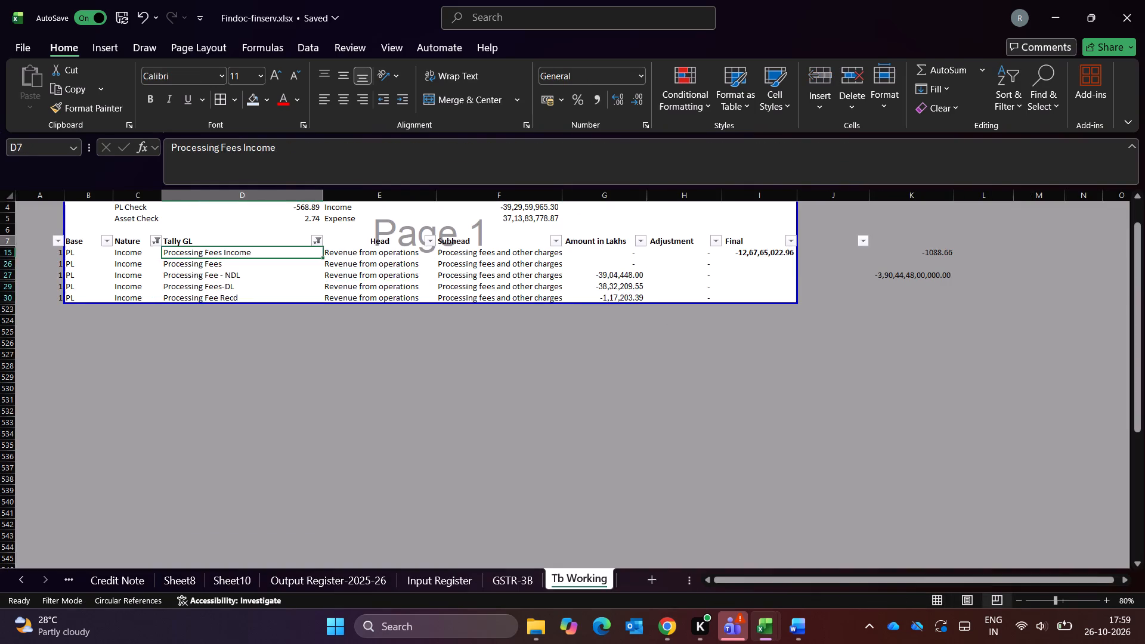
key(alt+Down)
key(alt+Down)
key(alt+Down)
key(alt+Down)
key(alt+Down)
key(alt+Down)
key(Down)
key(Down)
key(Down)
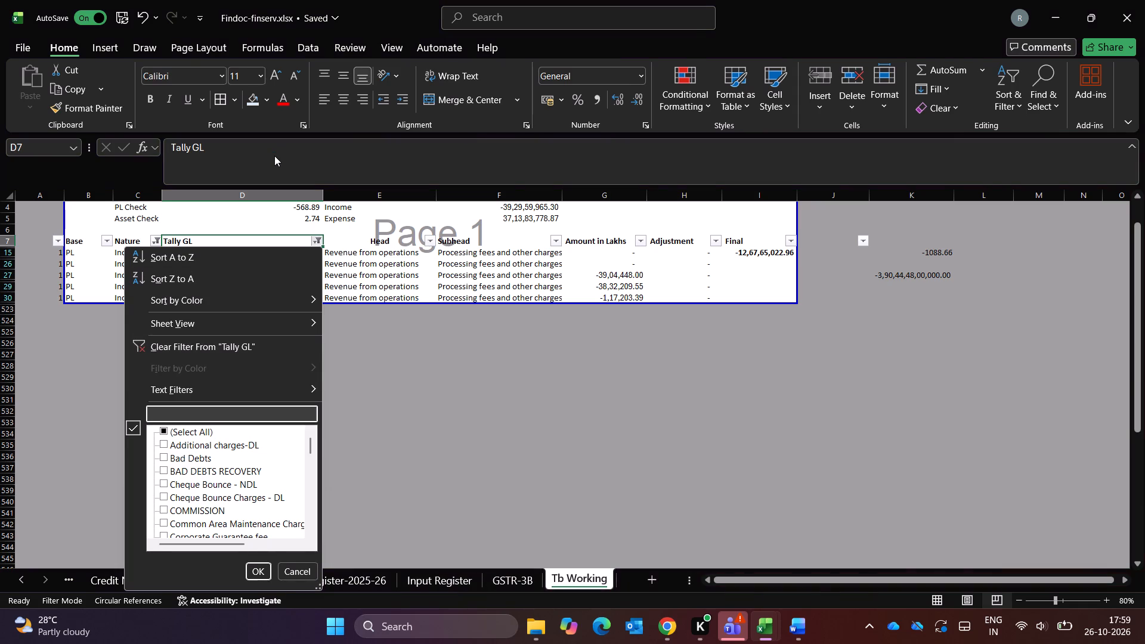
text(interst)
key(BackSpace)
key(BackSpace)
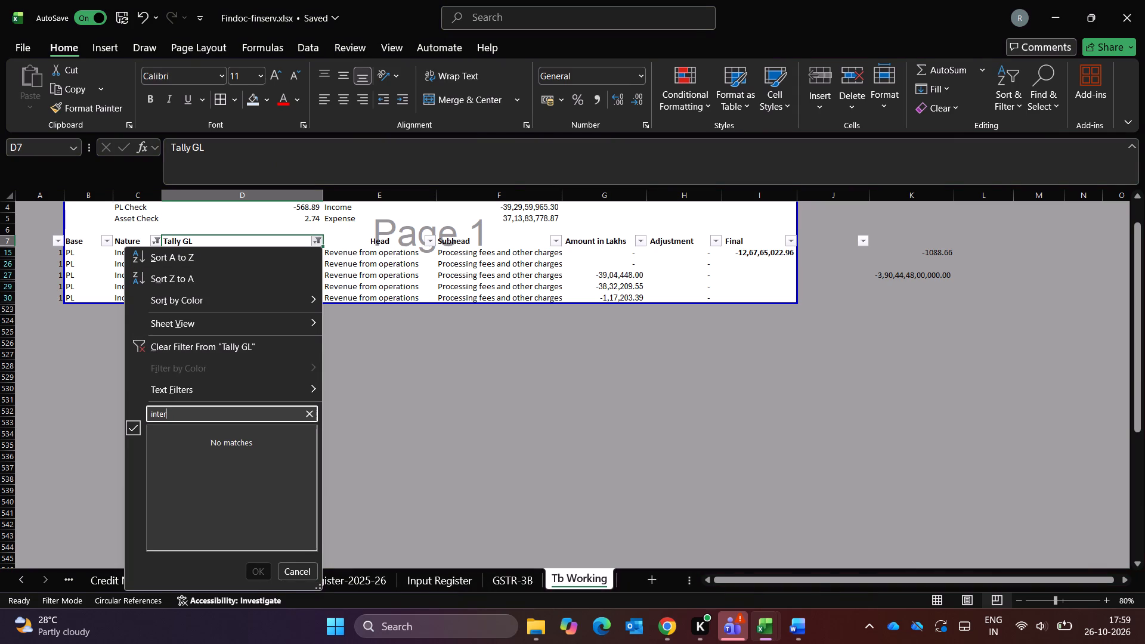
text(est)
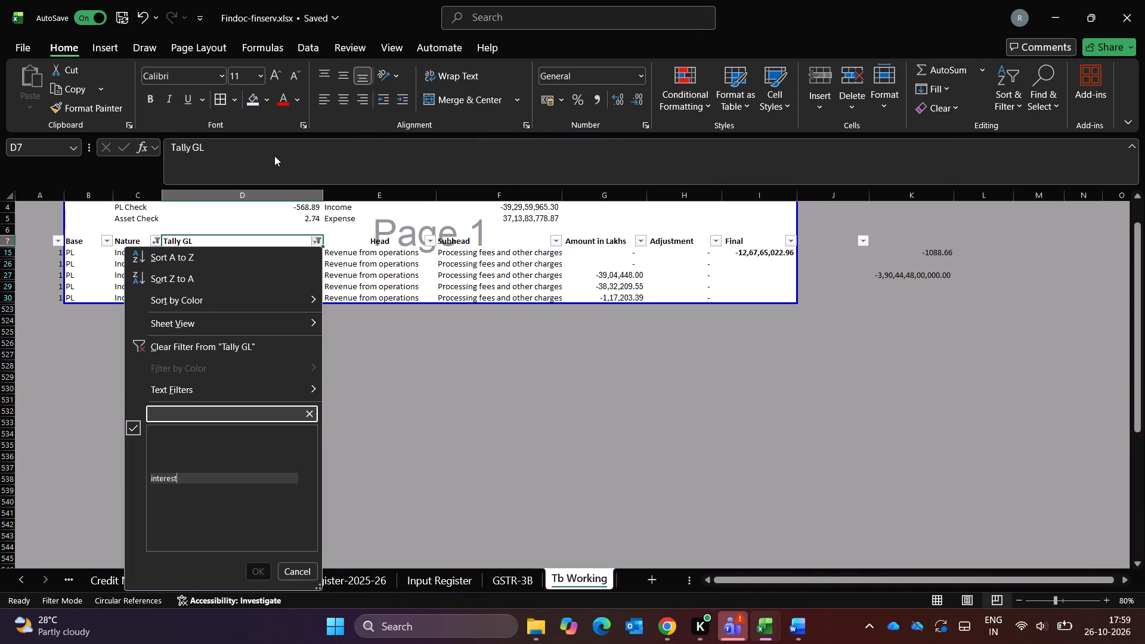
key(Down)
key(Down)
key(space)
key(Down)
key(Down)
key(Down)
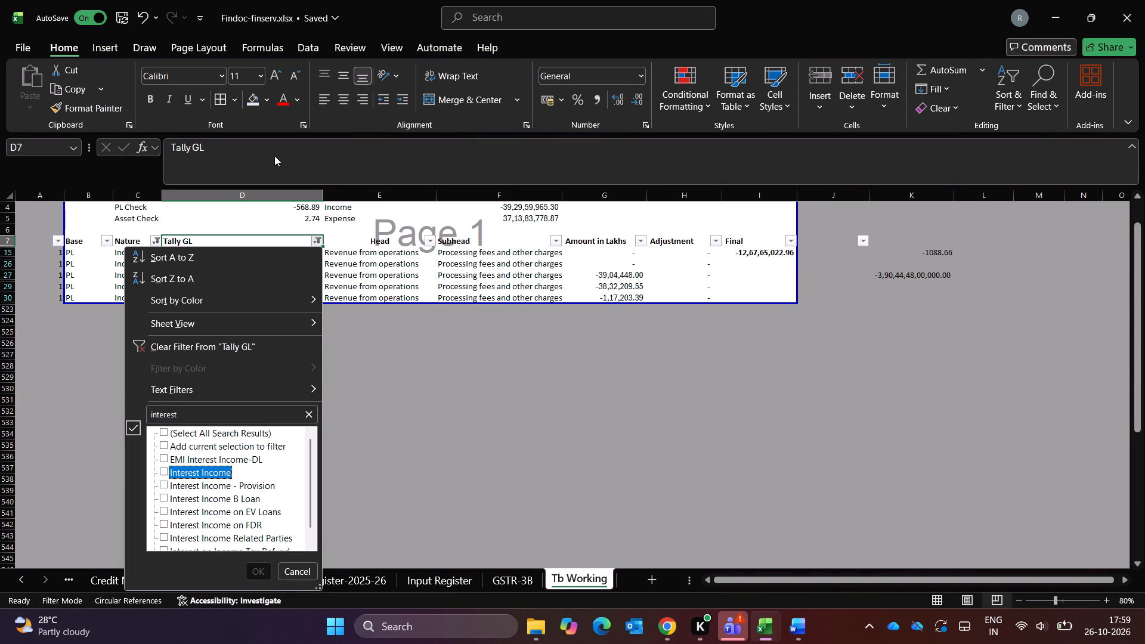
key(space)
key(Return)
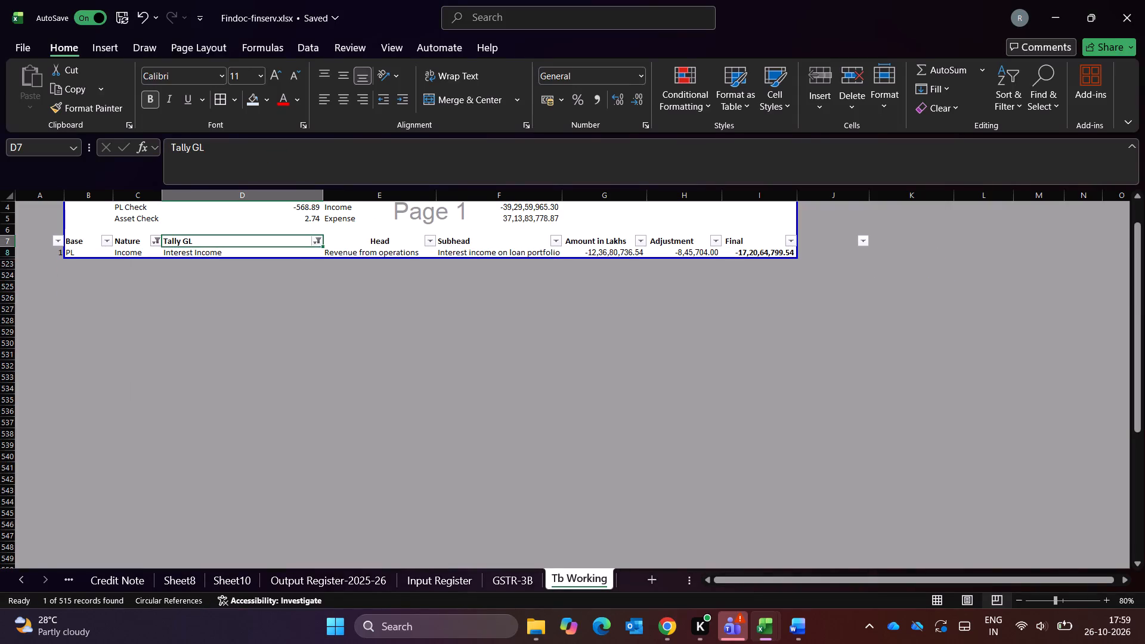
Review the income types on Sheet10 down to Interest Income and inspect its trial balance formula in C14.
key(ctrl+Page_Up)
key(ctrl+Page_Up)
key(ctrl+Page_Up)
key(ctrl+Page_Up)
key(ctrl+Page_Up)
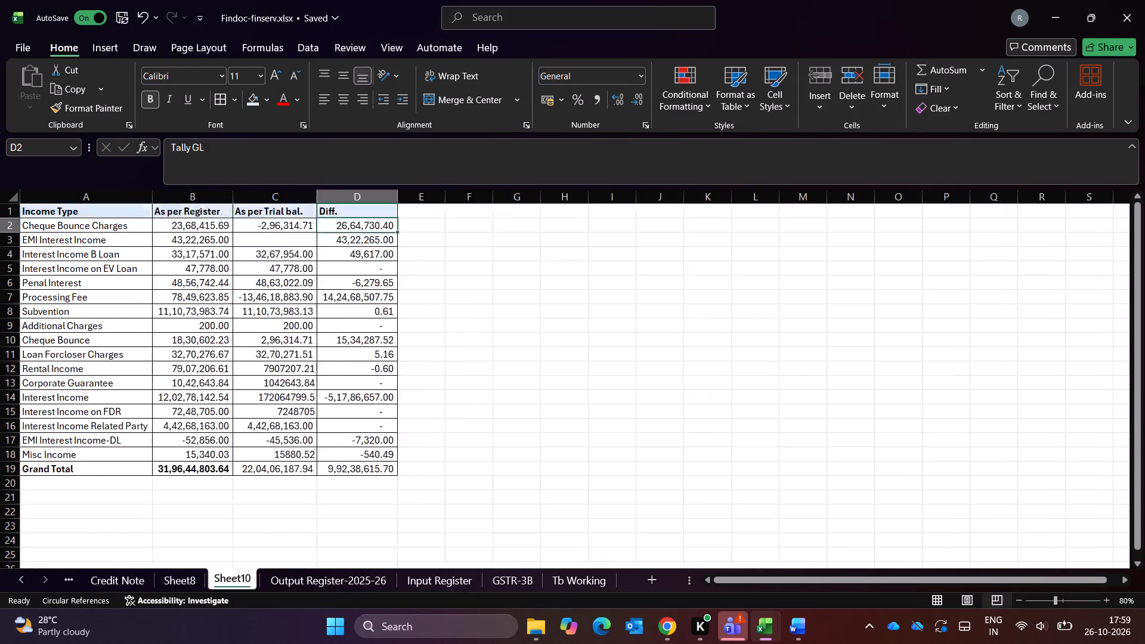
key(ctrl+Page_Down)
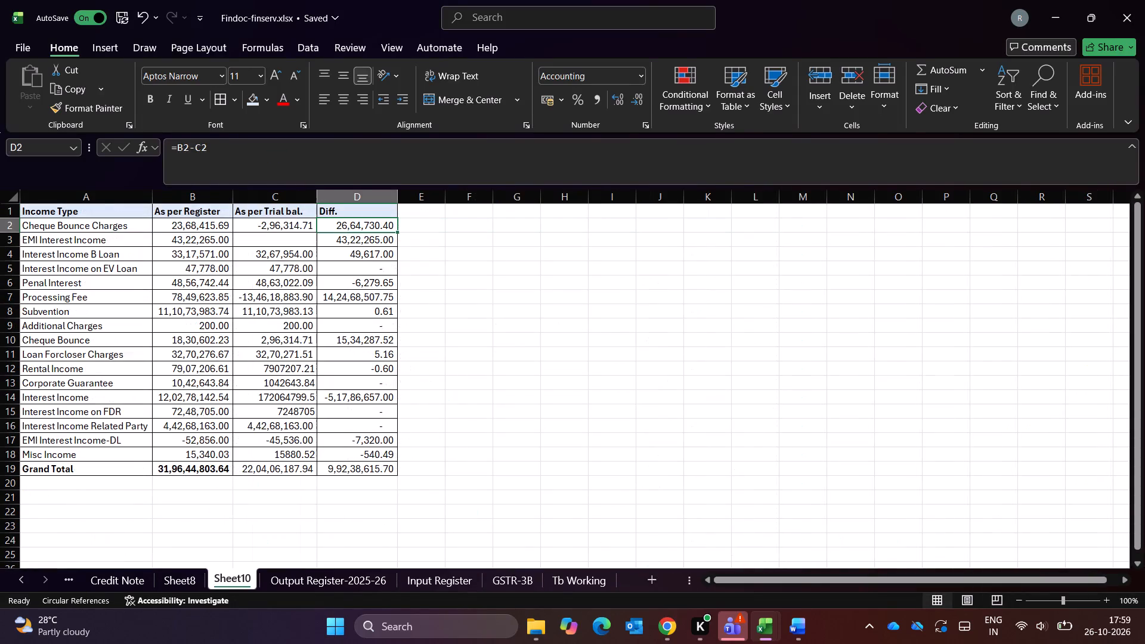
key(Down)
key(Left)
key(Left)
key(Left)
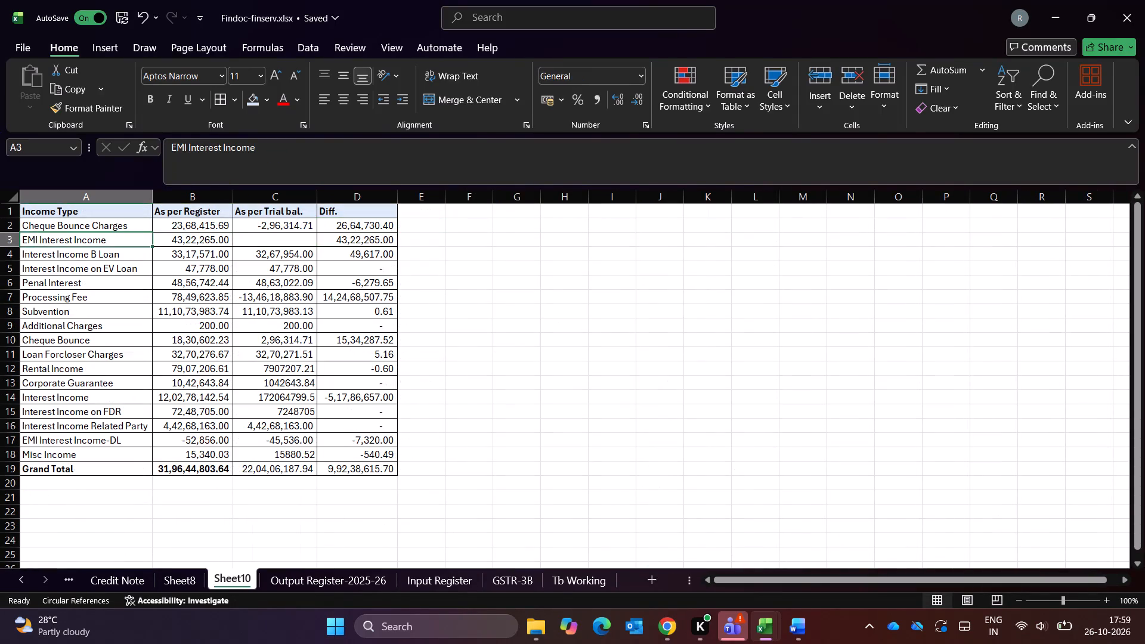
key(Down)
key(Down)
key(Down)
key(Down)
key(Down)
key(Down)
key(Down)
key(Down)
key(Down)
key(Down)
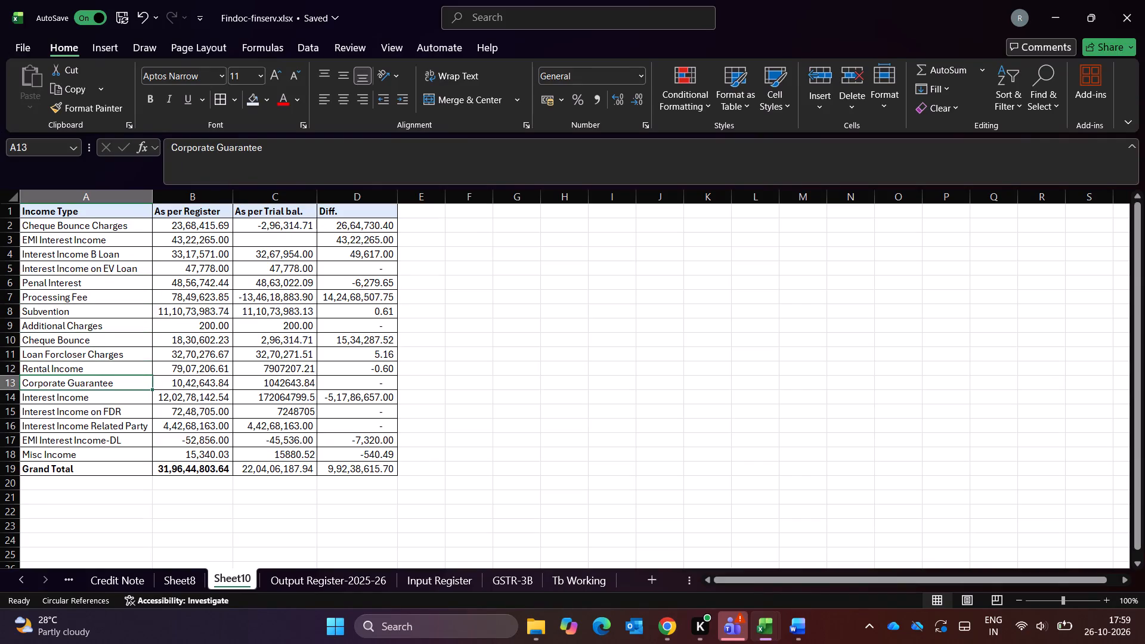
key(Down)
key(Right)
key(Right)
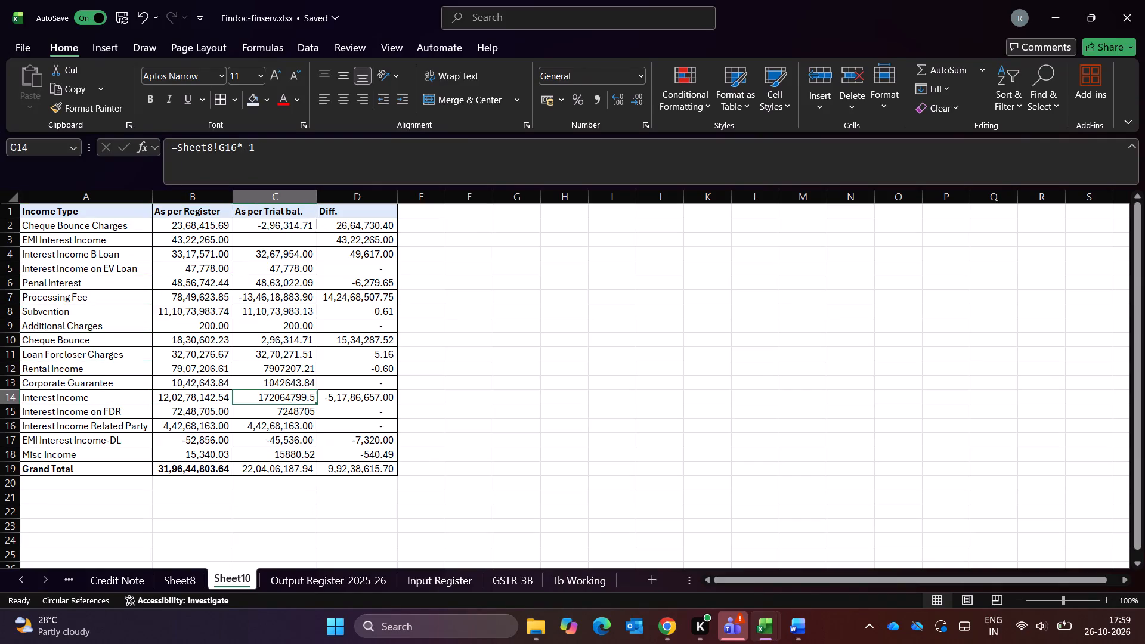
Examine the Interest Income ledger's Final, Amount in Lakhs and Adjustment cells on Tb Working, including their formulas.
key(ctrl+Page_Down)
key(ctrl+Page_Down)
key(ctrl+Page_Down)
key(ctrl+Page_Down)
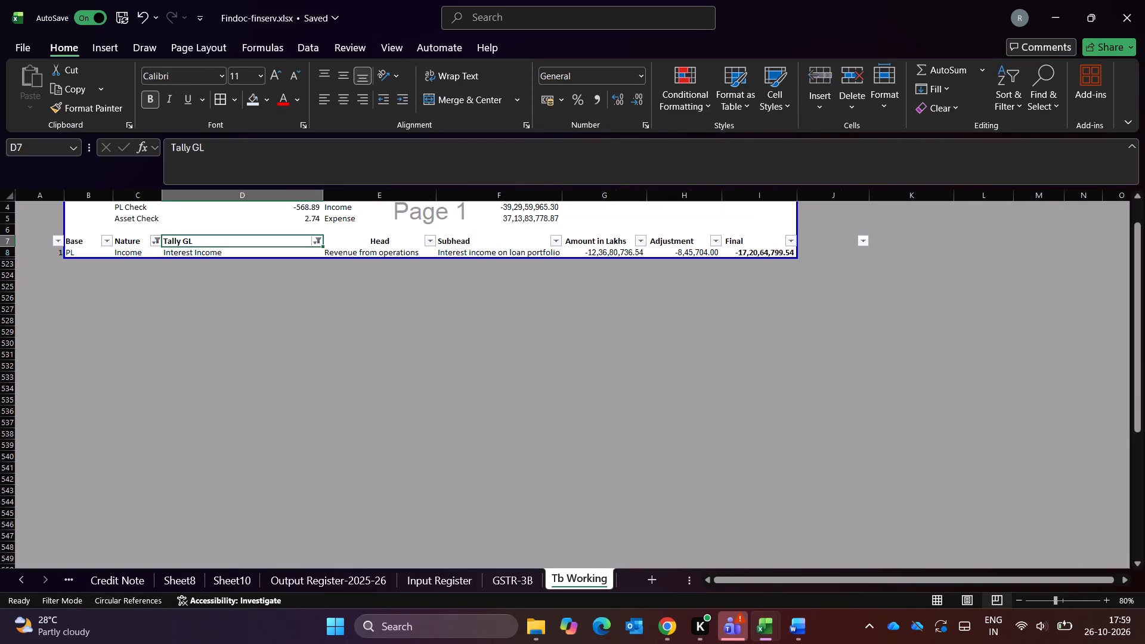
key(Right)
key(Right)
key(Right)
key(Right)
key(Right)
key(Down)
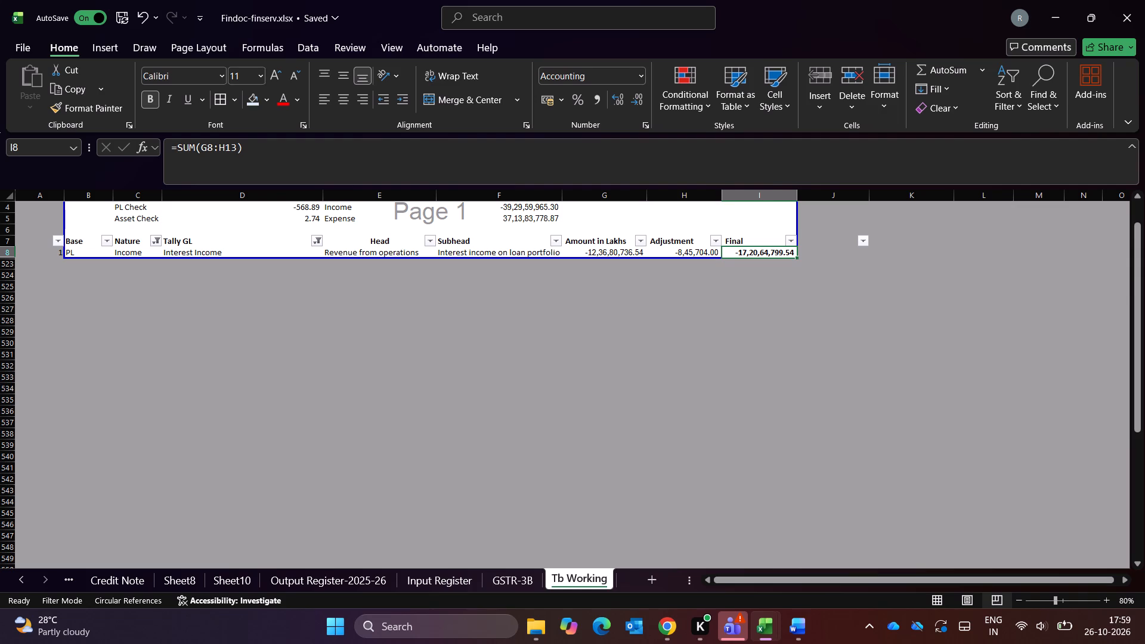
key(Left)
key(Left)
key(shift+Right)
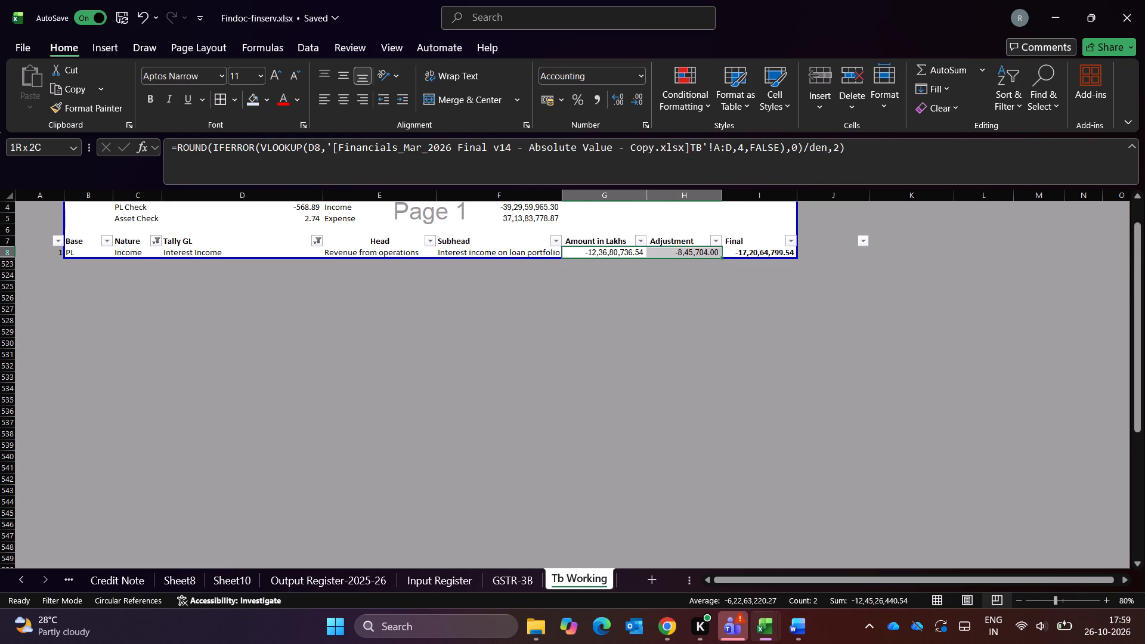
key(Right)
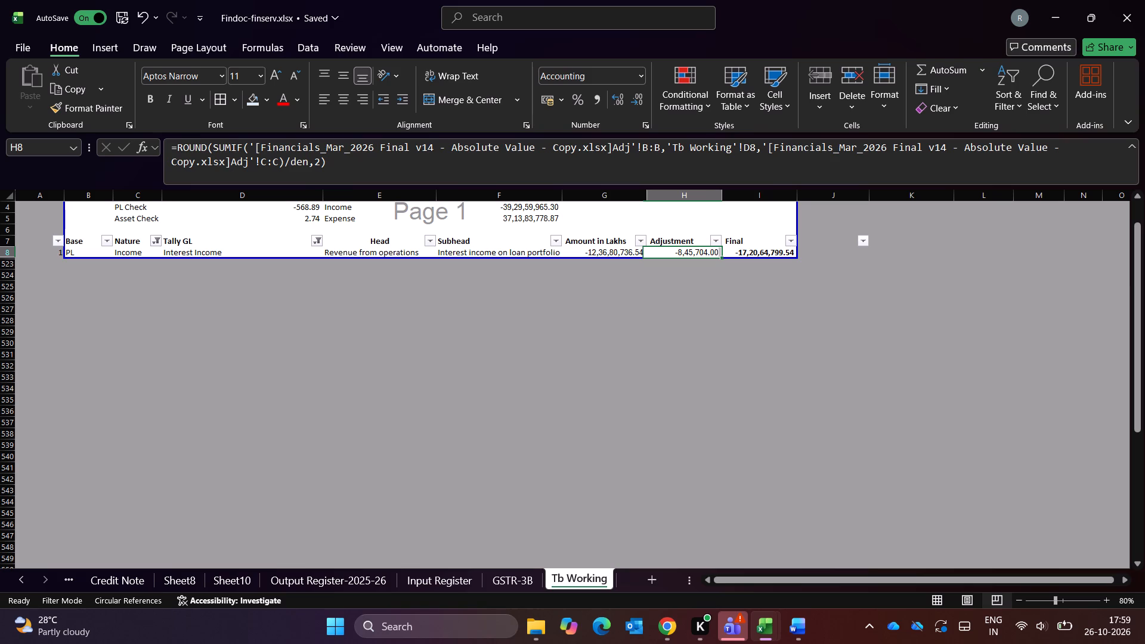
Add the Adjustment field to the values of the trial balance PivotTable on Sheet8.
click(191, 580)
click(606, 388)
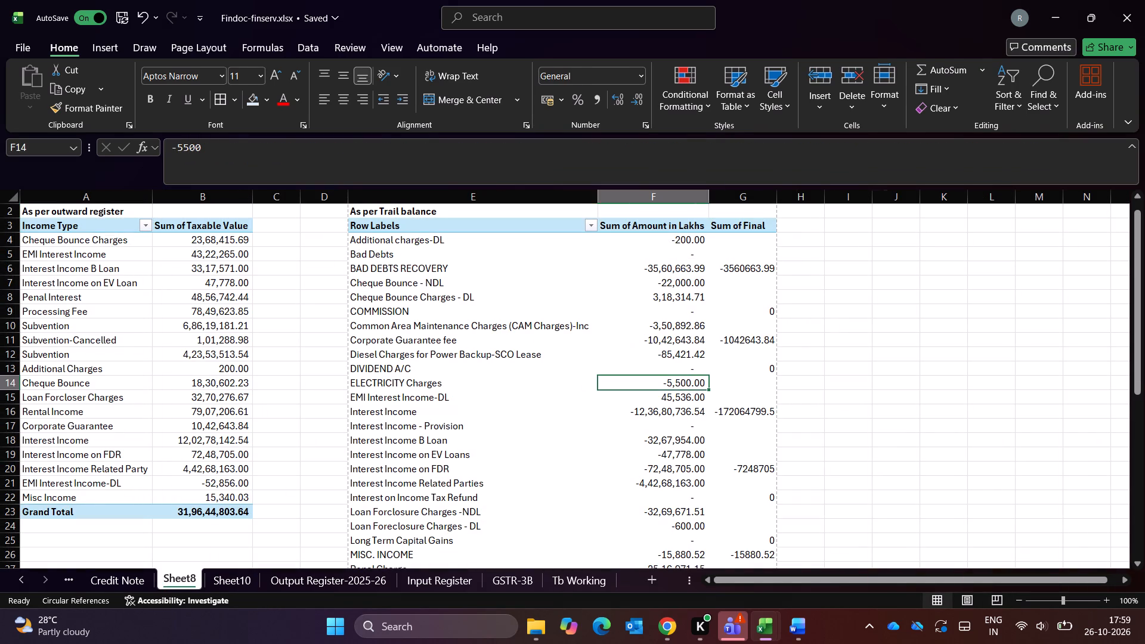
scroll(943, 364, down, 1)
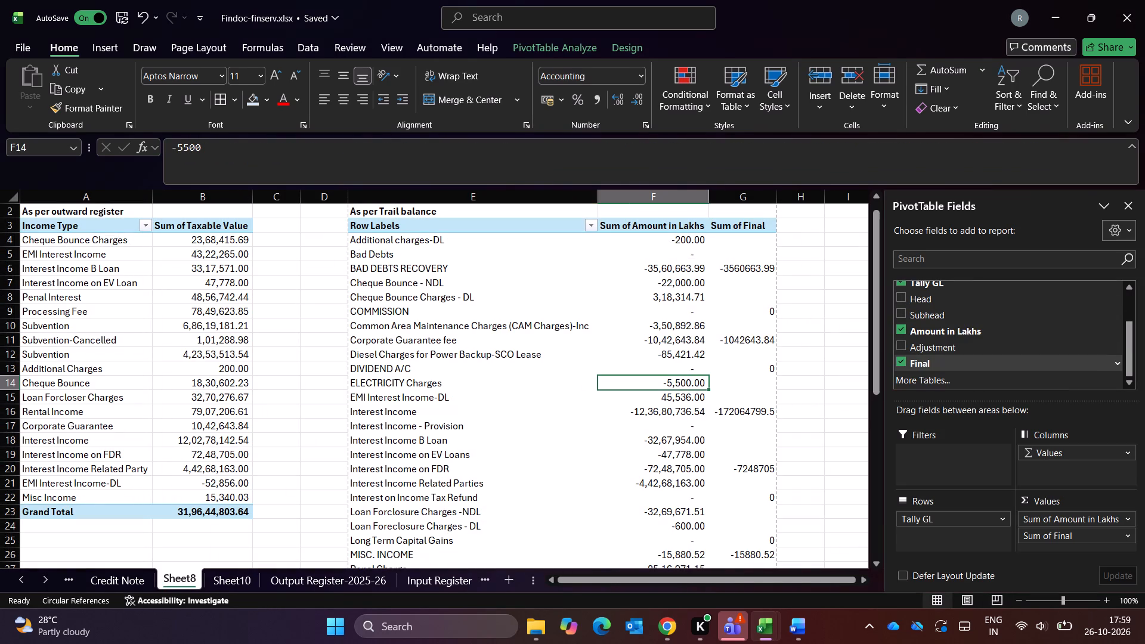
scroll(943, 364, down, 1)
click(903, 346)
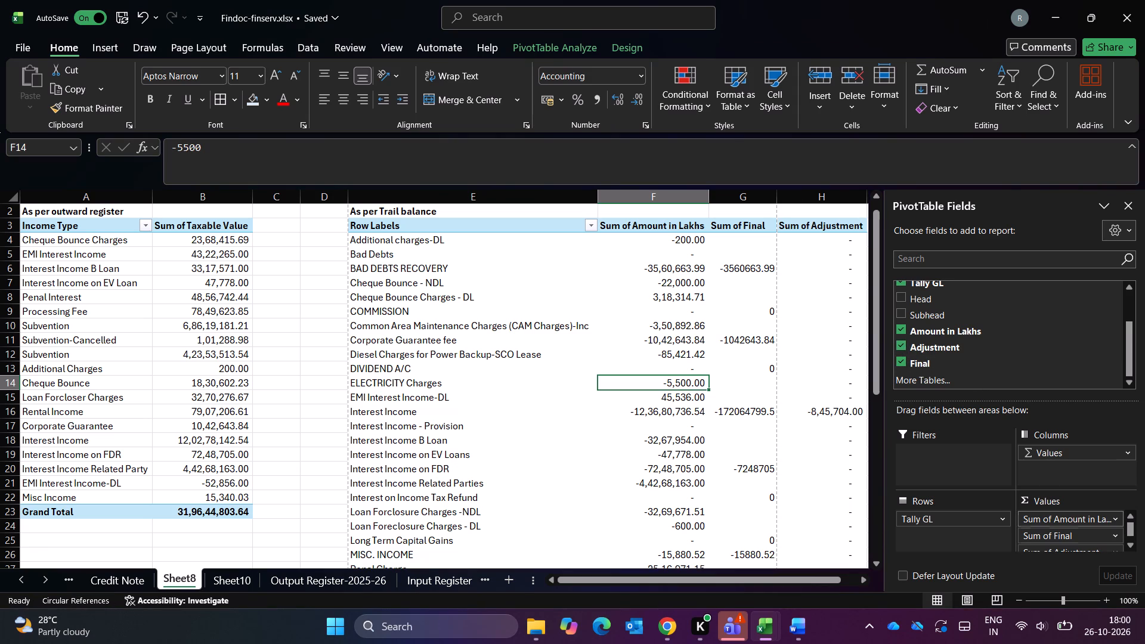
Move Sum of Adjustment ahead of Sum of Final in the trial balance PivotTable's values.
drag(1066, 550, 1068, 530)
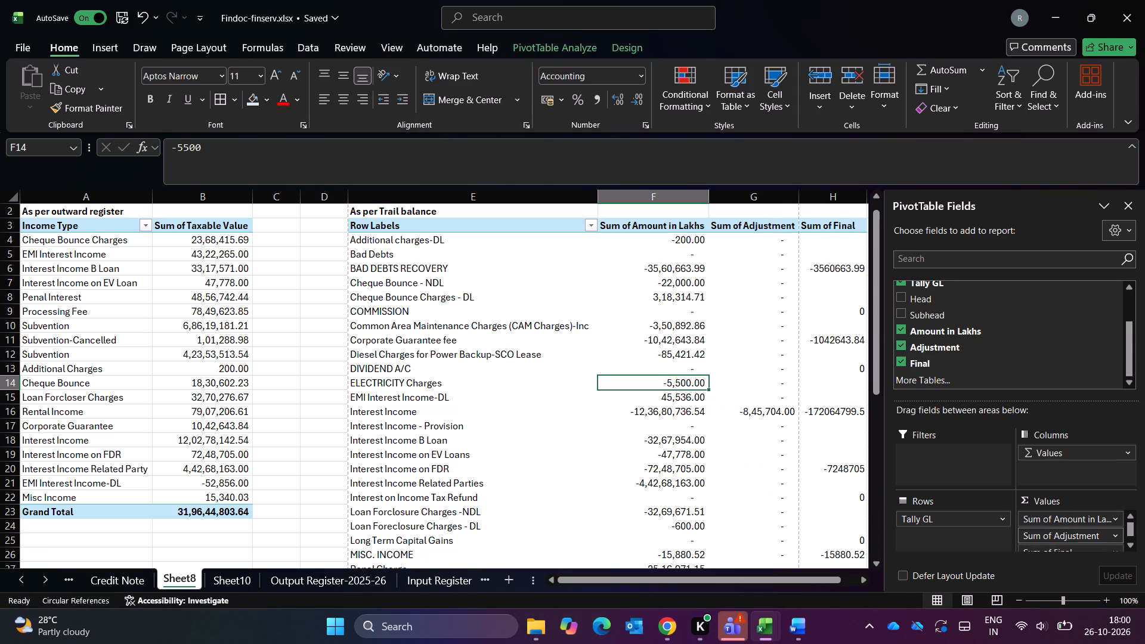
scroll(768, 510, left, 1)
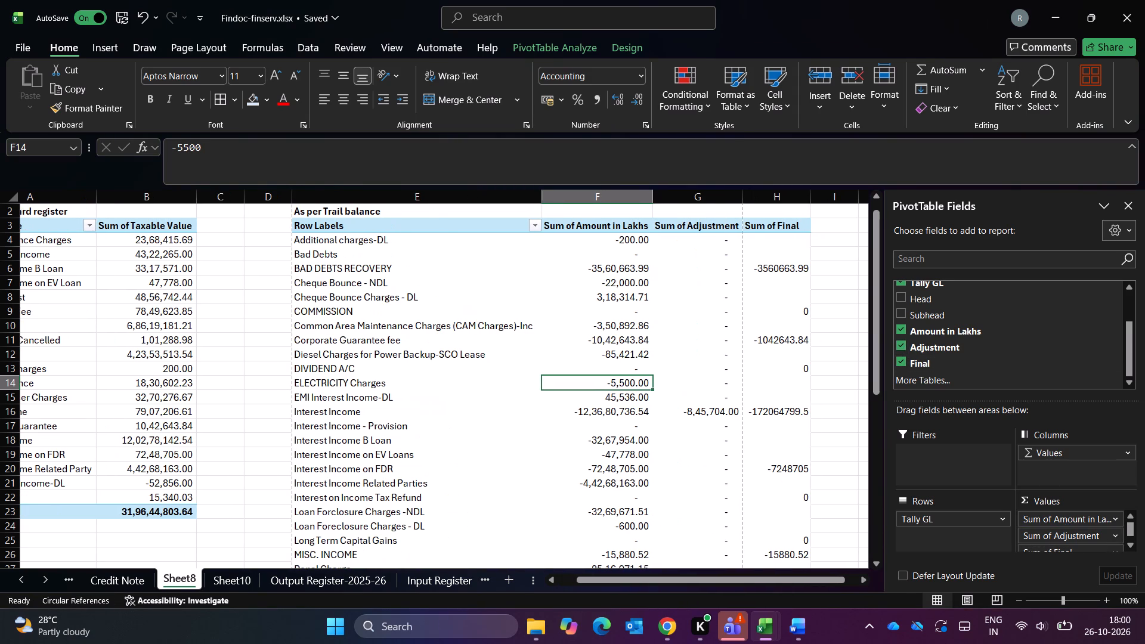
Check the differences in D2:D18 on Sheet10 and trace the Misc Income trial balance formula to its source cell on Sheet8.
click(234, 581)
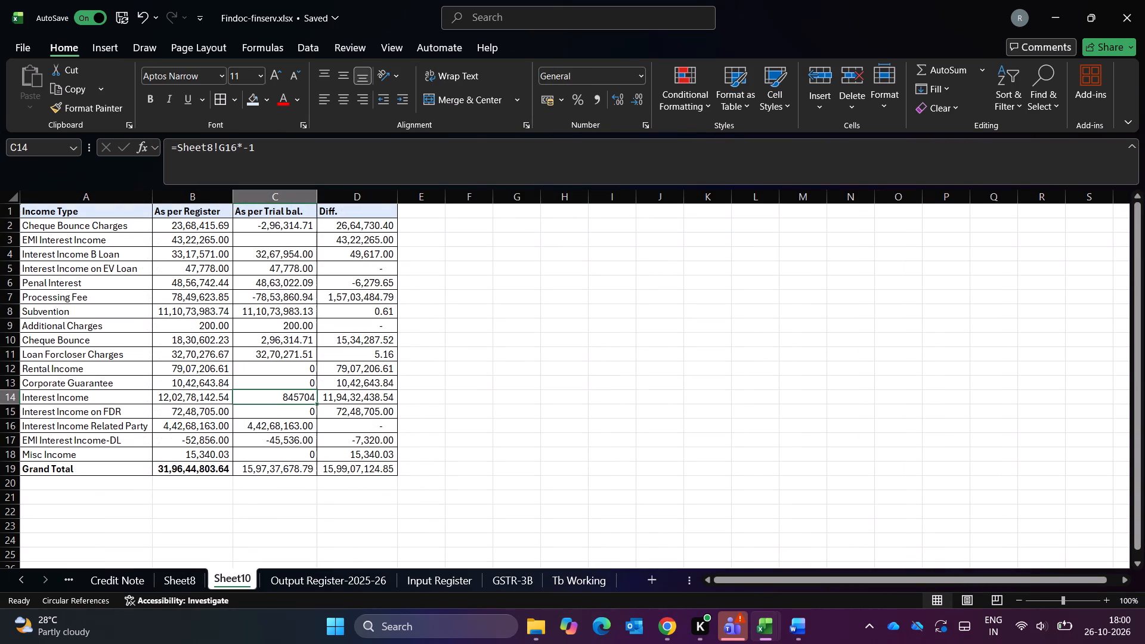
drag(361, 225, 368, 274)
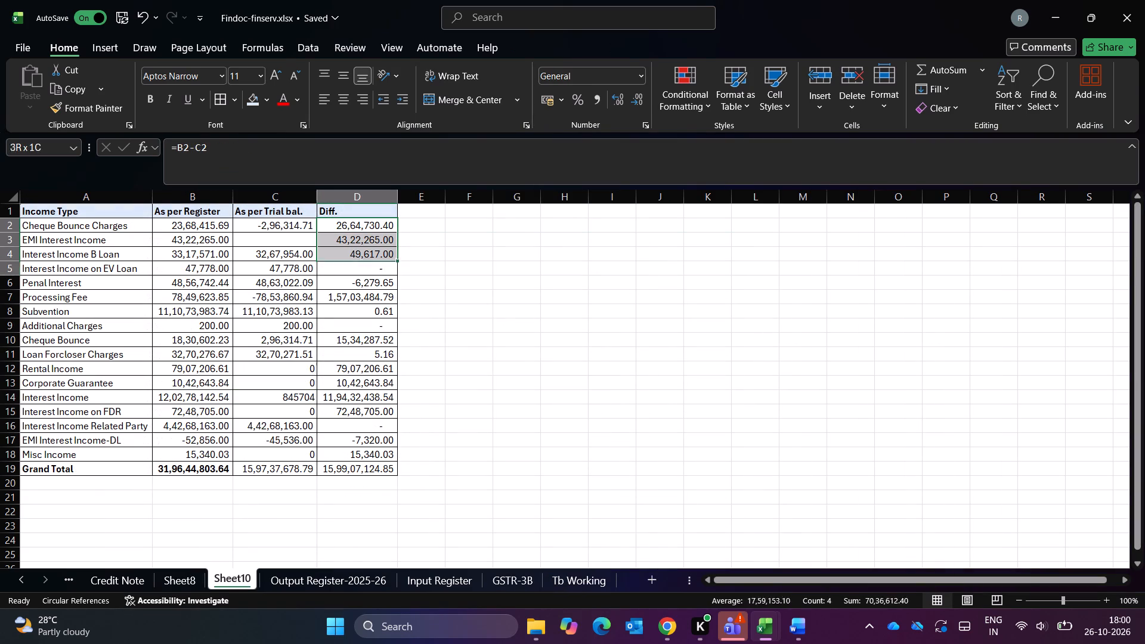
drag(368, 274, 368, 447)
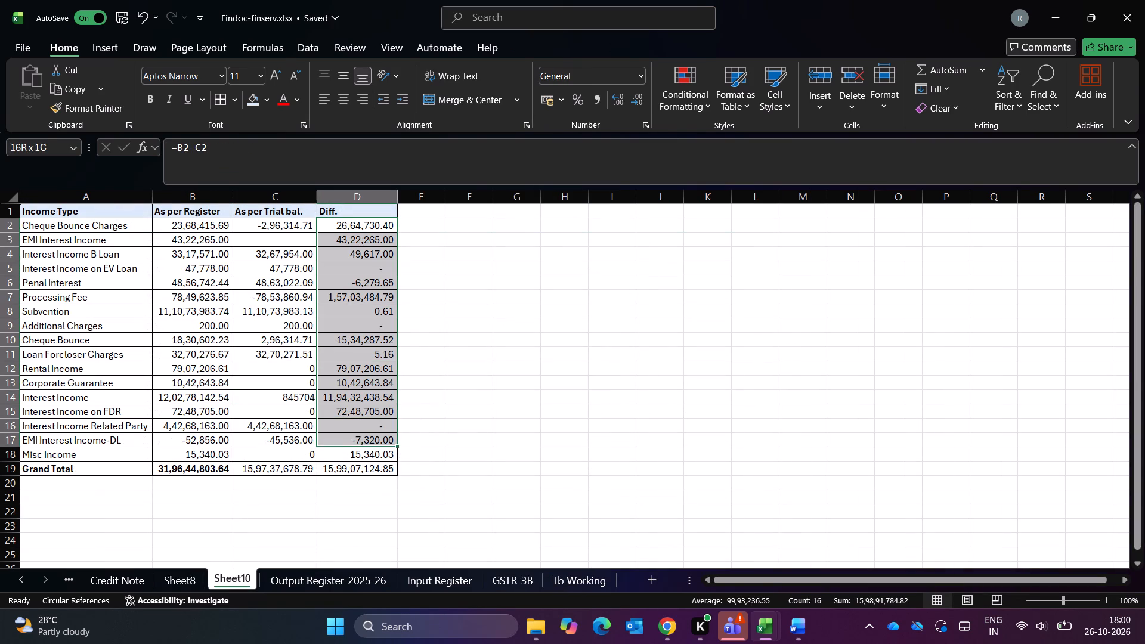
drag(368, 447, 367, 449)
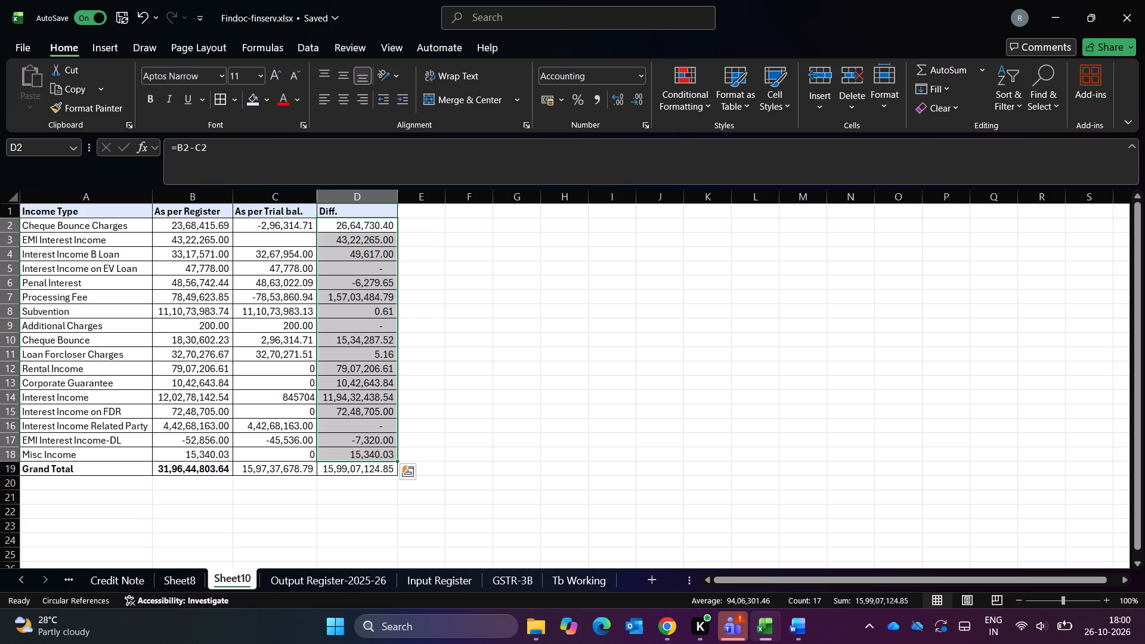
click(465, 414)
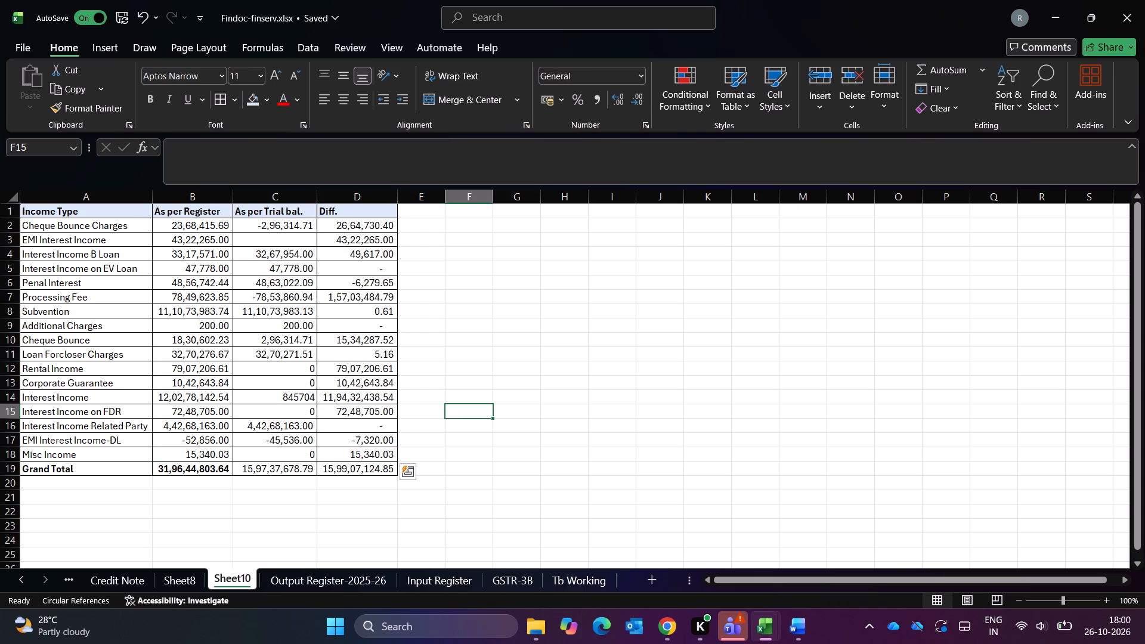
click(305, 453)
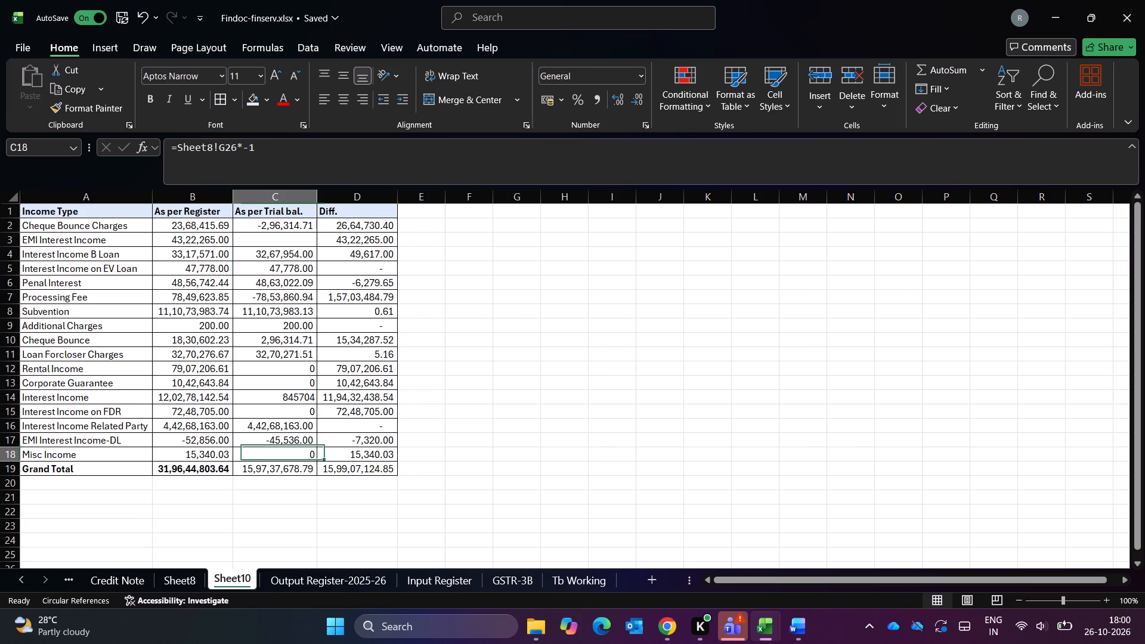
key(ctrl+bracketleft)
scroll(422, 506, down, 1)
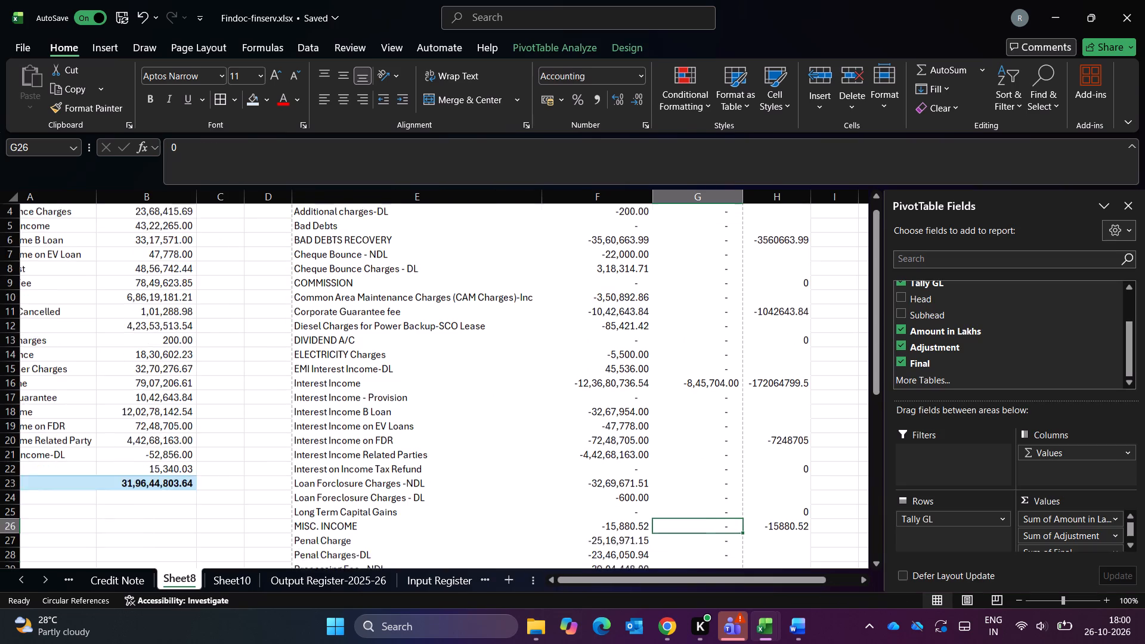
scroll(422, 506, down, 1)
scroll(422, 506, up, 1)
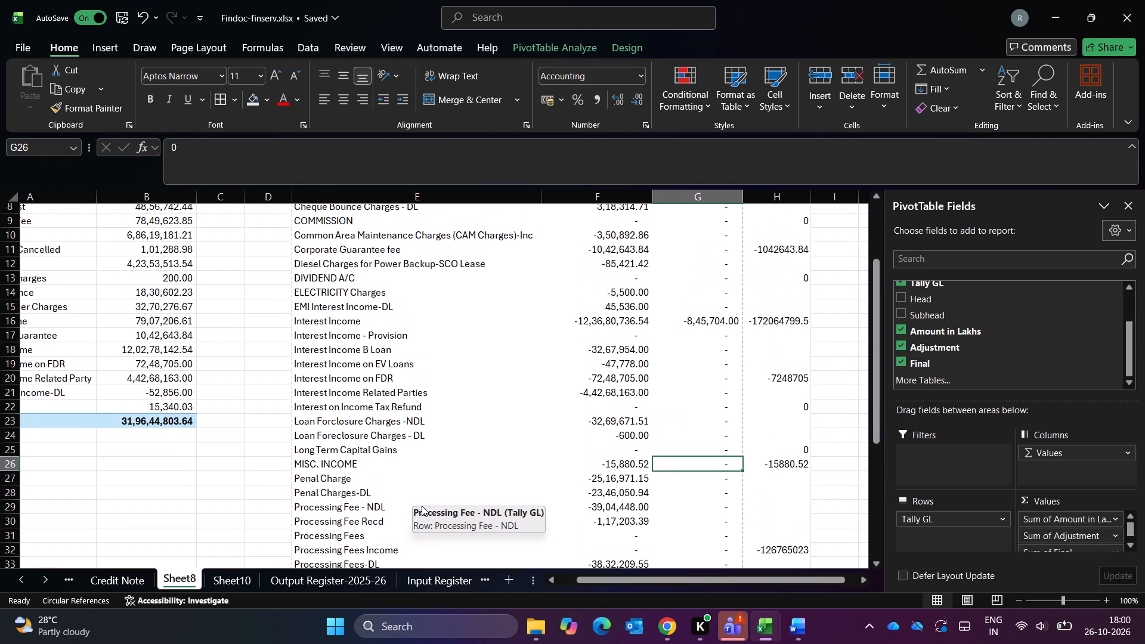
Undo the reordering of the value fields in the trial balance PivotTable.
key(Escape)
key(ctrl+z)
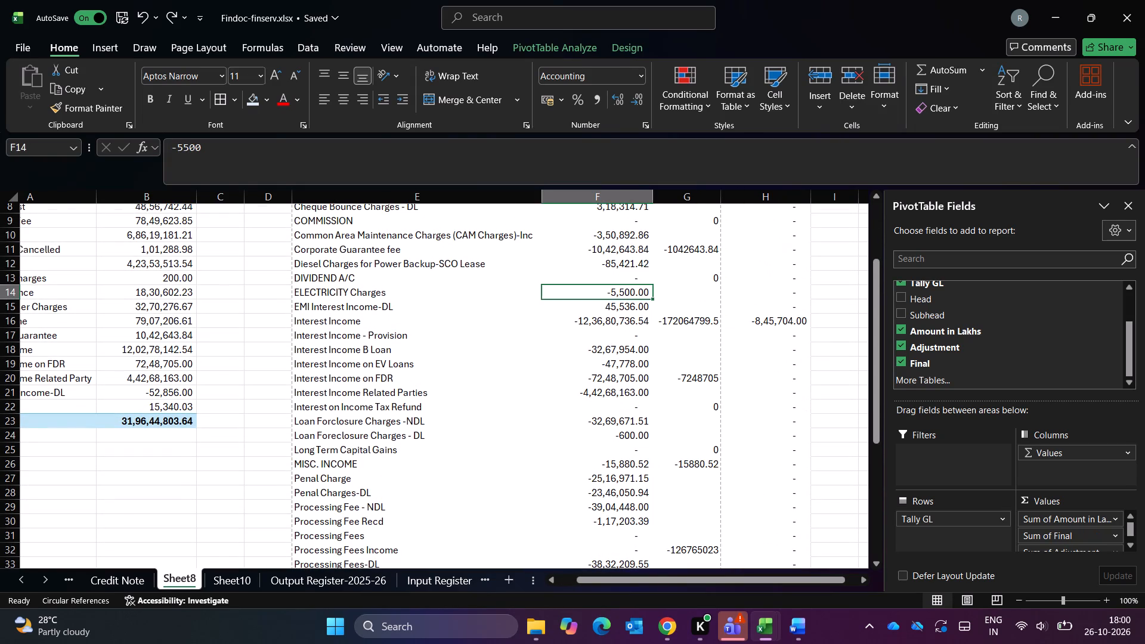
Examine the trial balance PivotTable on Sheet8 from its headings down to the Grand Total row.
key(Up)
key(ctrl+Up)
key(ctrl+Up)
key(Down)
key(Down)
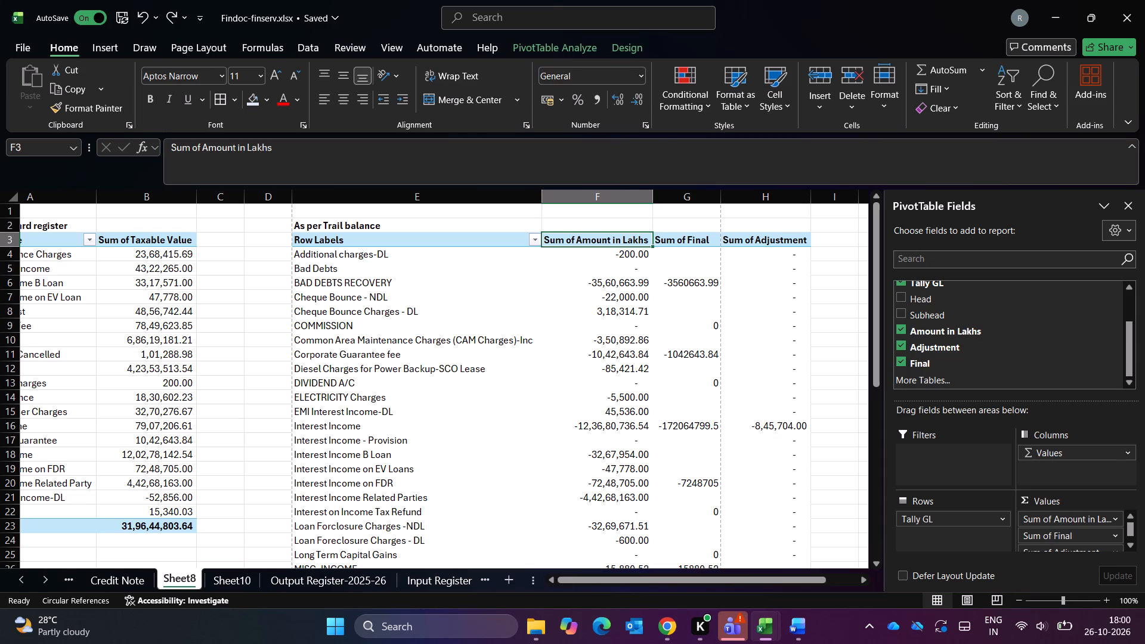
key(Down)
key(Down)
key(Down)
key(Down)
key(Down)
key(ctrl+Down)
key(Down)
key(Up)
key(Up)
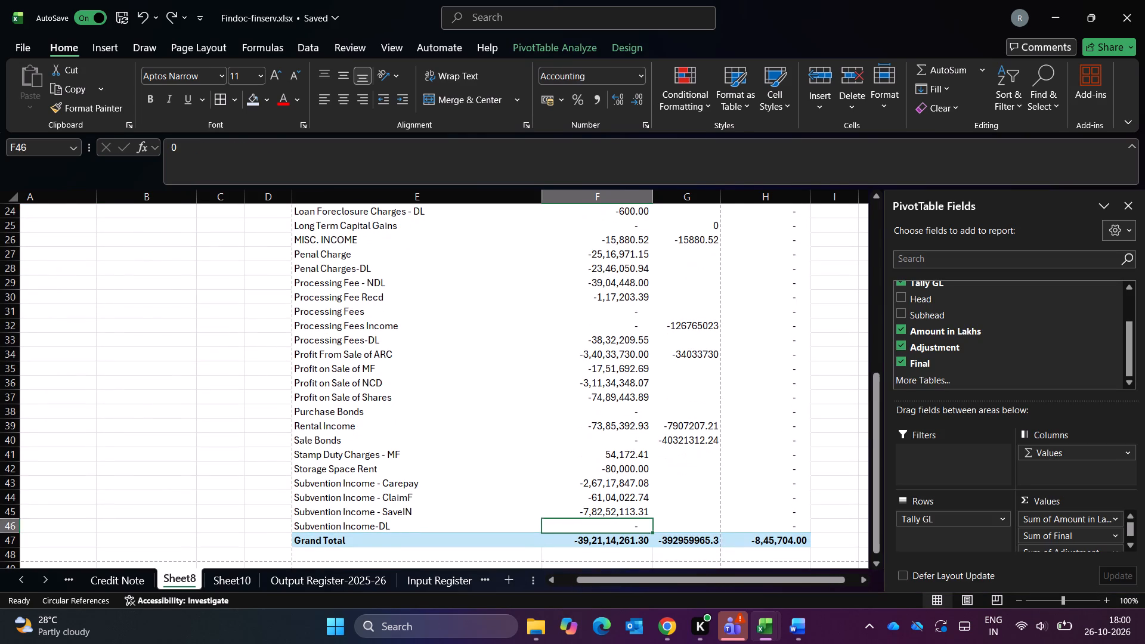
key(ctrl+Up)
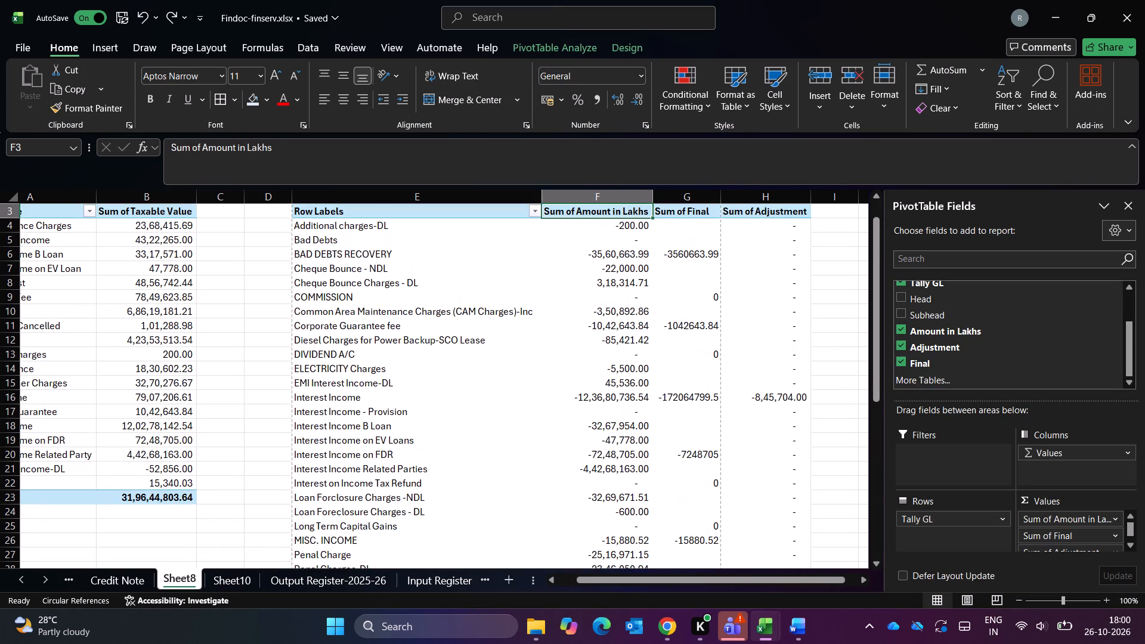
key(Up)
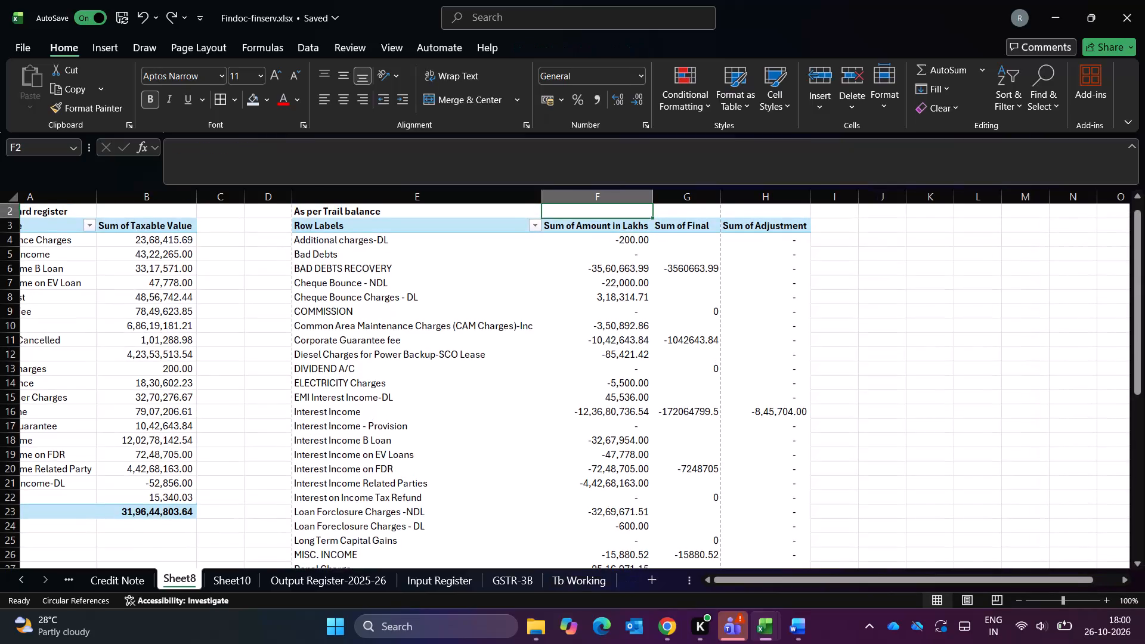
Review the differences on Sheet10 from Misc Income up through Interest Income to the column heading.
key(ctrl+Page_Down)
key(Down)
key(Down)
key(Up)
key(Up)
key(Right)
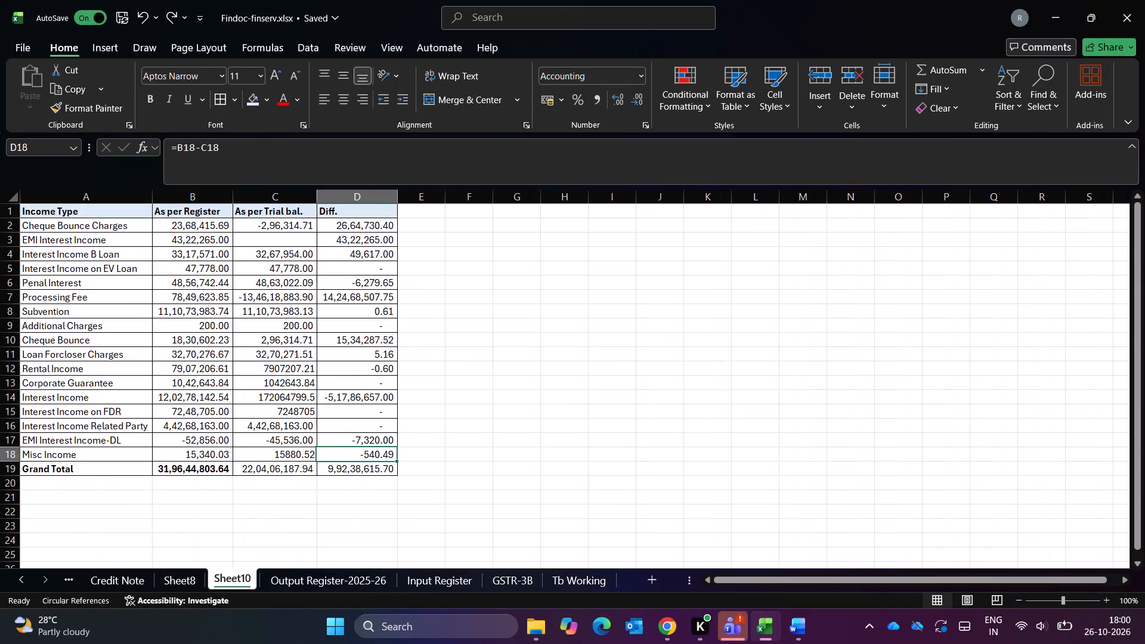
key(Up)
key(Up)
key(Up)
key(Up)
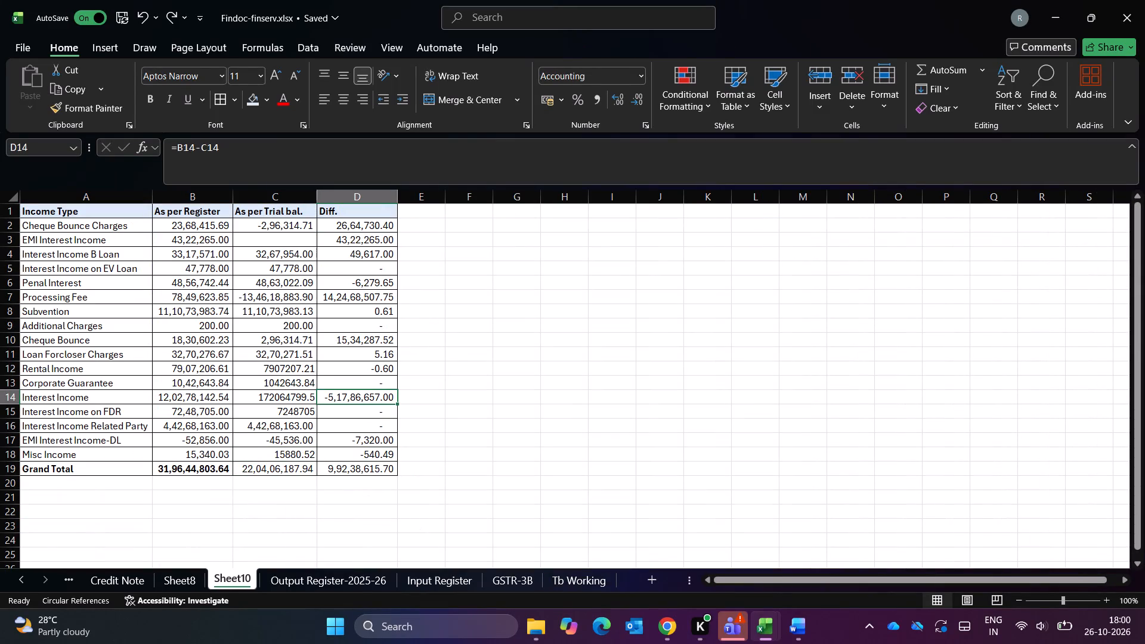
key(ctrl+Up)
key(ctrl+Up)
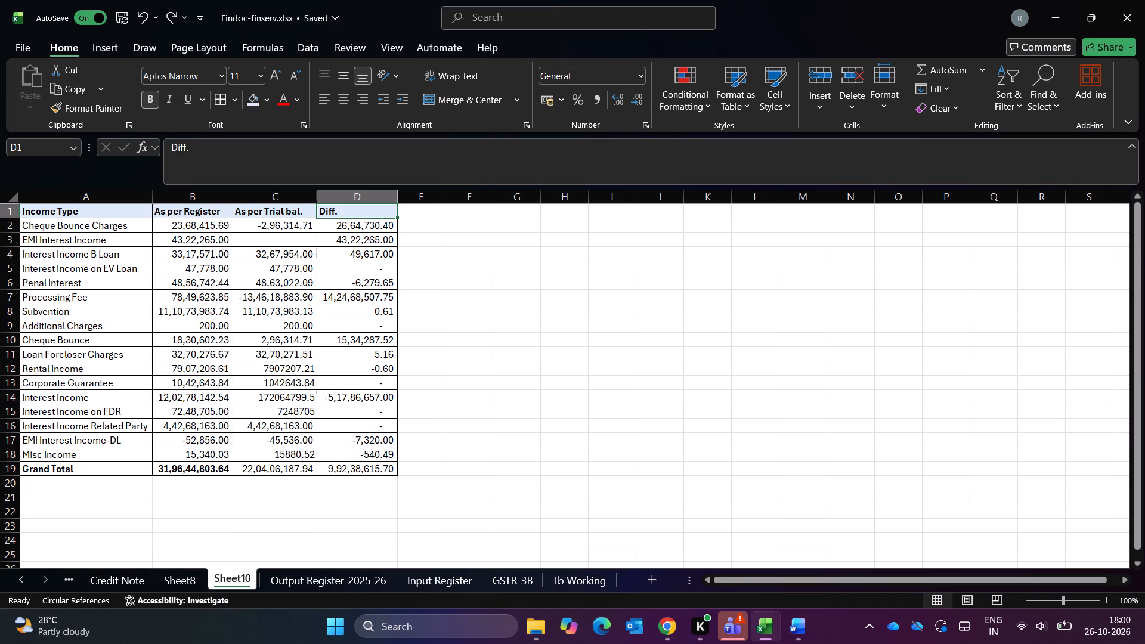
Check the trial balance formulas in column C of Sheet10 down to Misc Income and trace that one to its Sheet8 source.
key(Left)
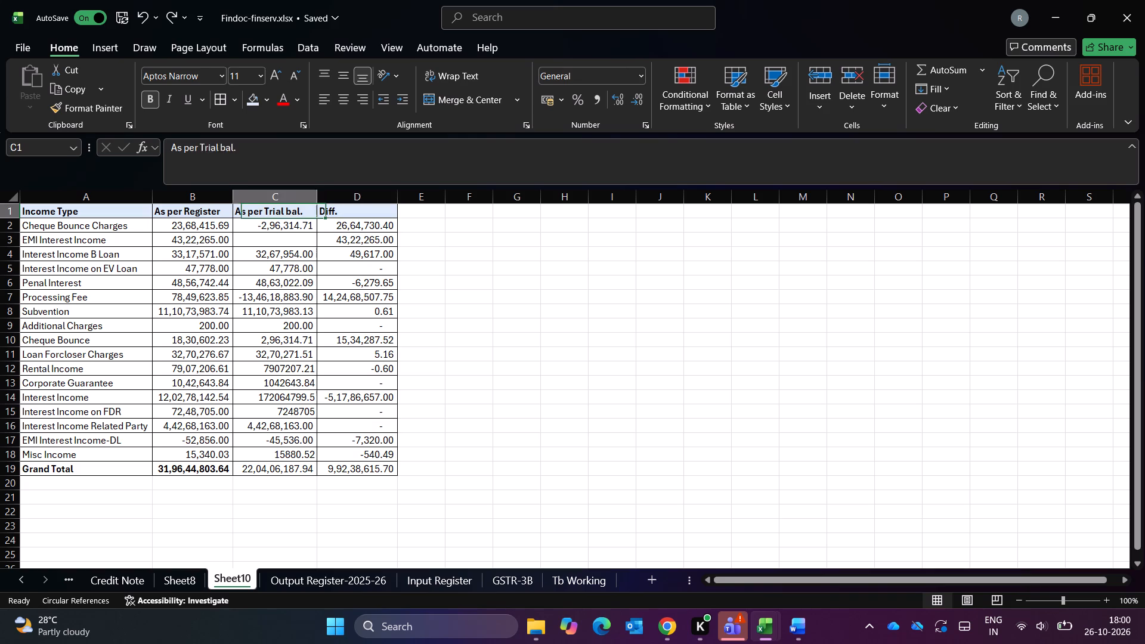
key(Left)
key(Right)
key(Down)
key(Down)
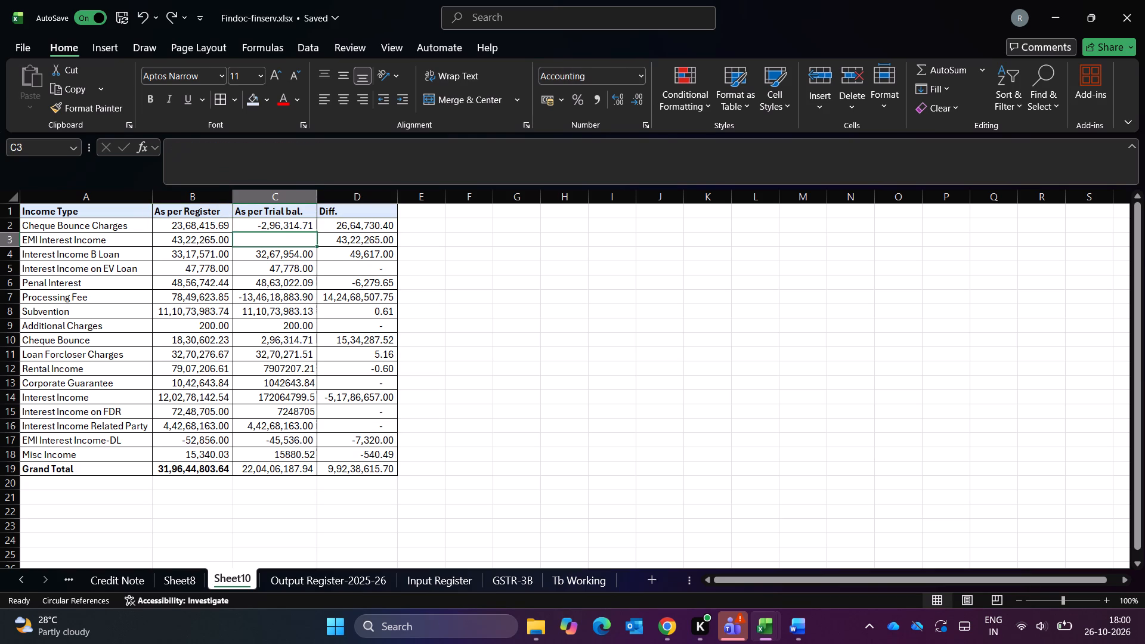
key(Right)
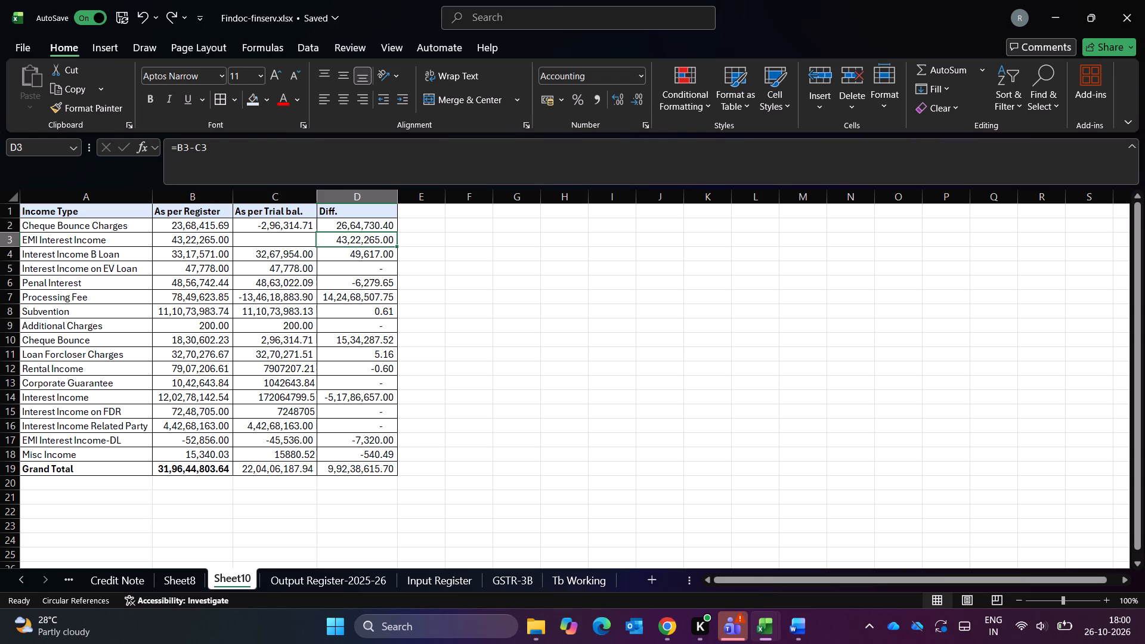
key(Down)
key(Down)
key(Down)
key(Down)
key(Left)
key(Down)
key(Down)
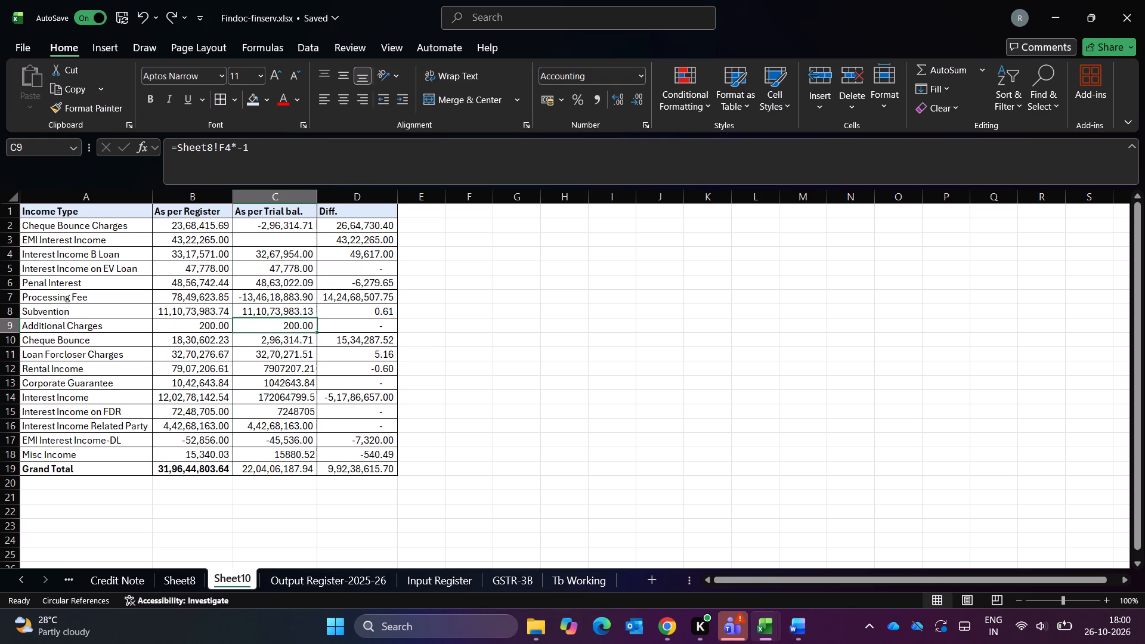
key(Down)
key(Down)
key(Down)
key(Down)
key(Down)
key(Down)
key(Down)
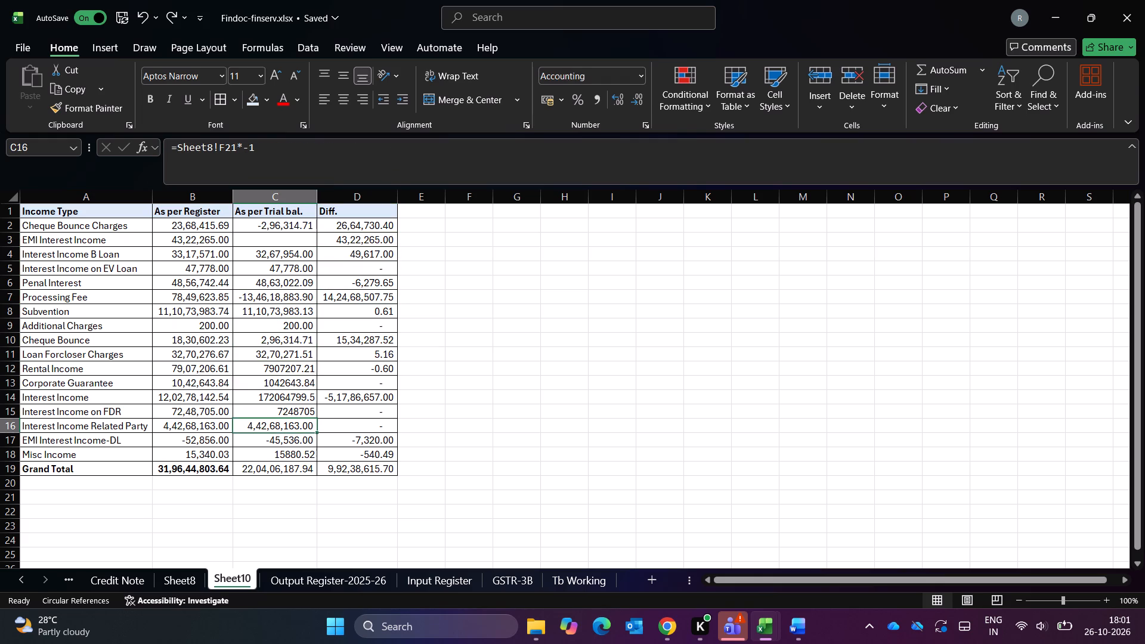
key(Down)
key(Down)
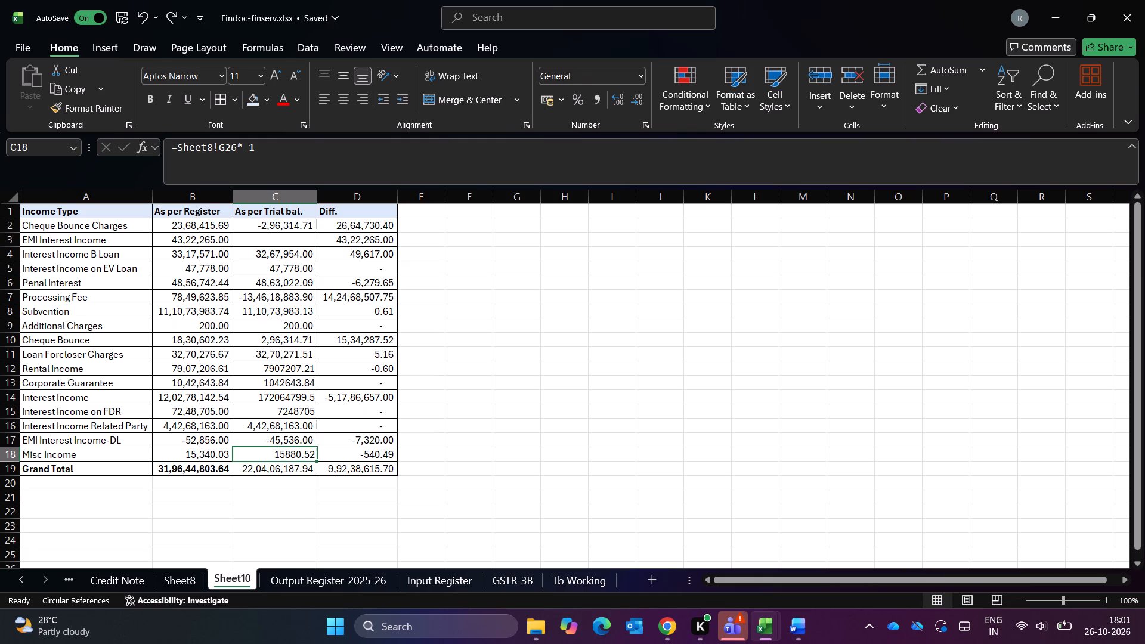
key(ctrl+bracketleft)
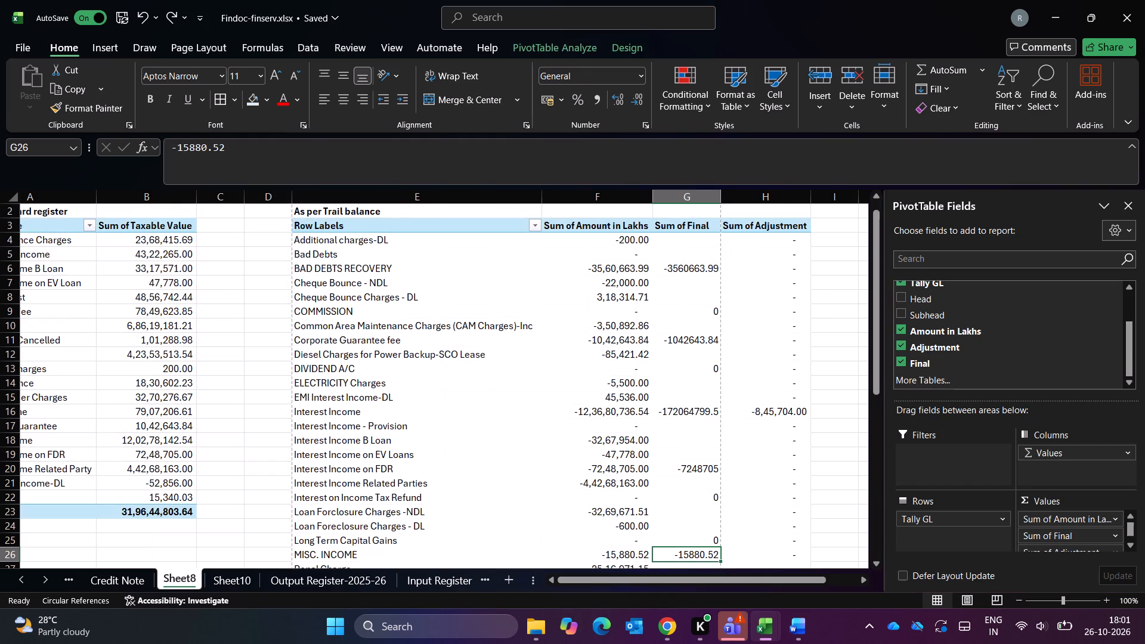
Trace the EMI Interest Income-DL trial balance formula on Sheet10 to Sheet8 and look at the Interest Income row's Sum of Final.
key(ctrl+Page_Down)
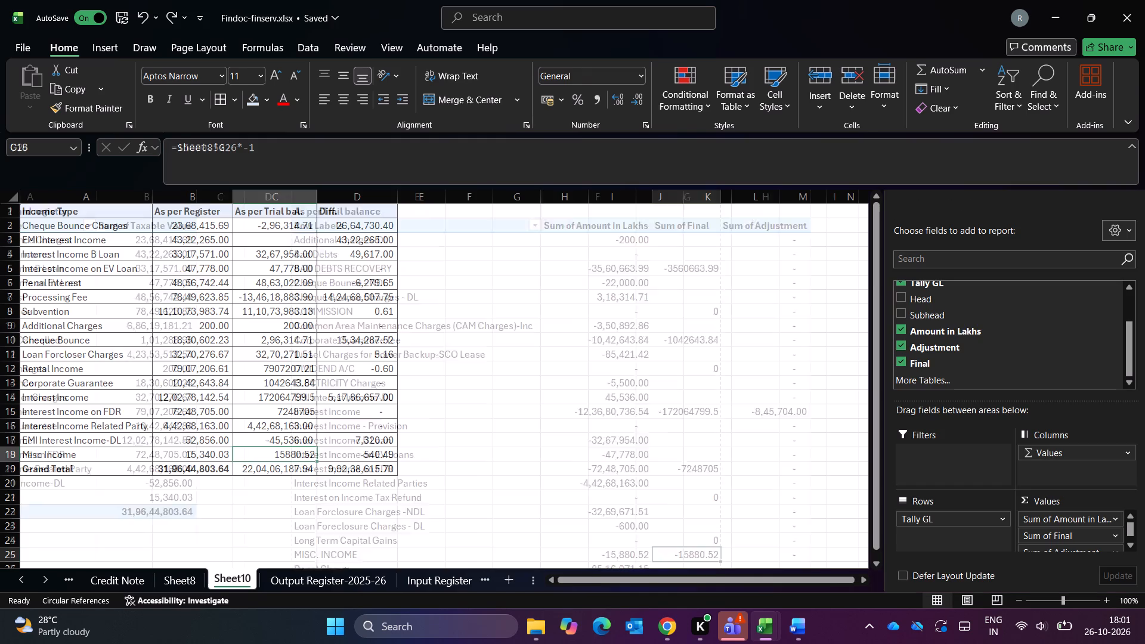
key(Up)
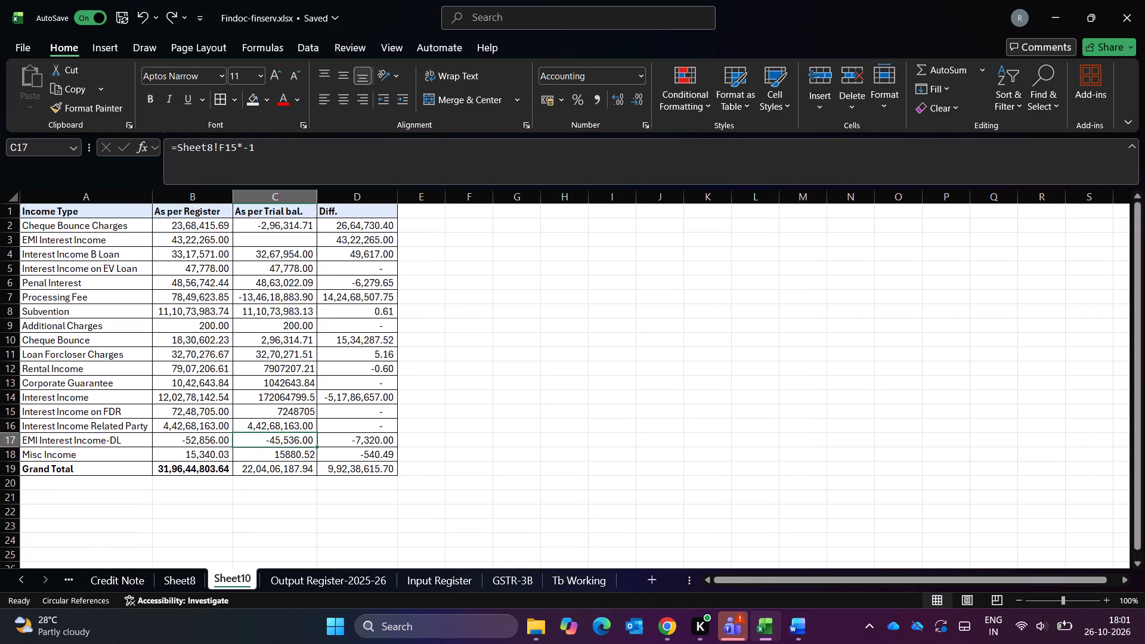
key(Down)
key(Up)
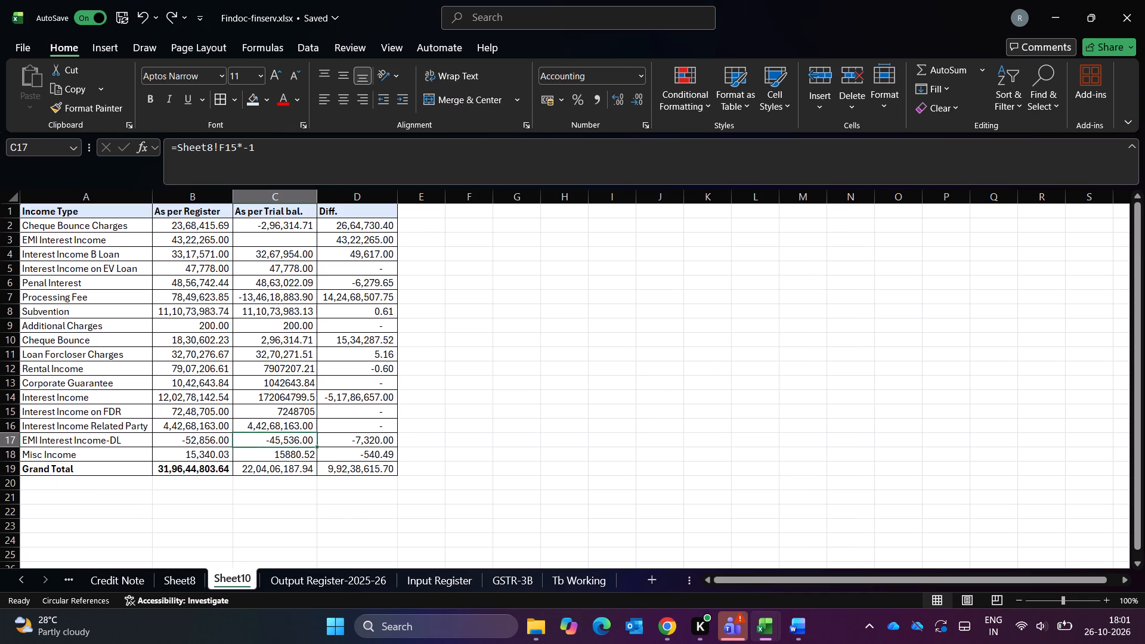
key(ctrl+bracketleft)
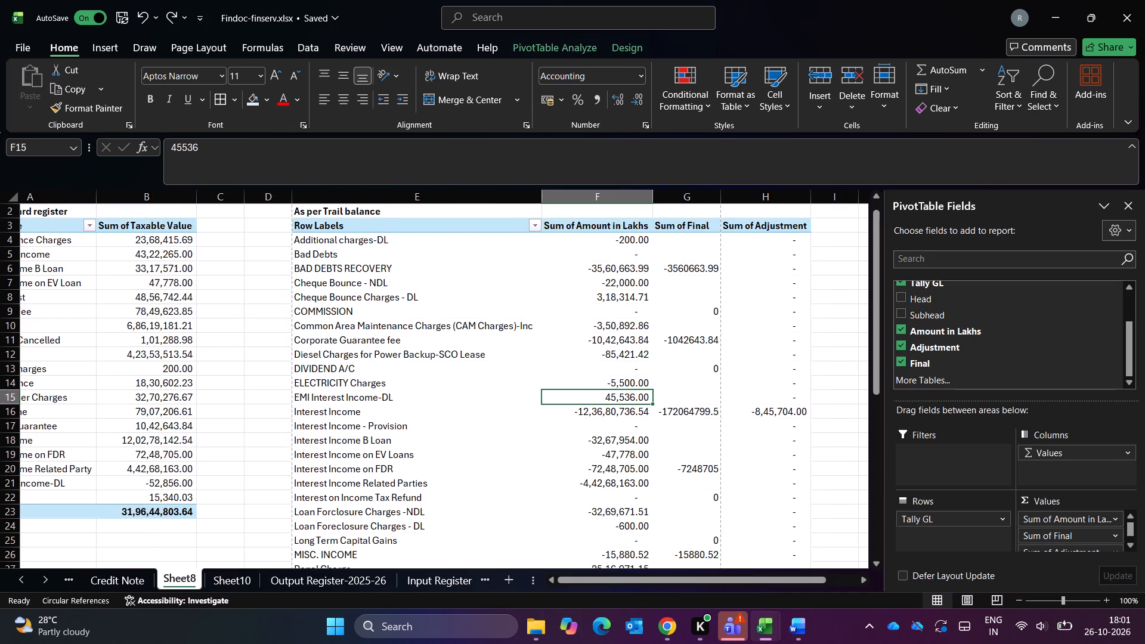
key(Down)
key(Right)
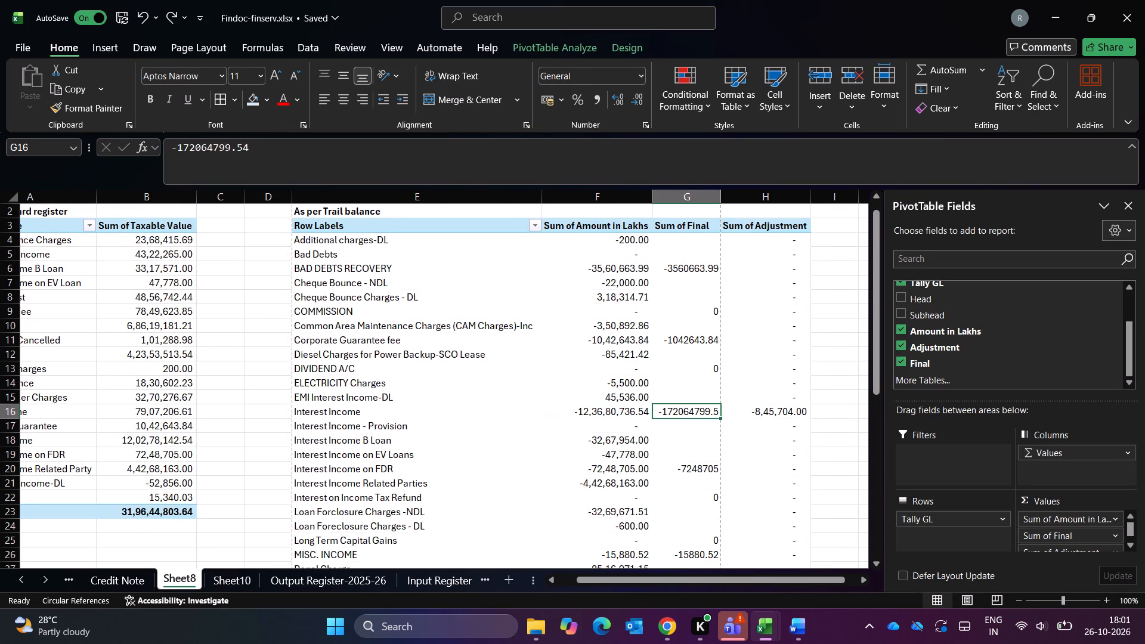
Compare the Interest Income trial balance formula on Sheet10 with that ledger's Sum of Final and Sum of Amount in Lakhs on Sheet8.
key(ctrl+Page_Down)
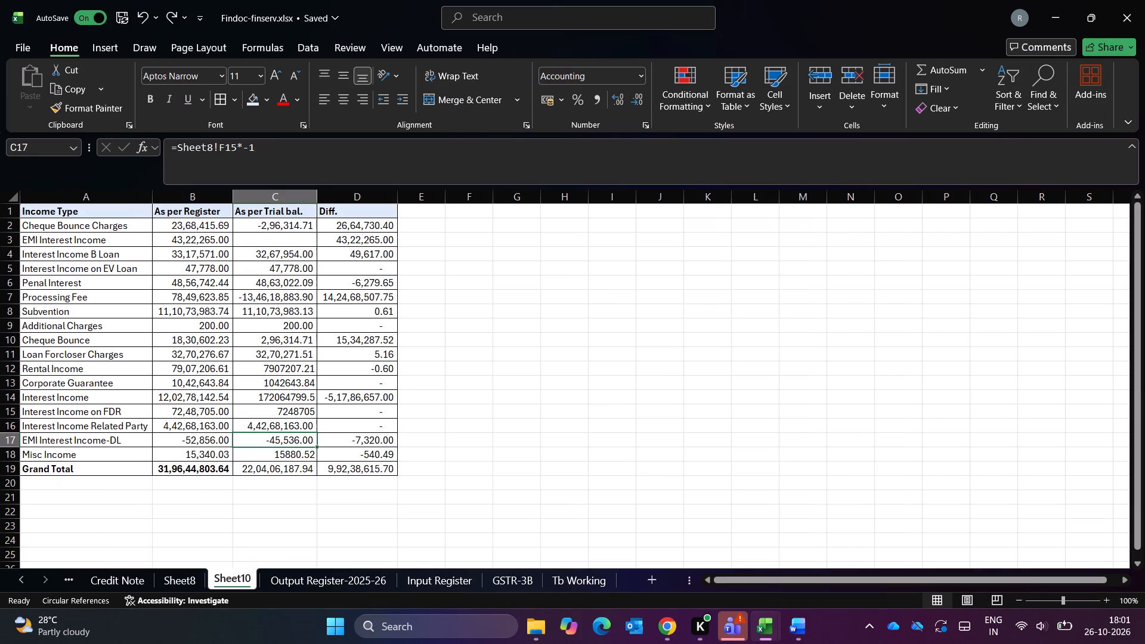
key(Up)
key(Up)
key(Up)
key(Up)
key(Left)
key(Left)
key(Left)
key(Down)
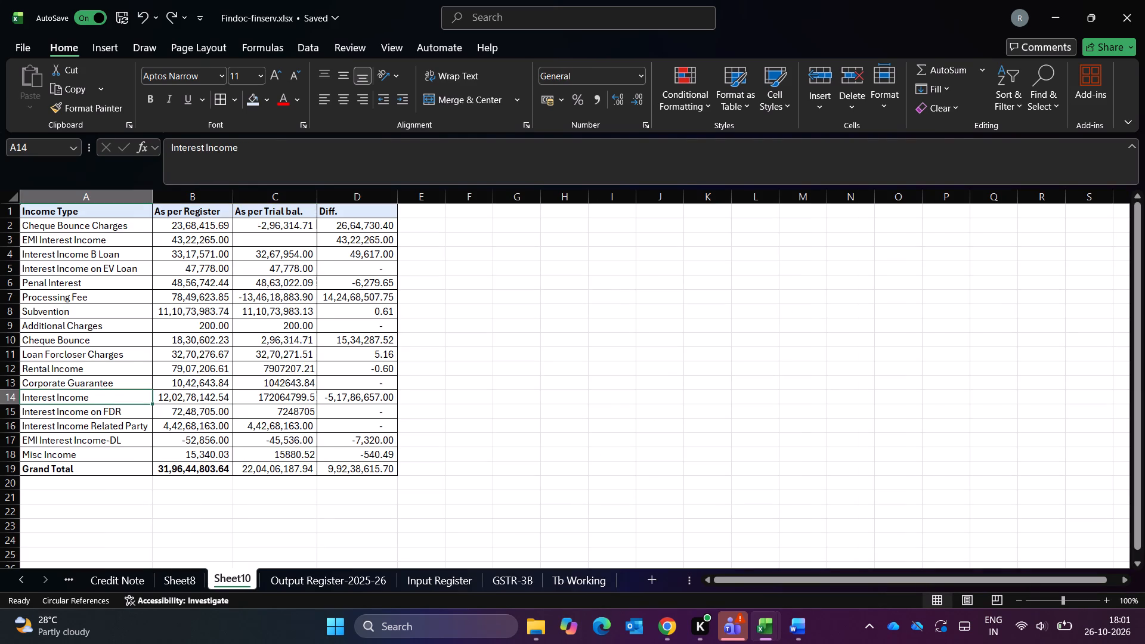
key(Right)
key(Right)
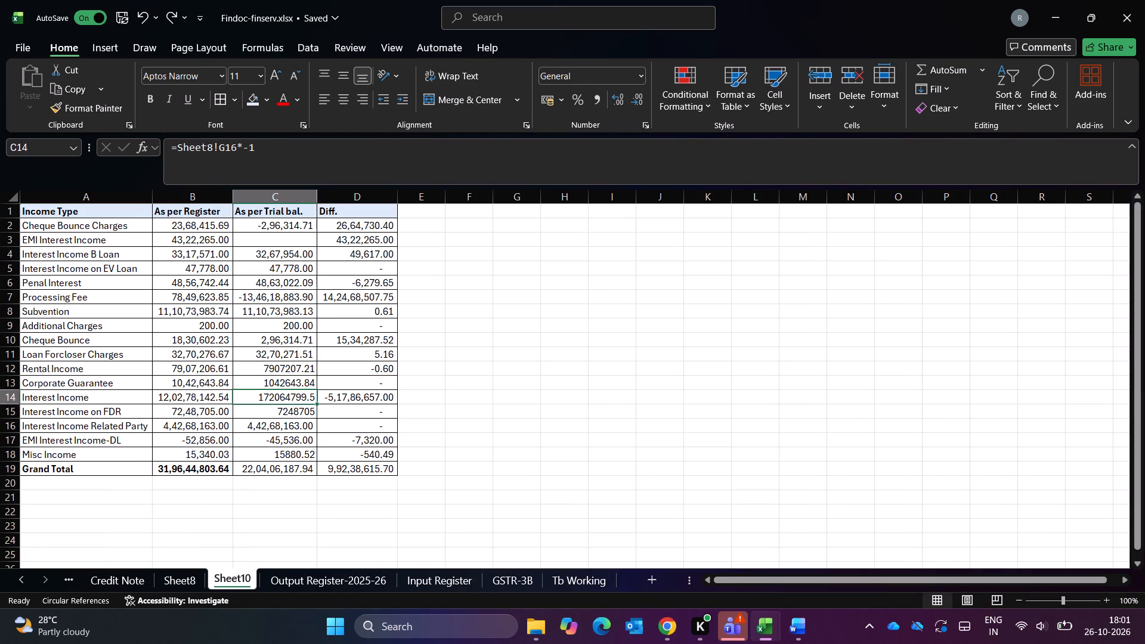
key(ctrl+Page_Down)
key(ctrl+Page_Up)
key(ctrl+Page_Up)
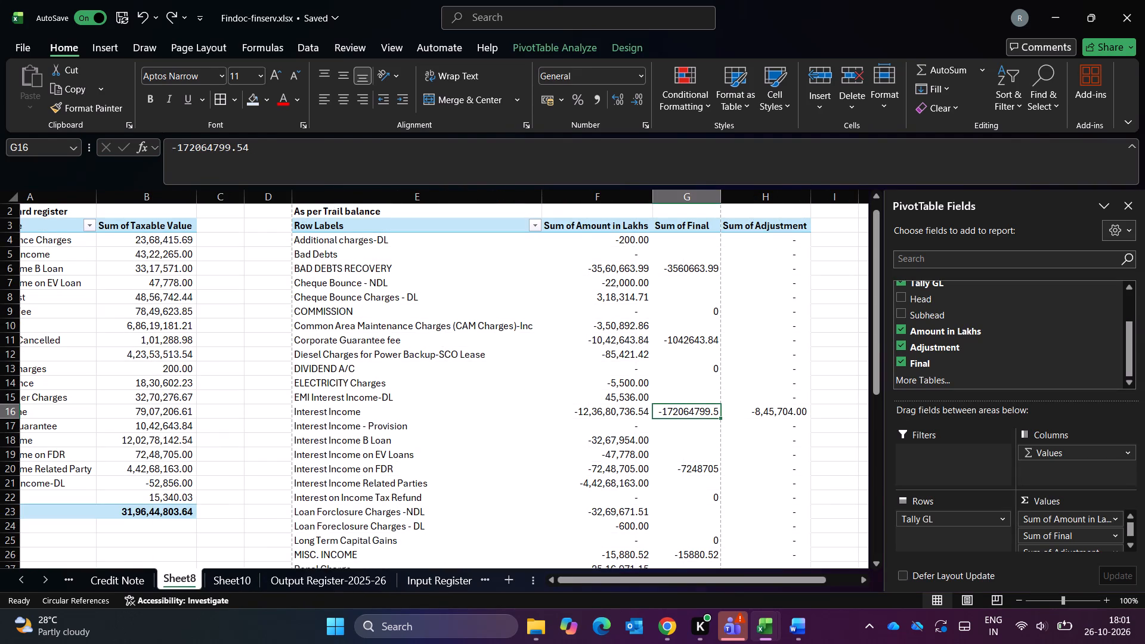
key(Left)
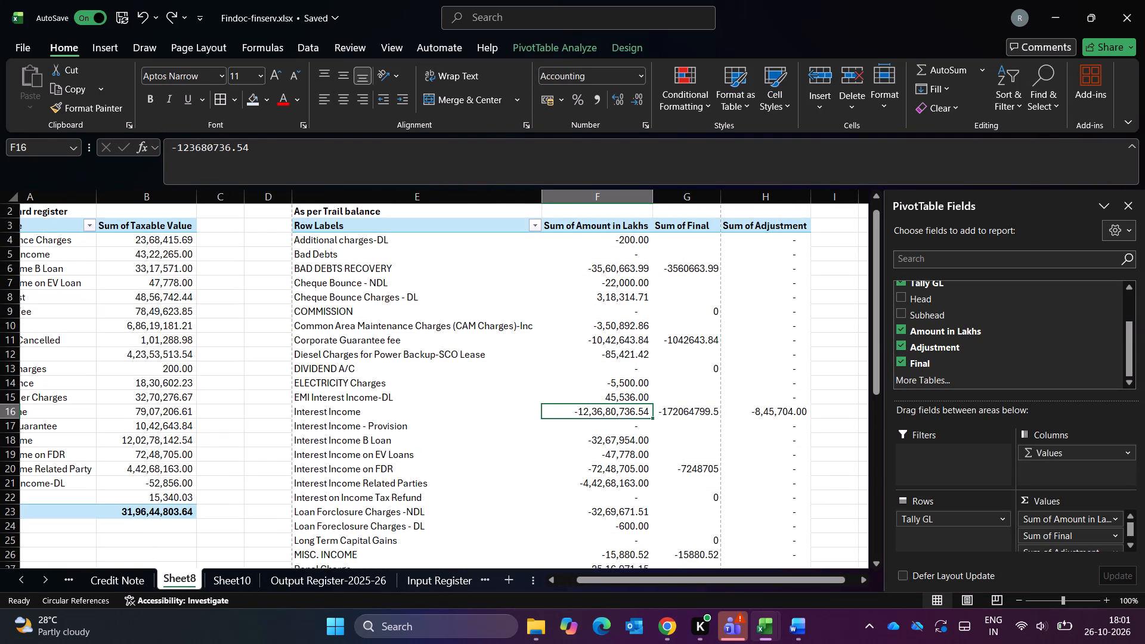
Review the As per Register and As per Trial bal. columns on Sheet10 across the income types.
key(ctrl+Page_Down)
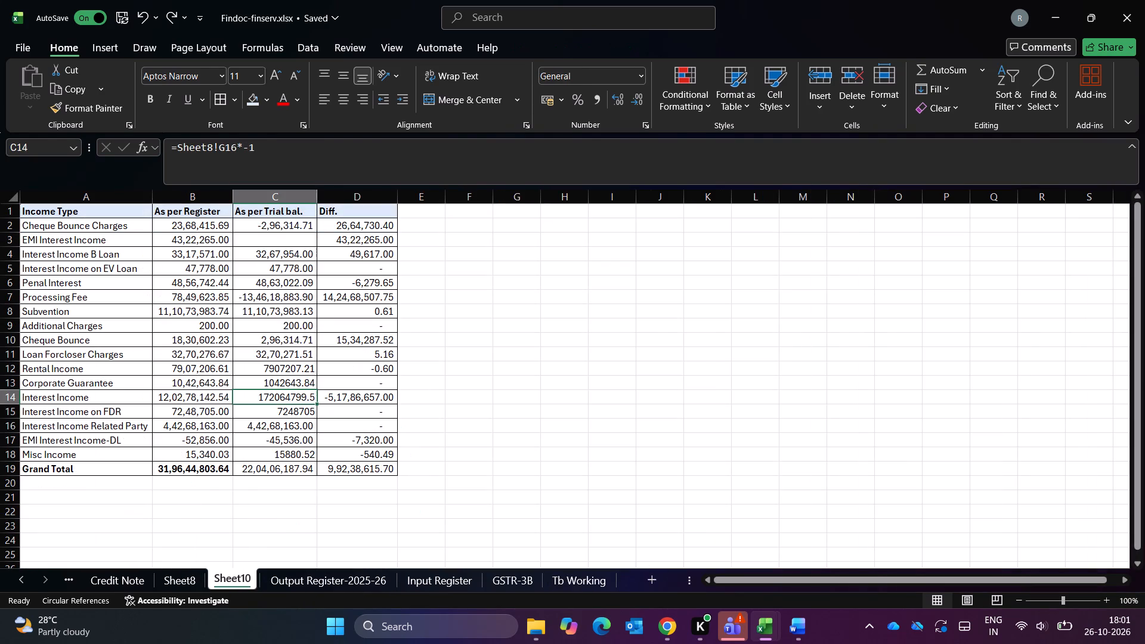
key(Left)
key(Left)
key(Up)
key(Right)
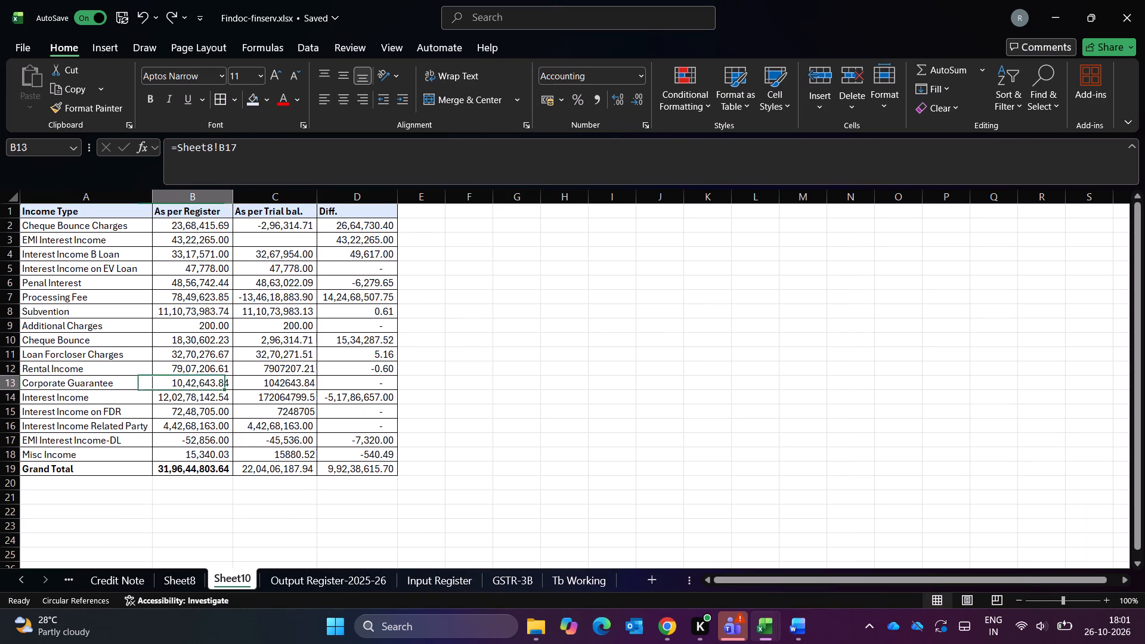
key(Up)
key(Up)
key(Up)
key(Up)
key(Up)
key(Up)
key(Up)
key(Up)
key(ctrl+Up)
key(Up)
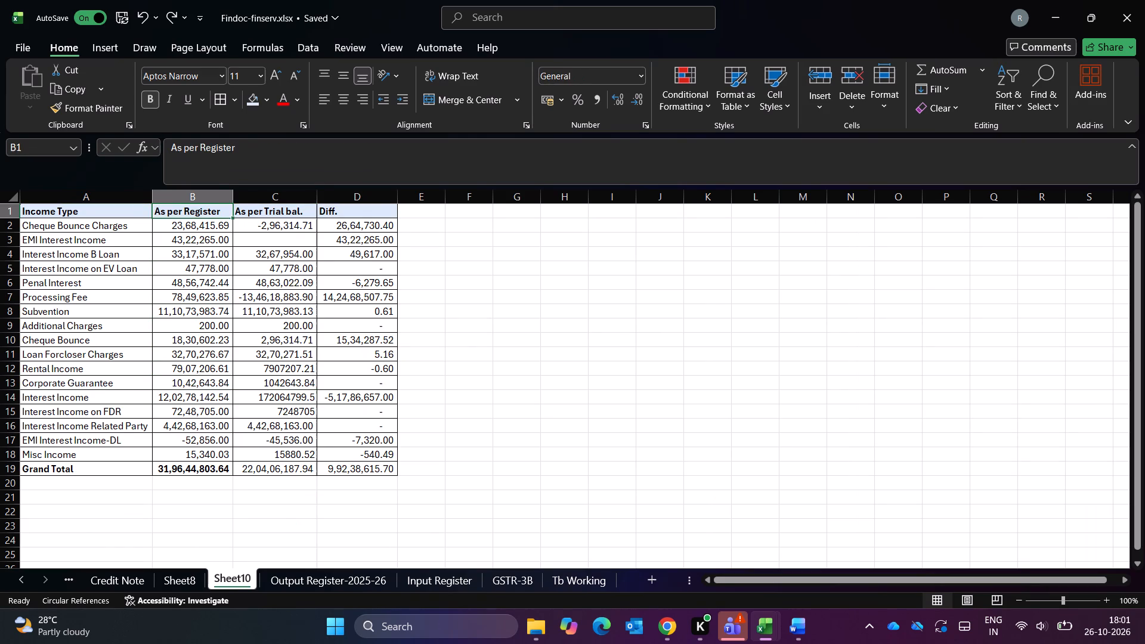
key(Right)
key(Down)
key(Down)
key(Down)
key(Down)
key(Down)
key(Down)
key(Down)
key(Down)
key(Down)
key(Down)
key(Down)
key(Down)
key(Down)
key(Down)
key(Down)
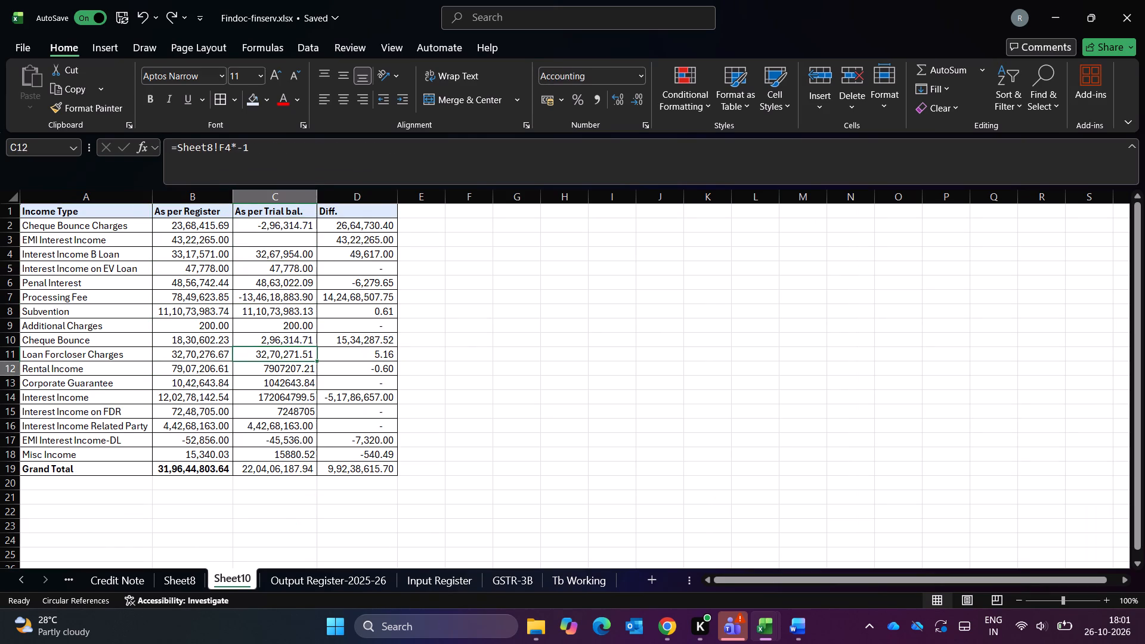
key(Up)
key(Up)
key(Up)
key(Up)
key(Up)
key(Up)
key(Up)
key(Up)
key(Up)
key(Up)
key(Up)
key(Up)
key(Up)
key(Up)
key(Up)
key(Up)
key(Up)
key(Up)
key(Up)
key(Up)
key(Up)
Examine the Diff. column on Sheet10 down through the income types and back up to its heading.
key(Right)
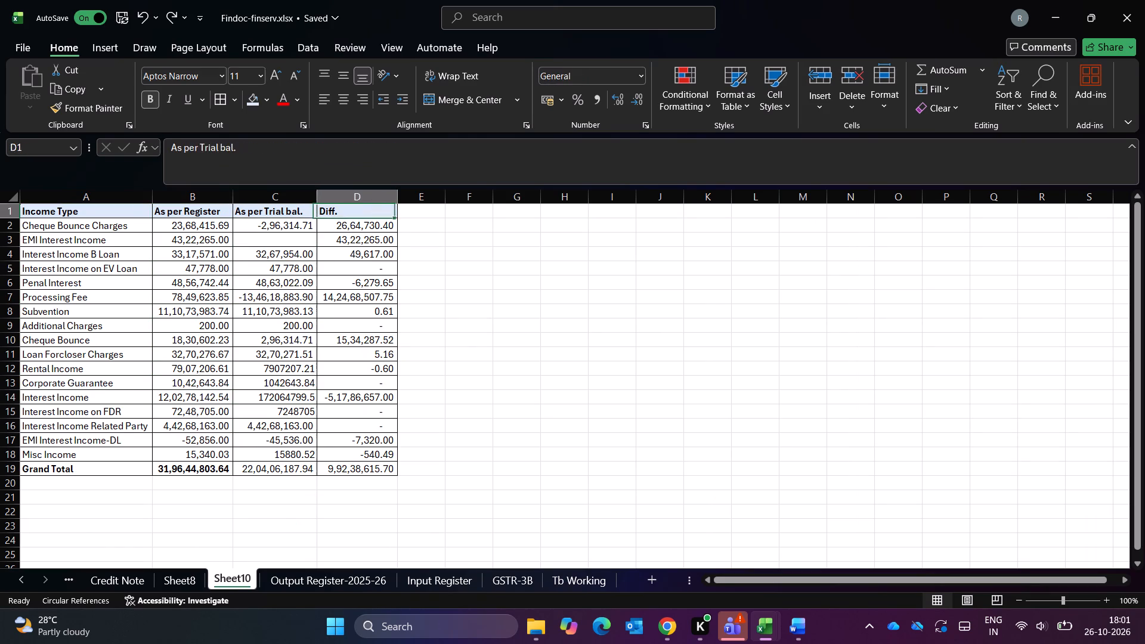
key(Right)
key(Down)
key(Down)
key(Left)
key(Down)
key(Down)
key(Down)
key(Down)
key(Down)
key(Down)
key(Down)
key(Down)
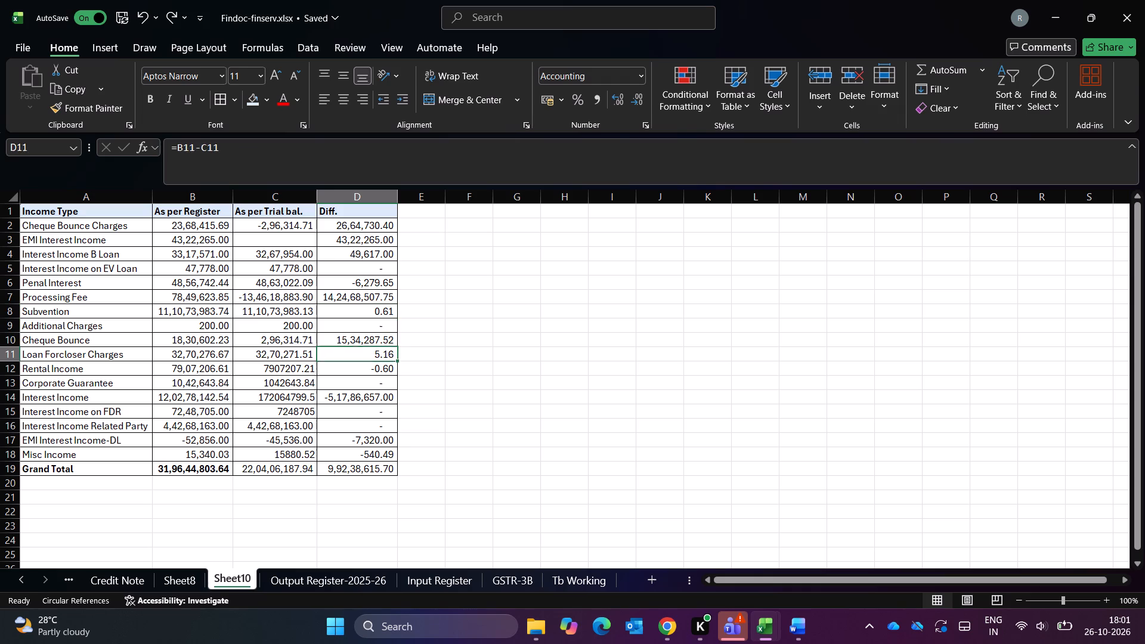
key(Down)
key(Down)
key(Down)
key(Down)
key(Down)
key(Down)
key(Down)
key(Down)
key(Up)
key(Up)
key(Up)
key(Up)
key(Up)
key(Up)
key(Up)
key(Up)
key(Up)
key(Up)
key(Up)
key(Up)
key(Up)
key(Up)
key(Up)
key(Up)
key(Up)
key(Up)
key(Up)
key(Up)
key(Up)
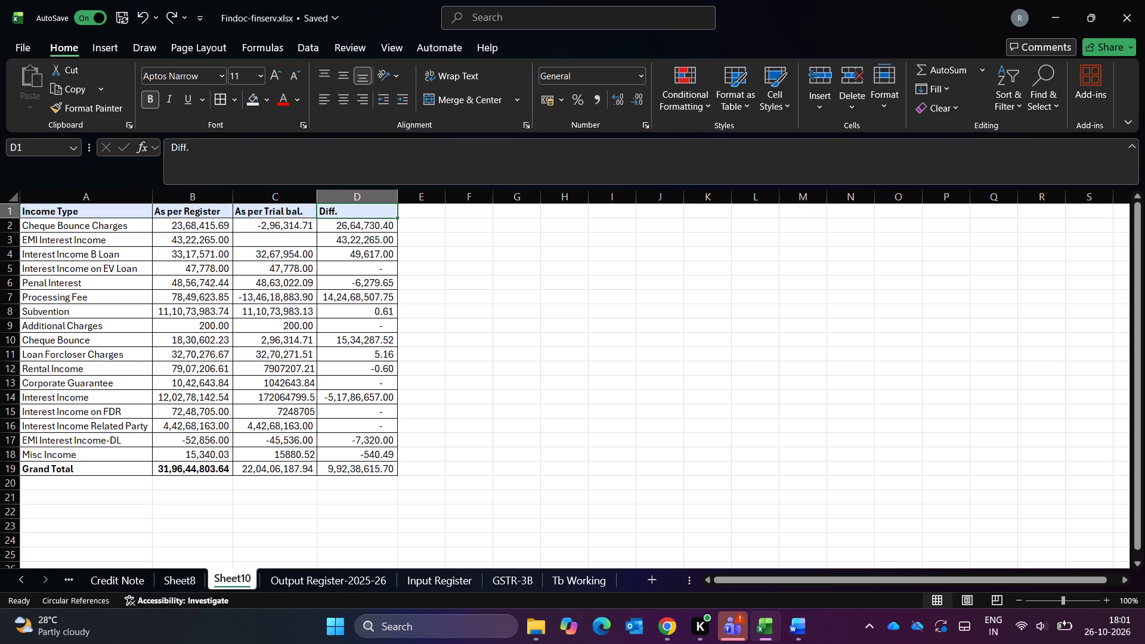
Trace the Cheque Bounce trial balance formula to Sheet8 and check the combined amount of the two cheque bounce ledgers in F7:F8.
click(290, 339)
key(ctrl+bracketleft)
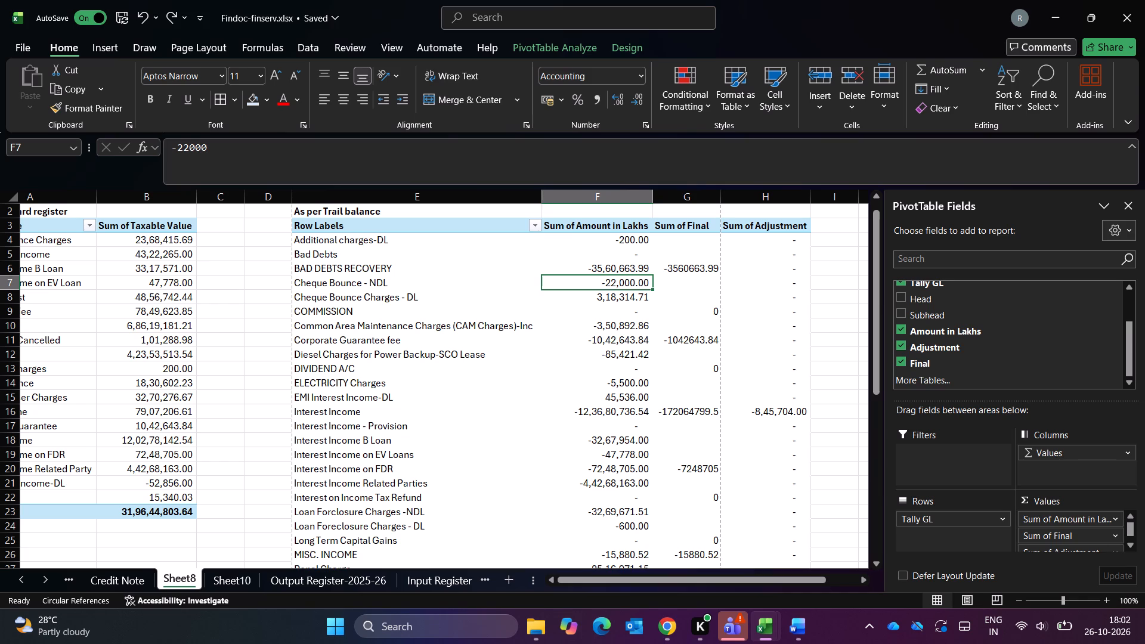
drag(580, 281, 594, 301)
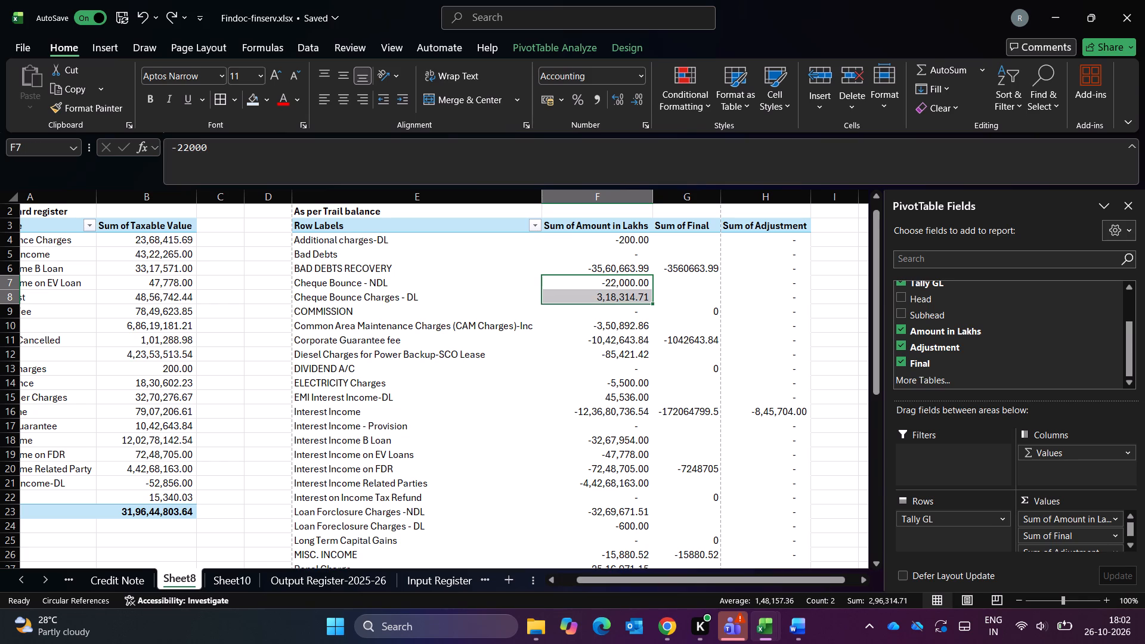
click(239, 580)
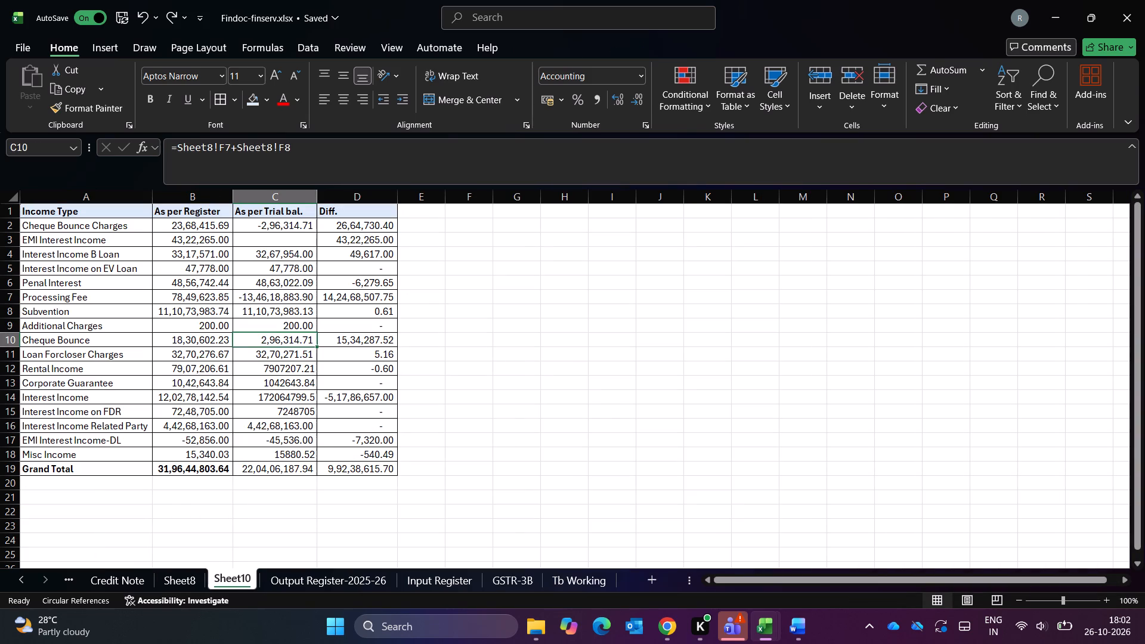
Inspect the trial balance formulas for Processing Fee, Subvention and Cheque Bounce Charges on Sheet10.
click(280, 296)
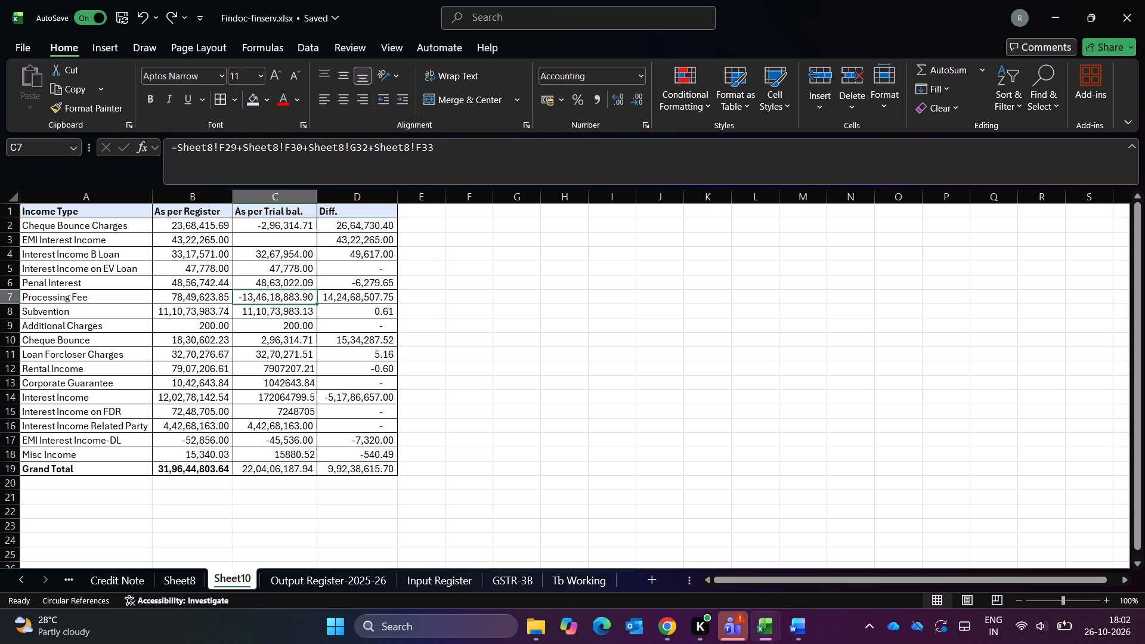
click(275, 312)
click(263, 231)
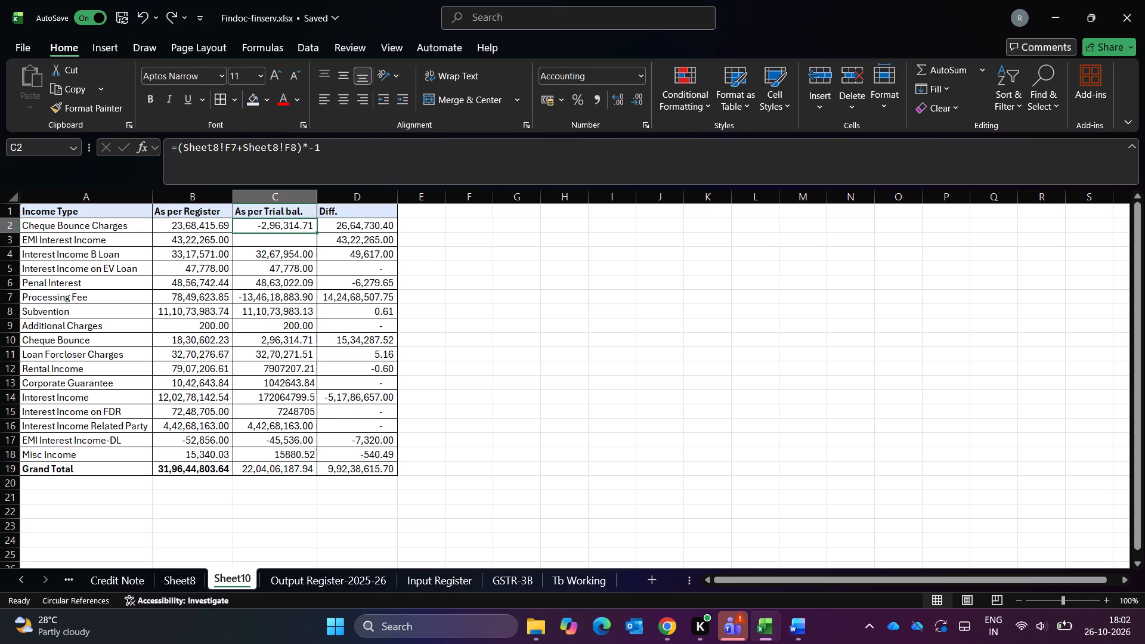
Trace the Interest Income B Loan trial balance formula on Sheet10 to its source cell in the Sheet8 PivotTable.
click(280, 258)
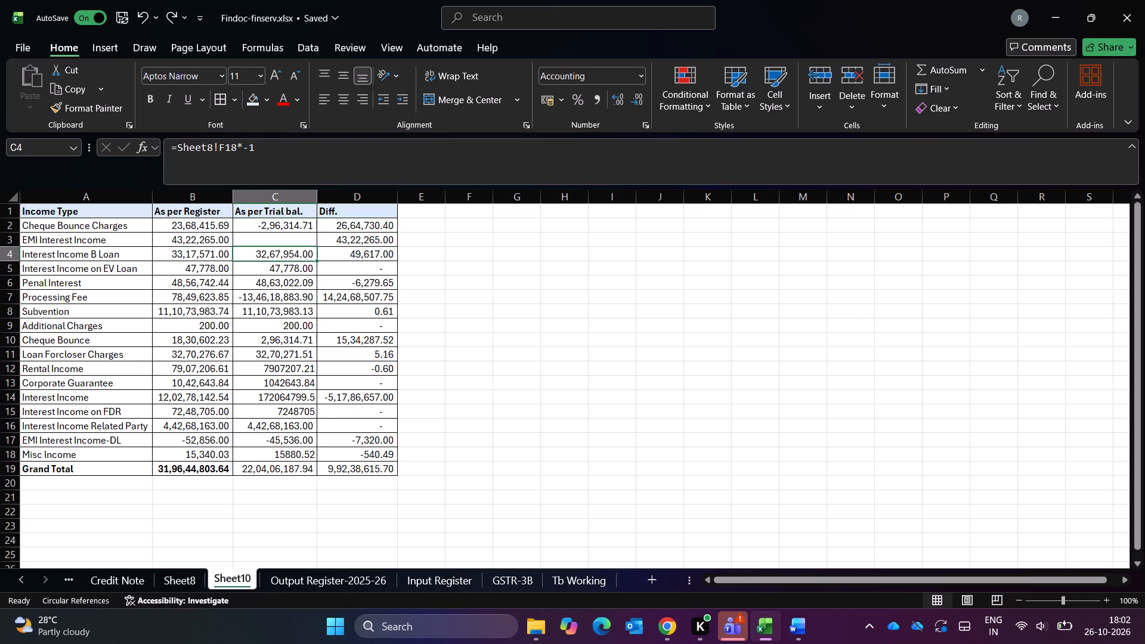
key(ctrl+bracketleft)
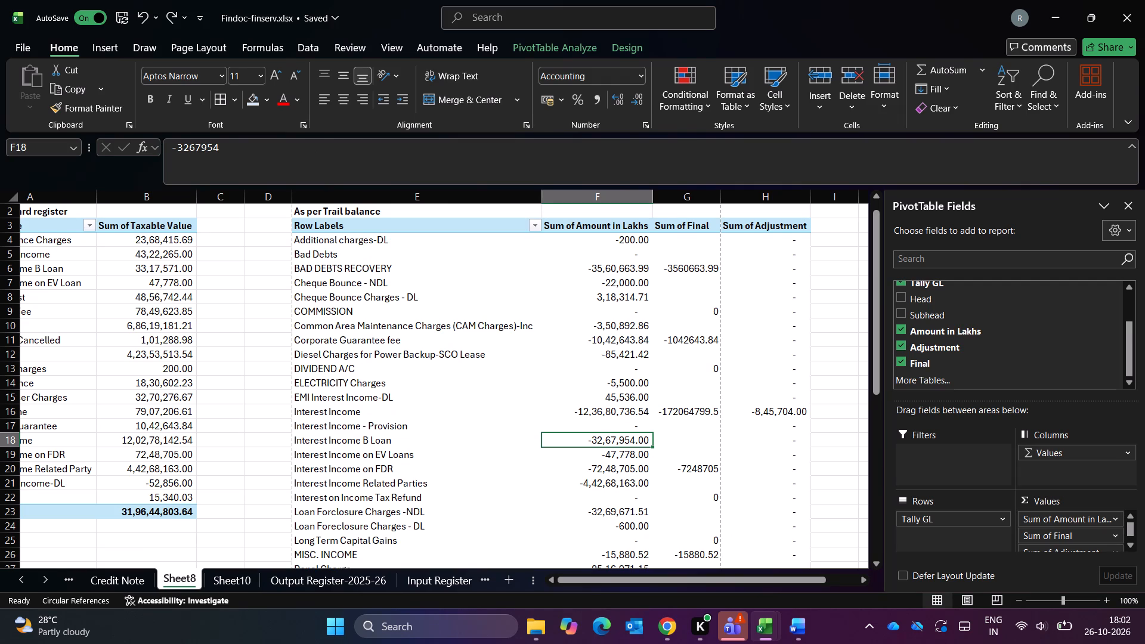
Review the Interest Income B Loan and EV Loan formulas on Sheet10, tracing the B Loan trial balance figure to Sheet8 again.
key(ctrl+Page_Down)
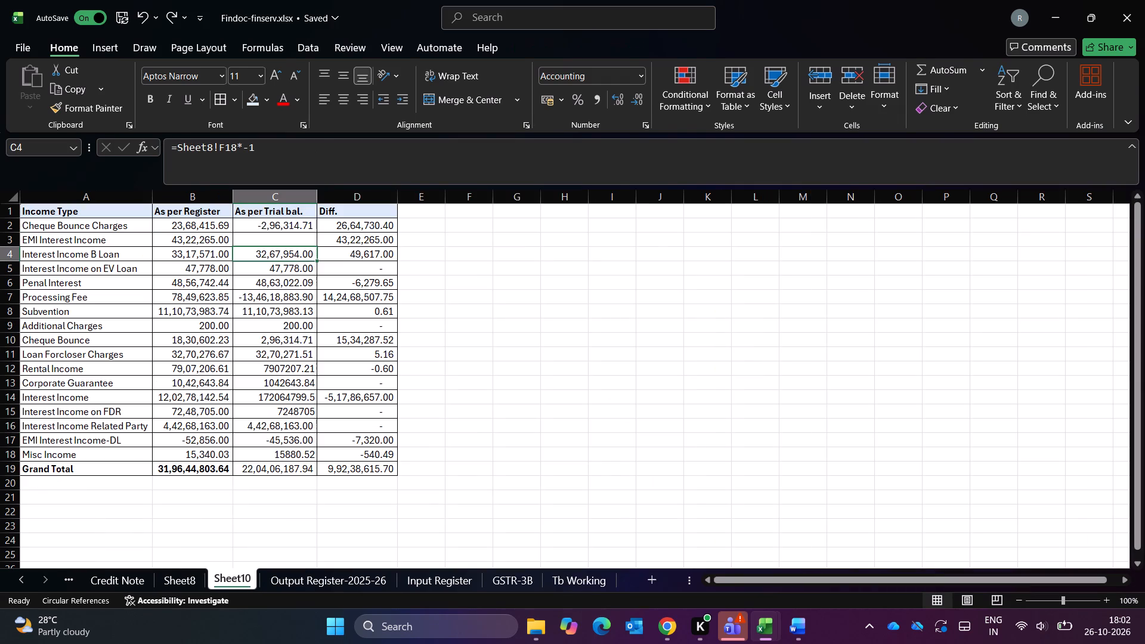
key(Left)
key(Left)
key(Right)
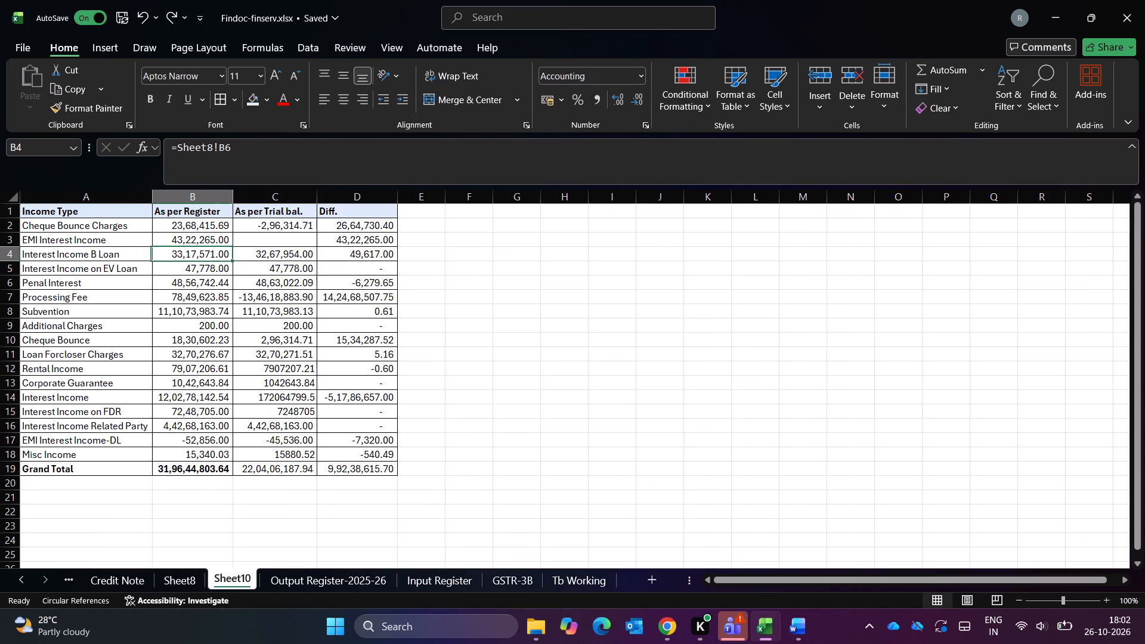
key(Down)
key(Right)
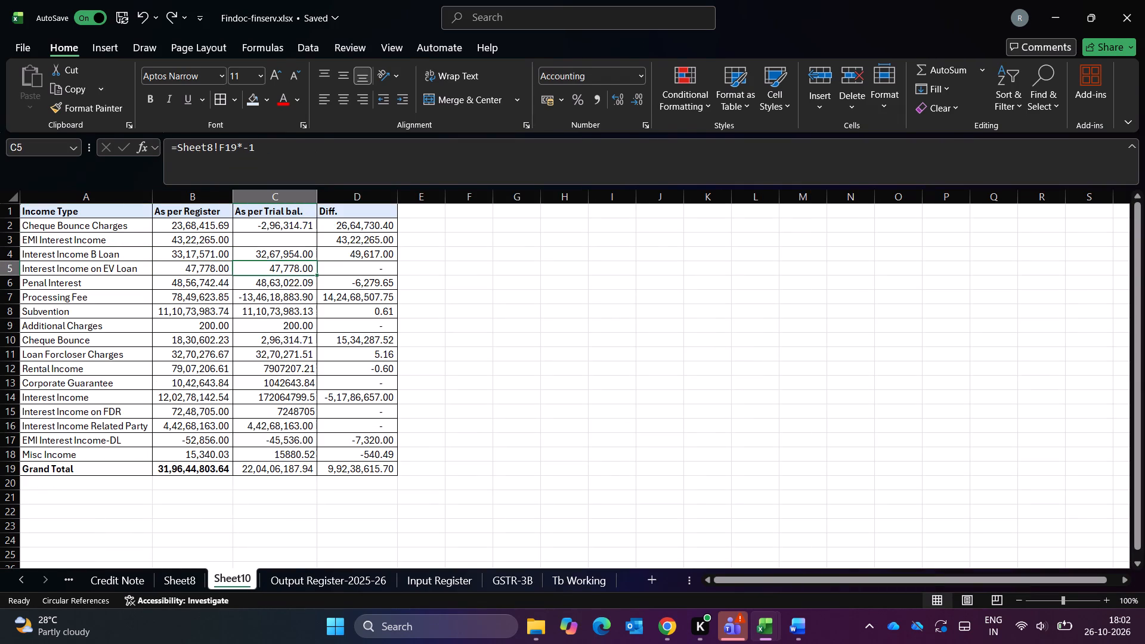
key(Up)
key(Up)
key(Up)
key(Down)
key(Down)
key(Down)
key(Up)
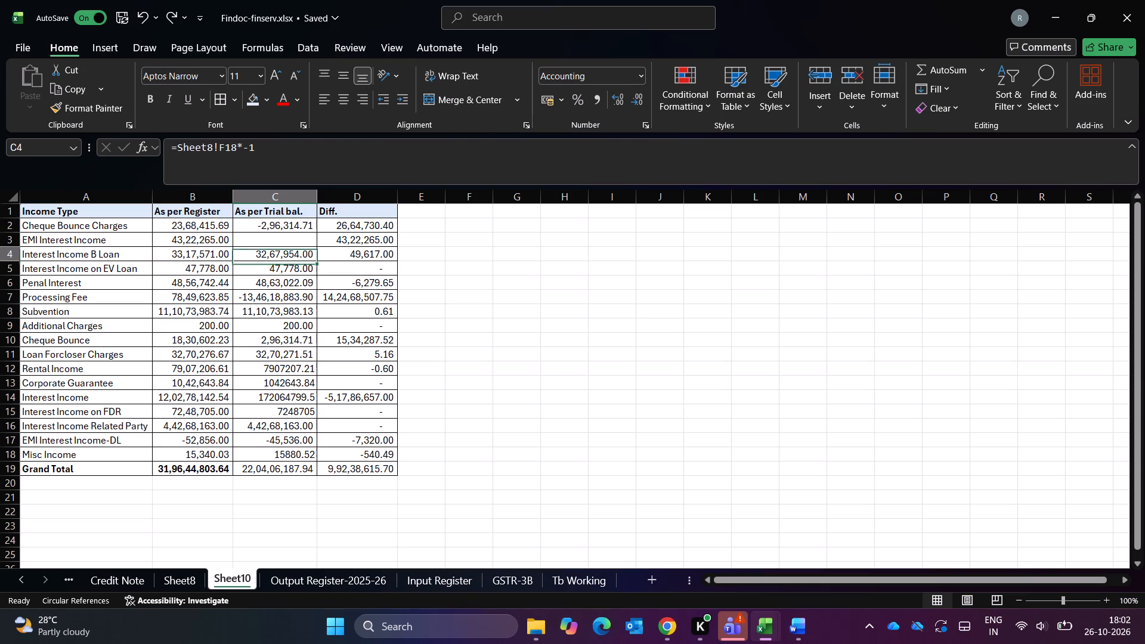
key(ctrl+bracketleft)
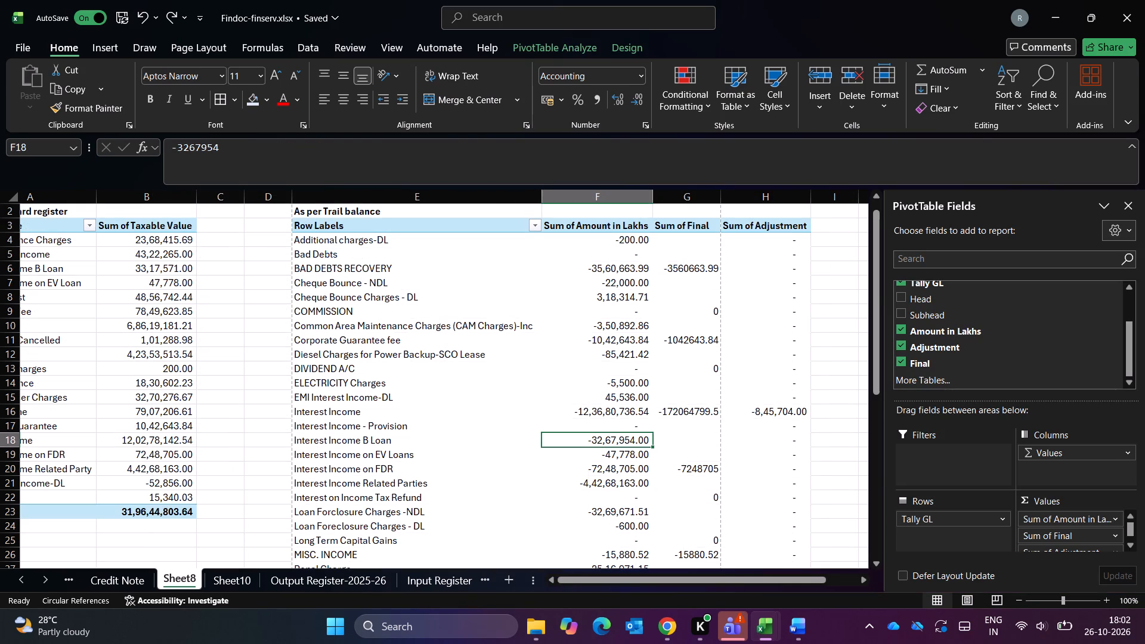
scroll(637, 508, down, 1)
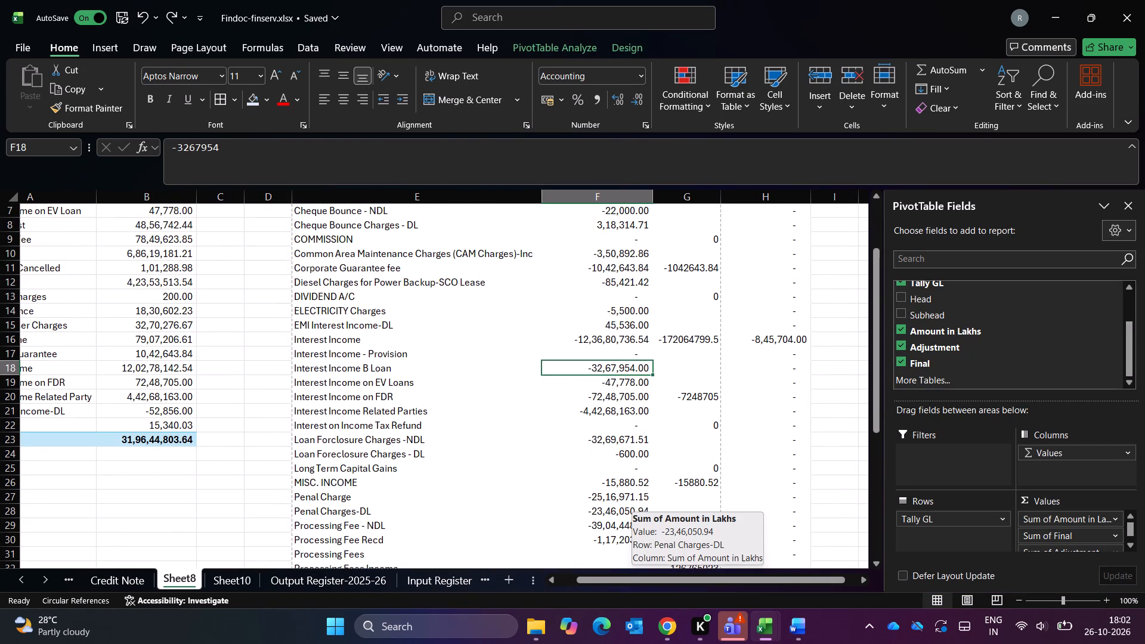
key(ctrl+Page_Down)
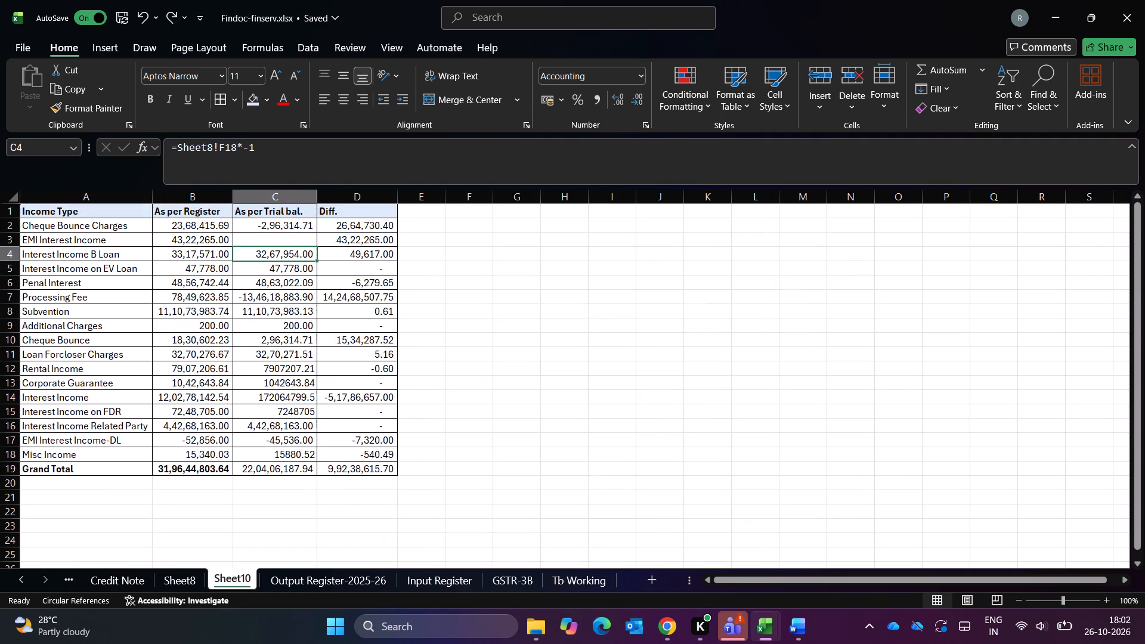
Trace the Processing Fee trial balance formula in C7 of Sheet10 to its source cells in the Sheet8 PivotTable.
key(Down)
key(Down)
key(Down)
key(Down)
key(Left)
key(Left)
key(Up)
key(Right)
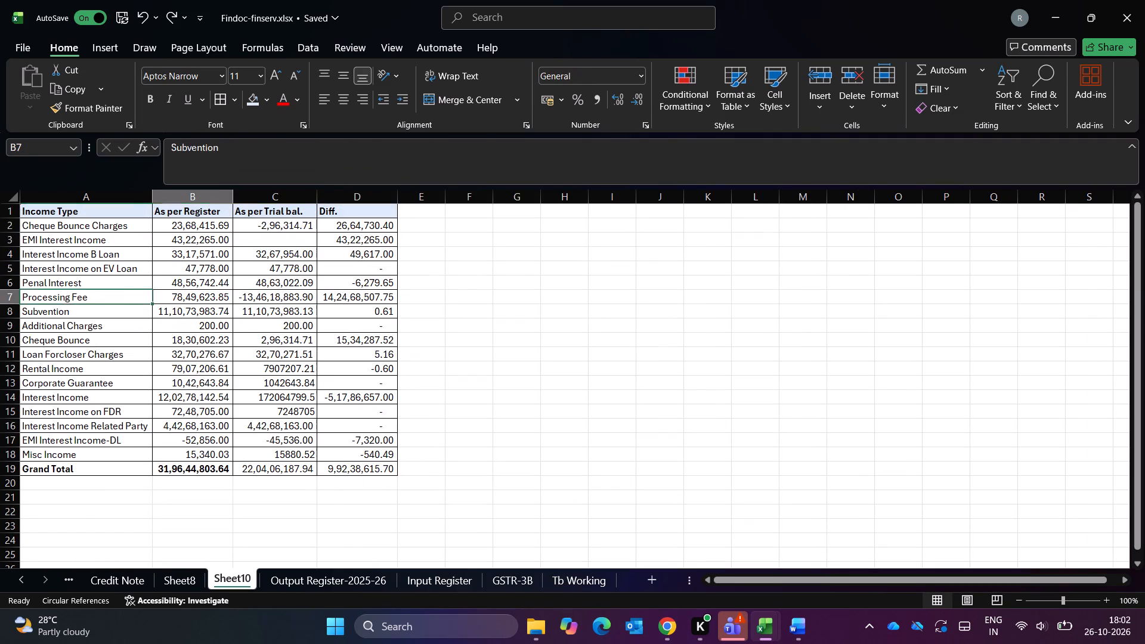
key(Right)
key(ctrl+bracketleft)
scroll(710, 504, down, 1)
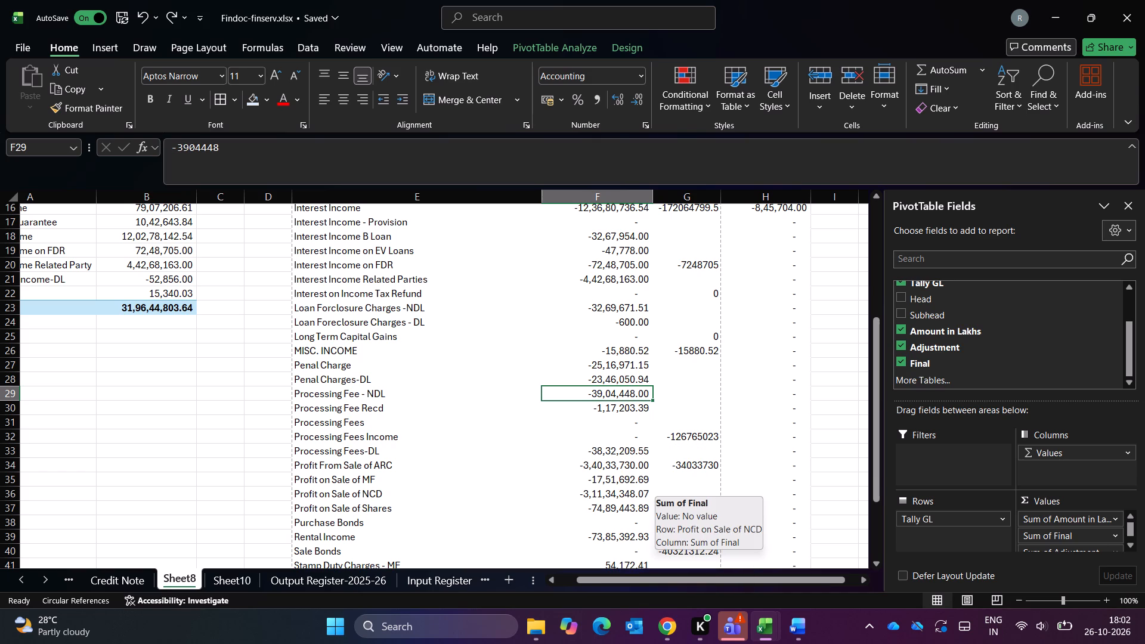
Check the combined Sum of Amount in Lakhs for the processing fee ledgers in F29:F33 on Sheet8.
key(Left)
key(Left)
key(Right)
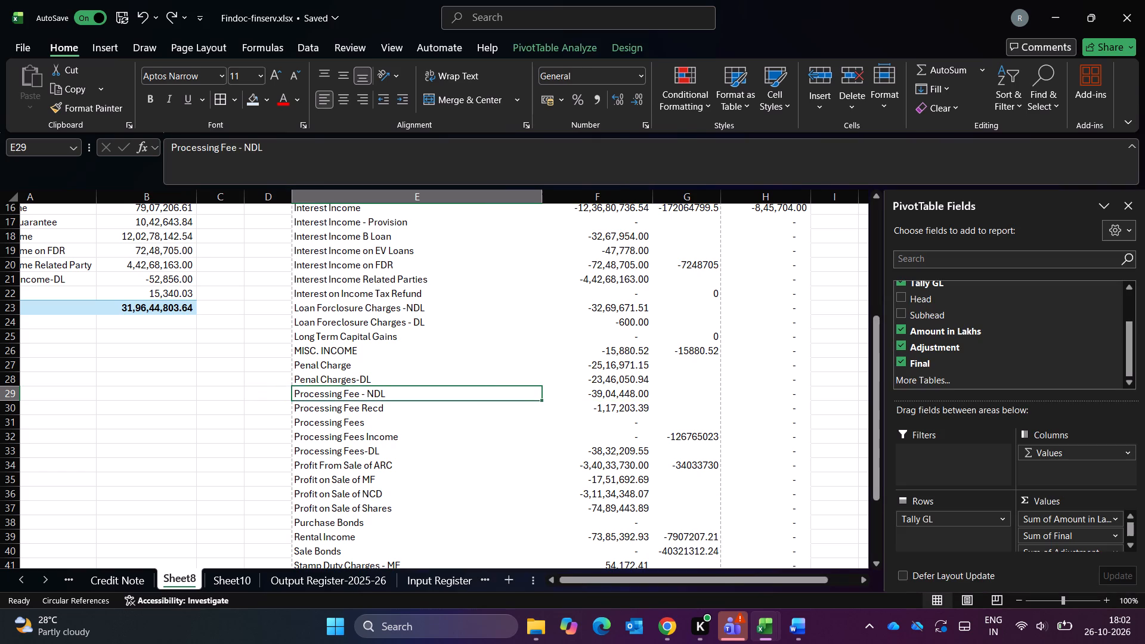
key(Down)
key(shift+Down)
key(shift+Down)
key(shift+Down)
key(shift+Right)
key(Right)
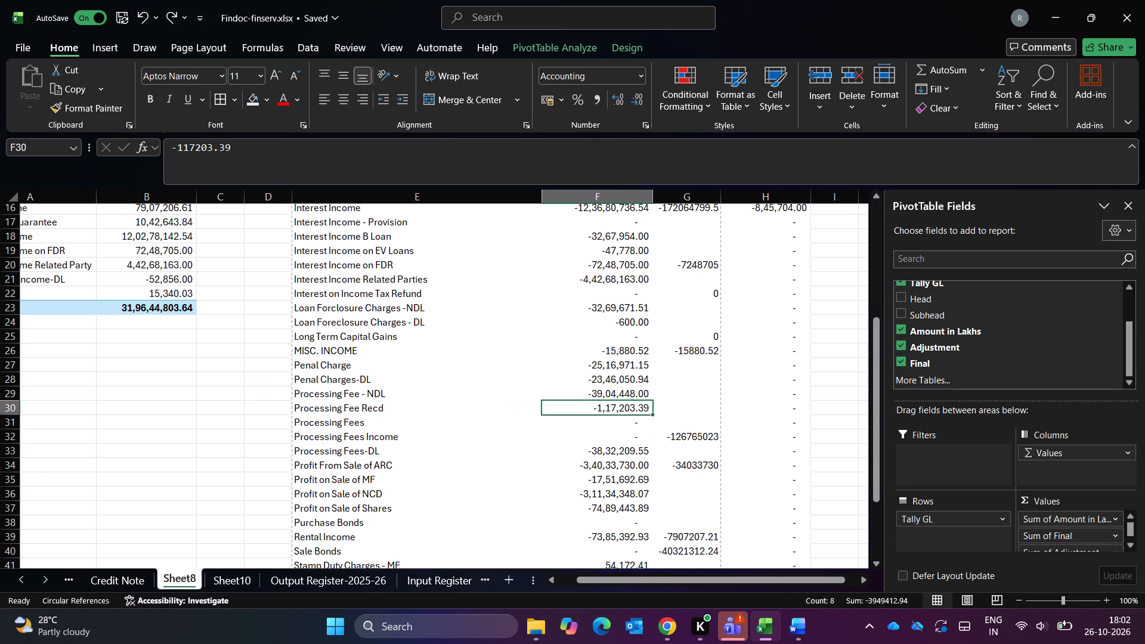
key(Up)
key(shift+Down)
key(shift+Down)
key(shift+Down)
key(shift+Down)
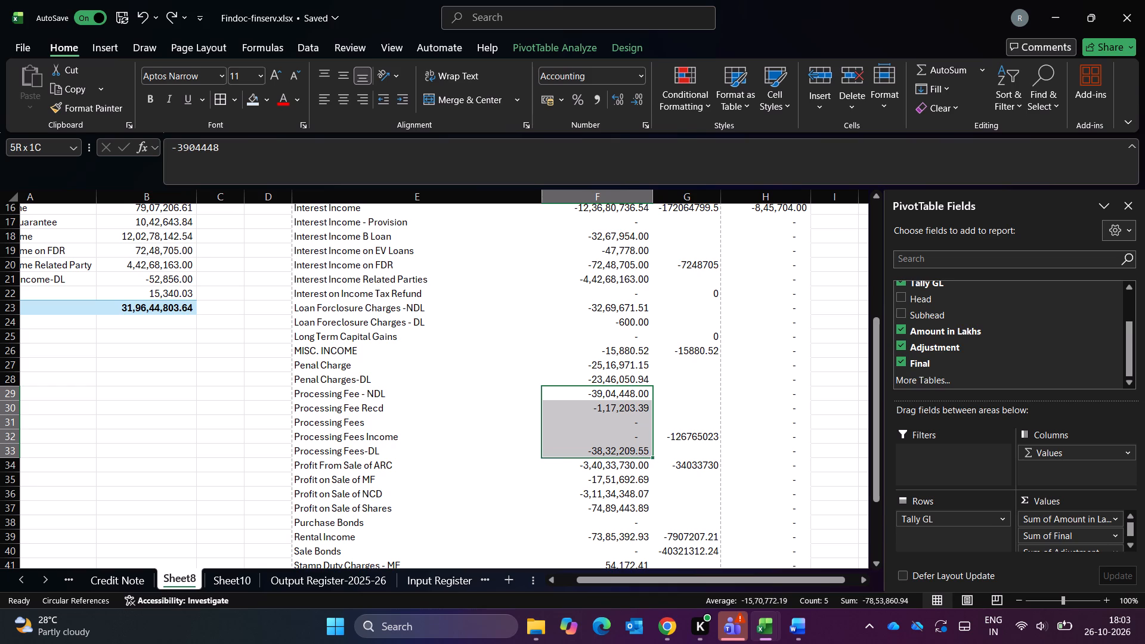
Compare the register, trial balance and Diff. formulas in the Processing Fee row of Sheet10.
key(ctrl+Page_Down)
key(Left)
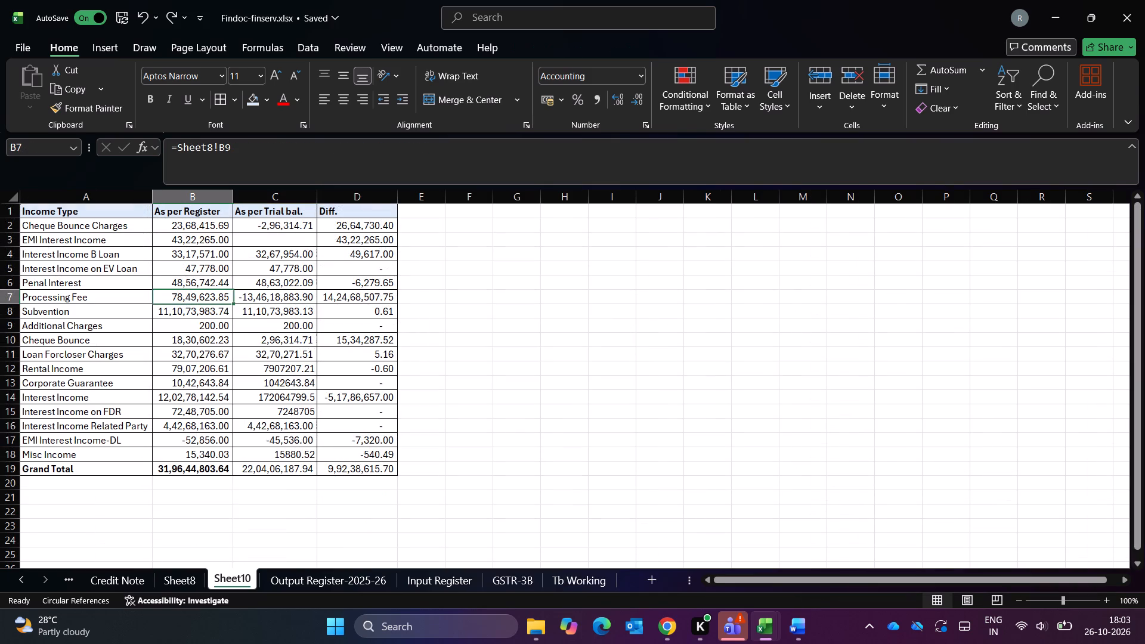
key(Right)
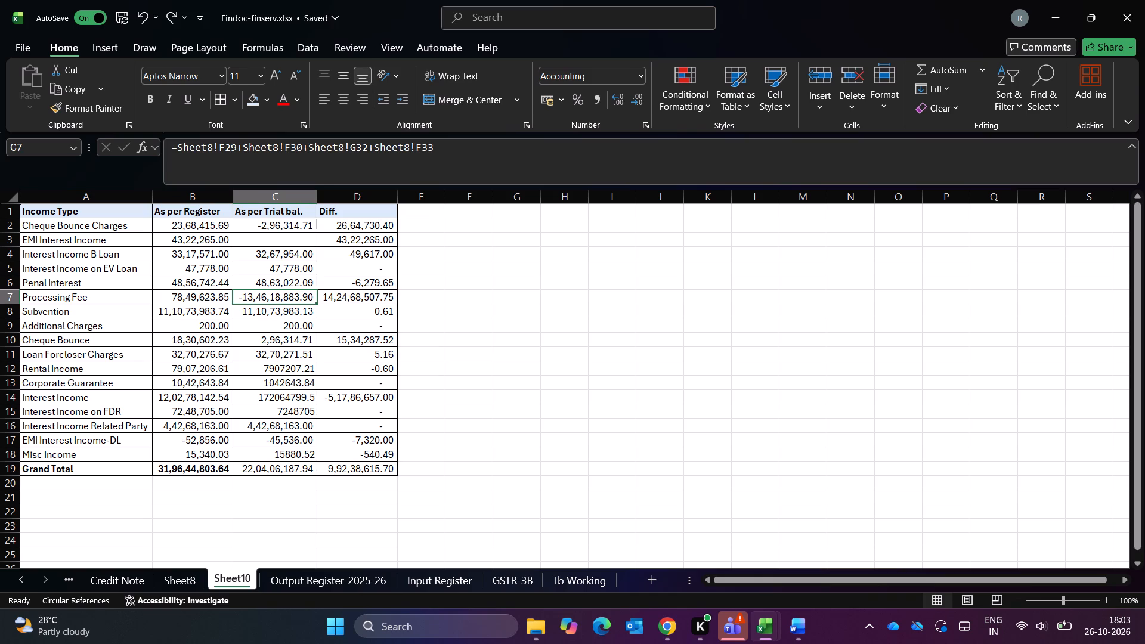
key(Right)
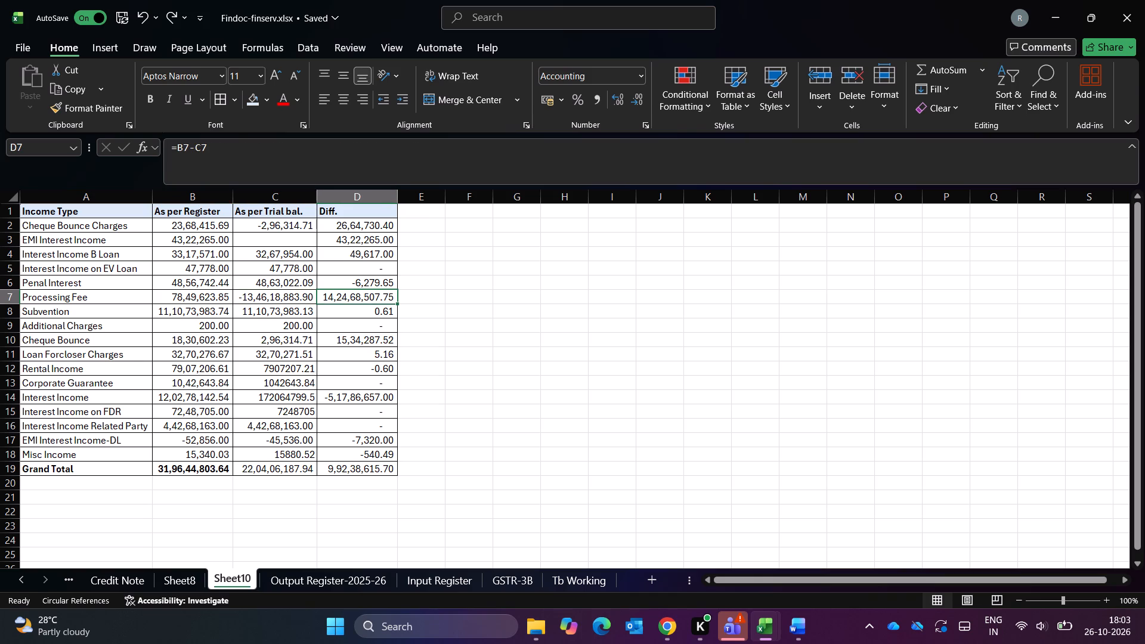
key(Left)
key(Left)
key(Left)
key(Left)
key(Right)
key(Right)
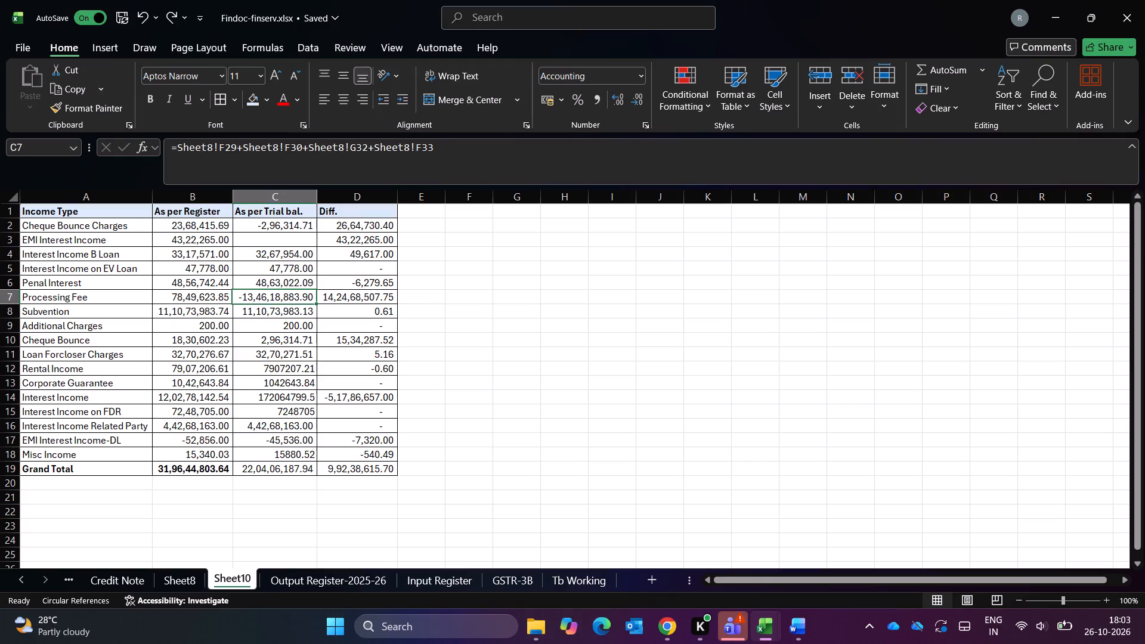
Review the processing fee ledgers on Sheet8 again and go back to cell A1, above the outward register pivot.
key(ctrl+Page_Up)
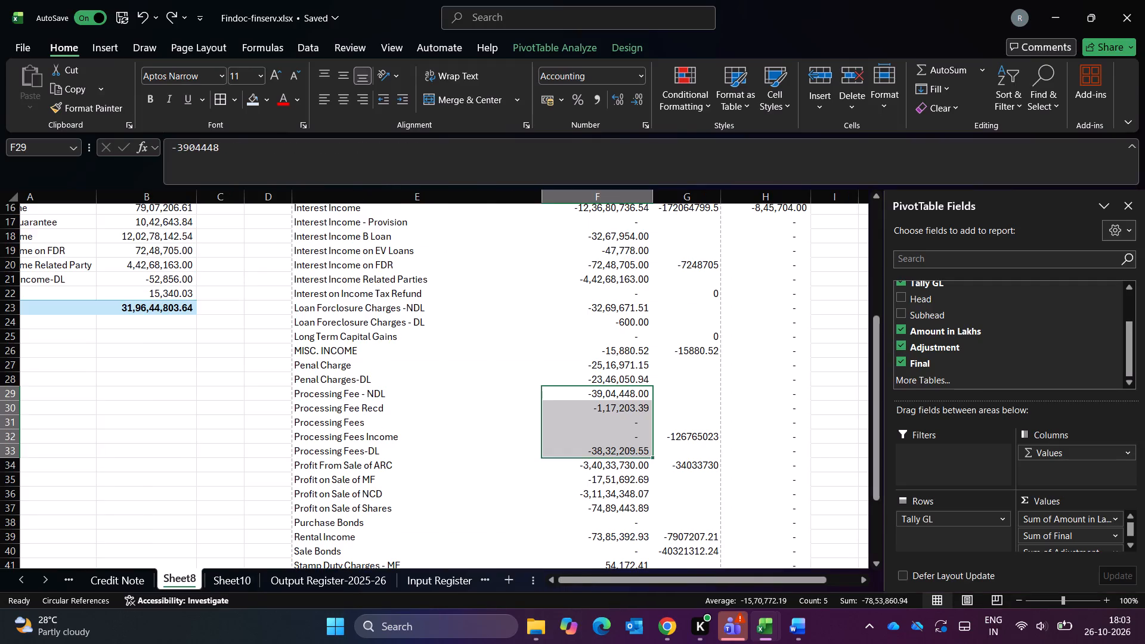
key(Up)
key(Up)
key(Up)
key(ctrl+Left)
key(ctrl+Left)
key(ctrl+Up)
key(ctrl+Up)
key(ctrl+Up)
key(ctrl+Up)
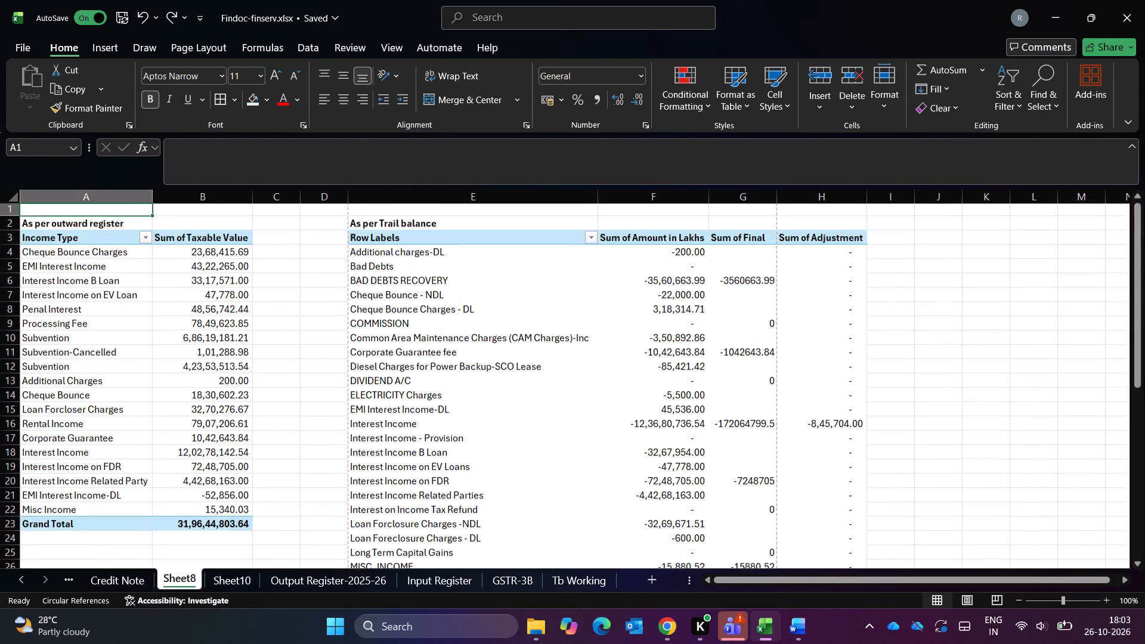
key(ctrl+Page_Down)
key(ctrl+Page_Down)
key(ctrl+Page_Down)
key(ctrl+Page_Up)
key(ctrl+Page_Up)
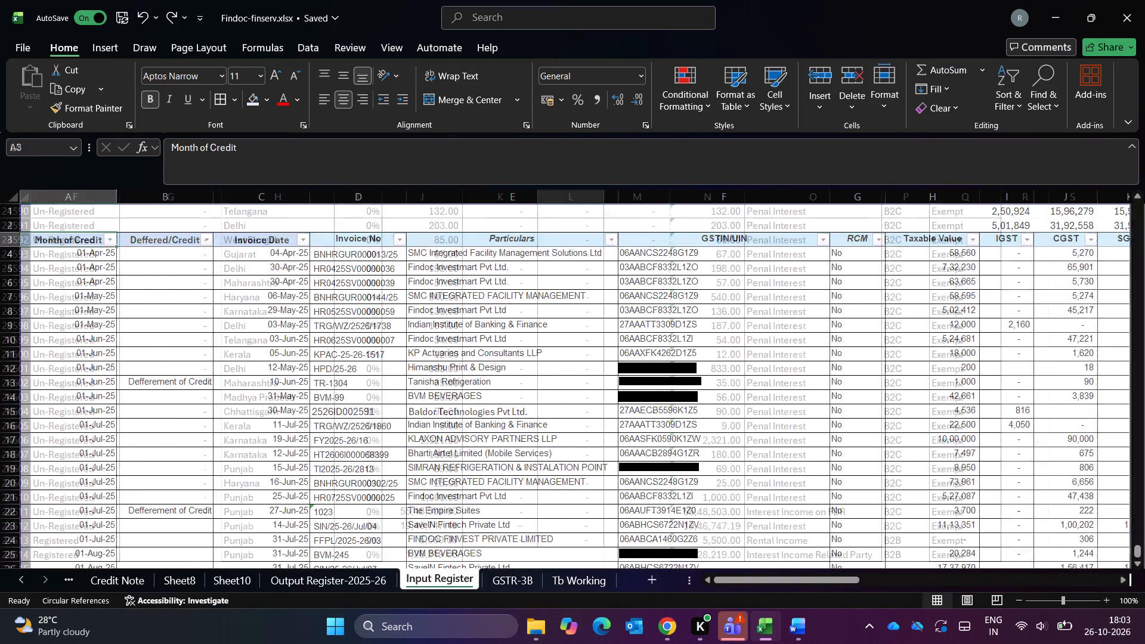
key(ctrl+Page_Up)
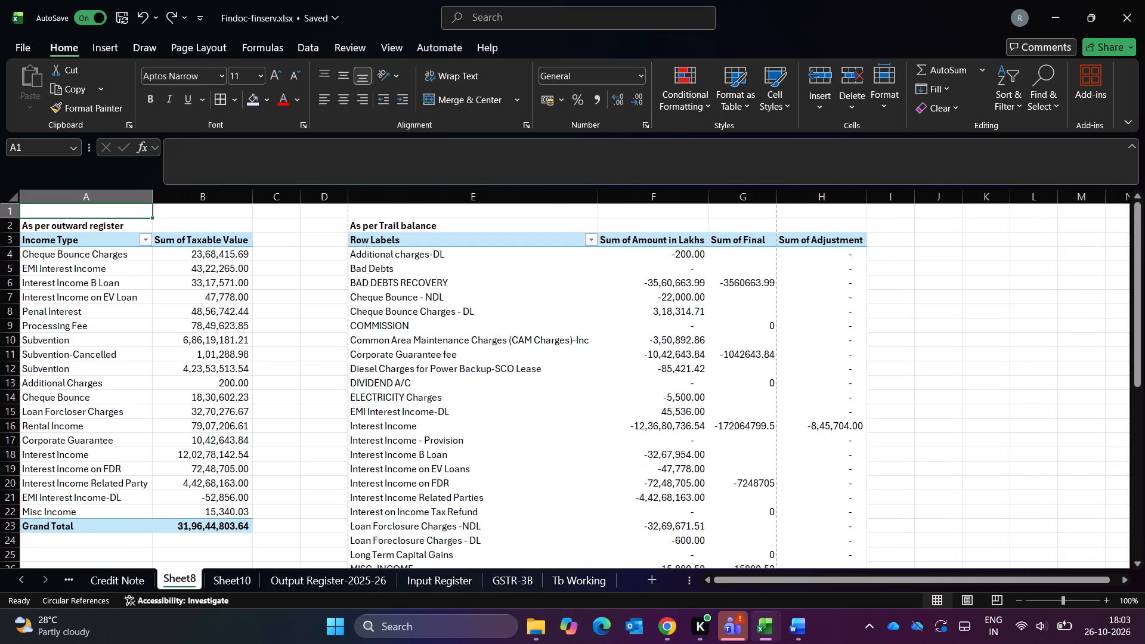
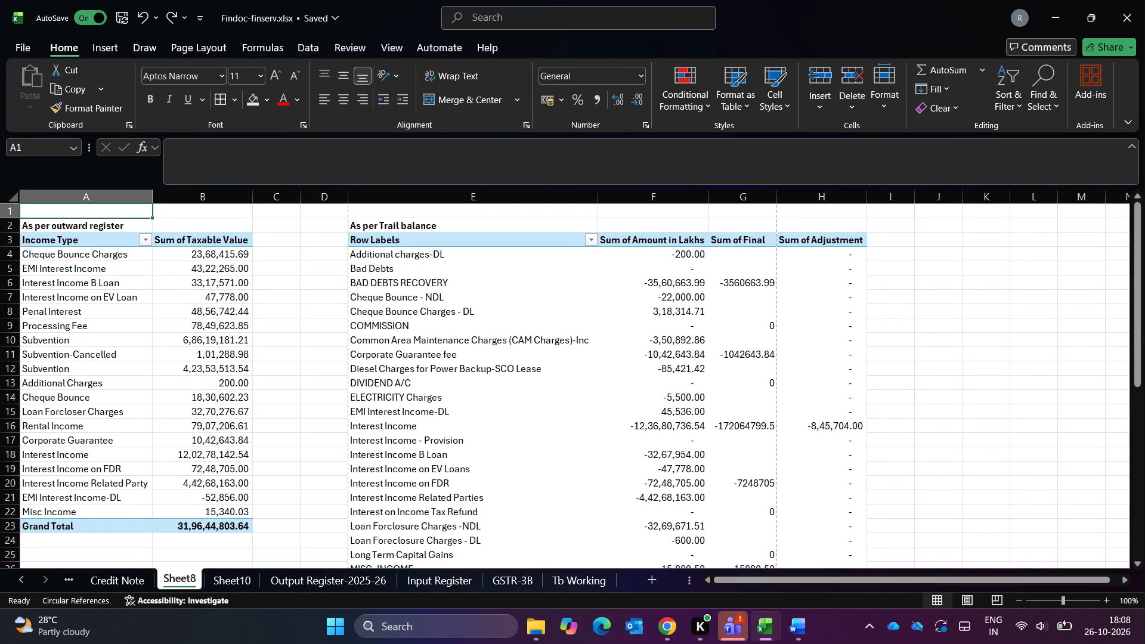
Look over the trial balance ledgers on Sheet8 once more and close the Findoc-finserv workbook.
scroll(845, 443, down, 1)
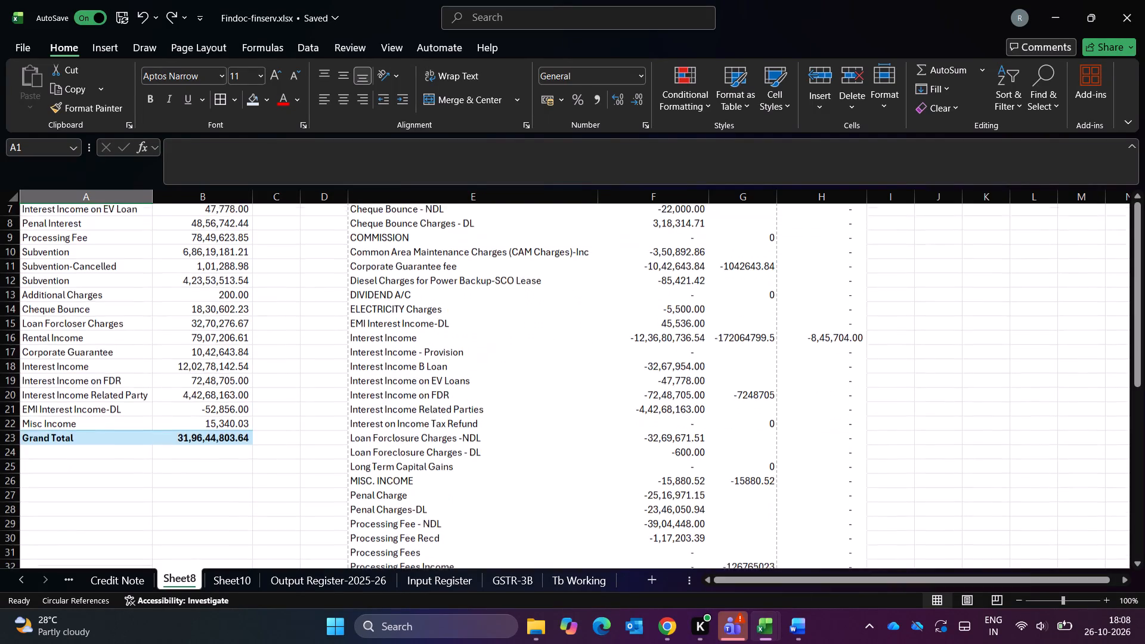
scroll(845, 443, down, 1)
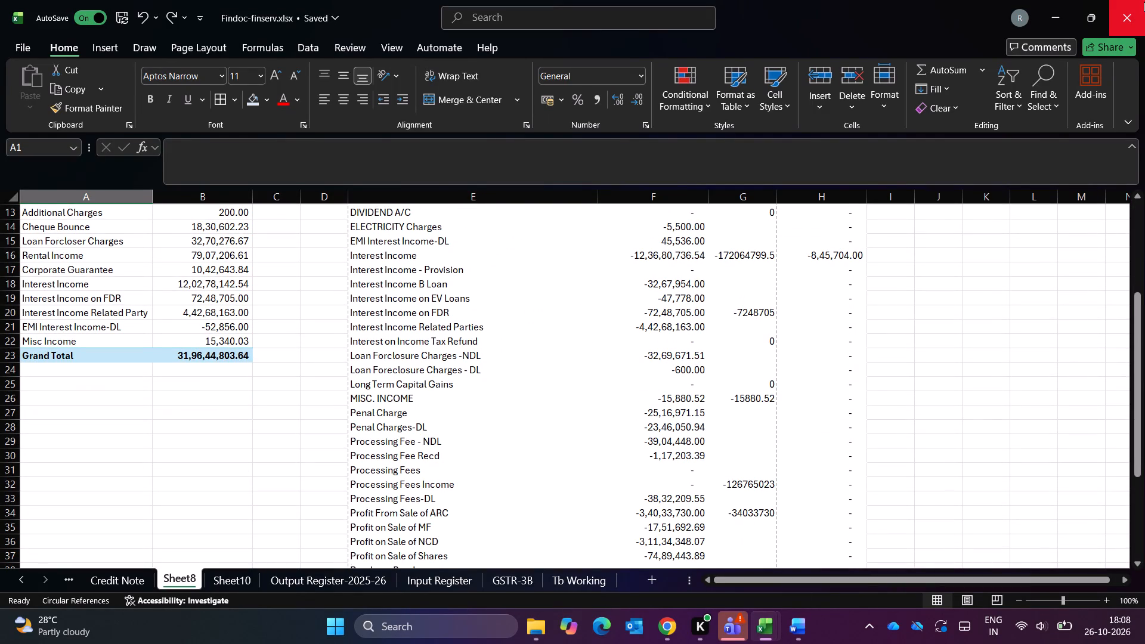
click(1144, 2)
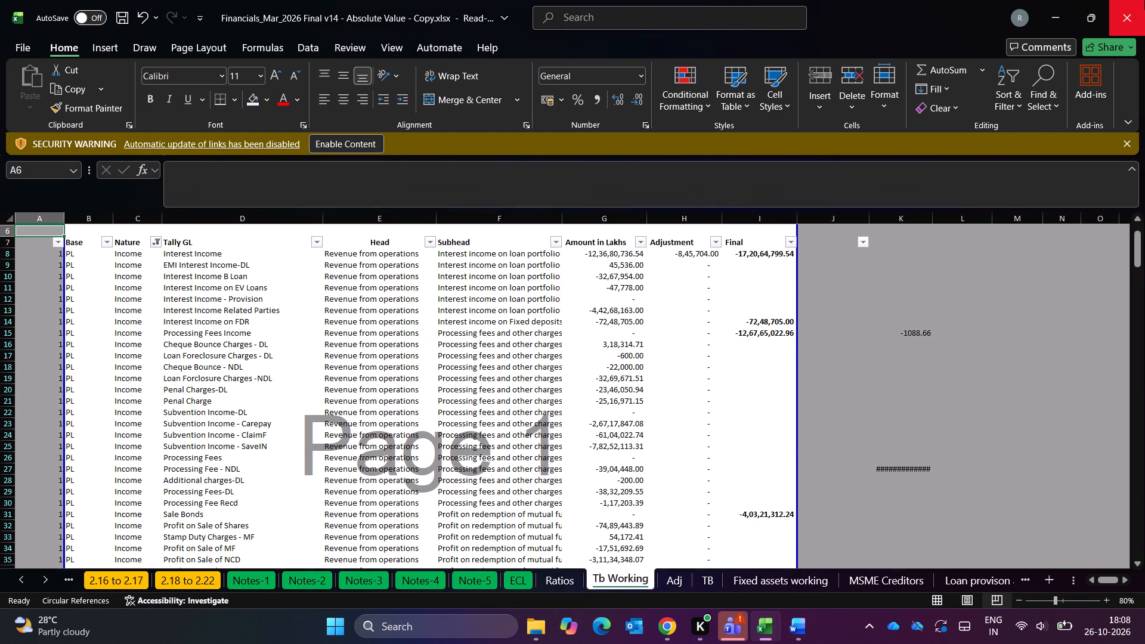
Close the Financials_Mar_2026 workbook and the Punjab and Haryana 'Working of 9 & 9C' 2025-26 workbooks without saving changes.
click(1144, 0)
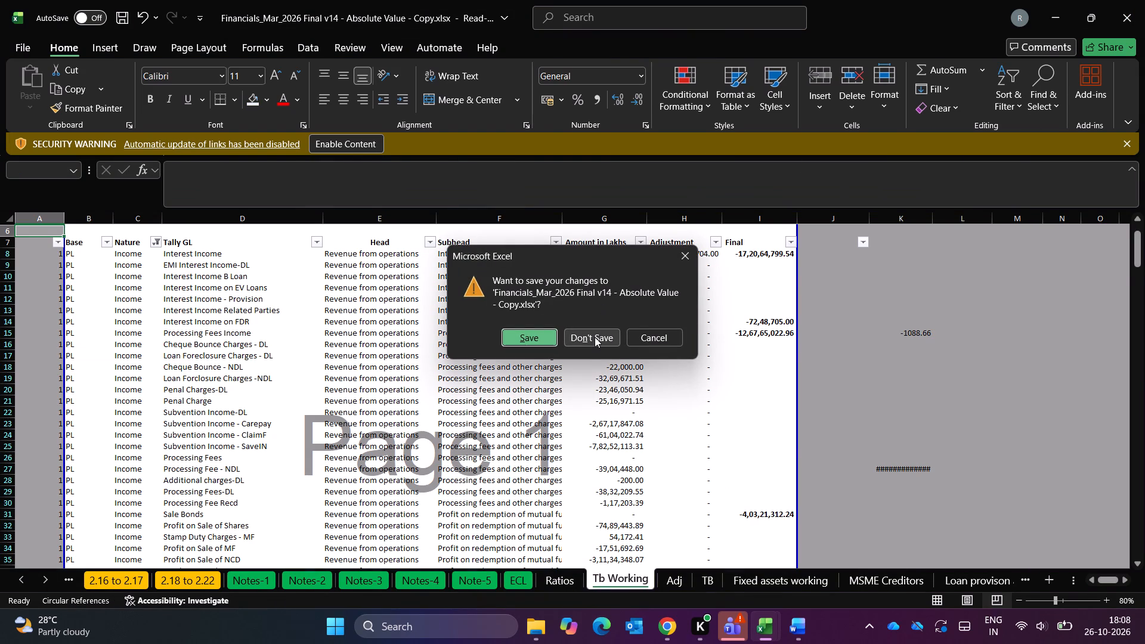
click(595, 337)
click(1143, 0)
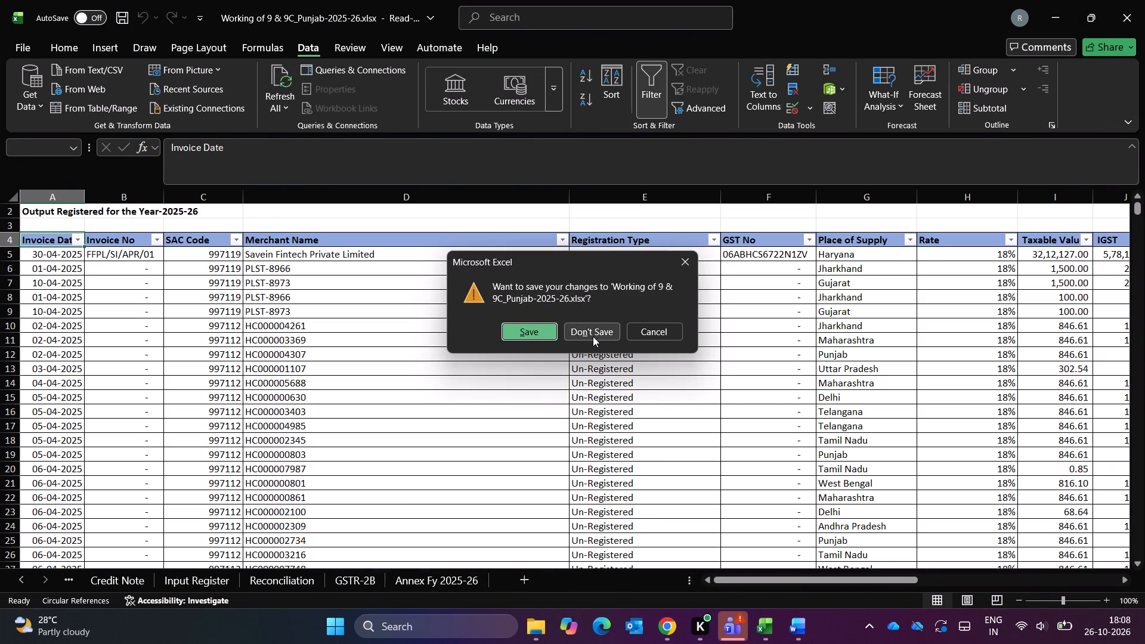
click(593, 336)
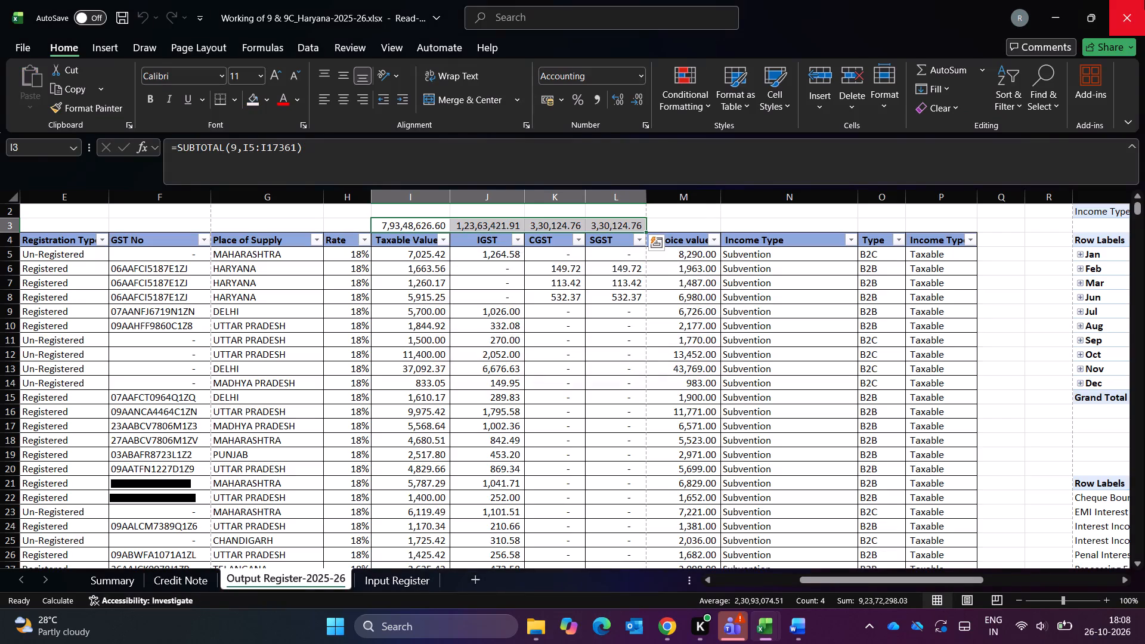
click(1144, 0)
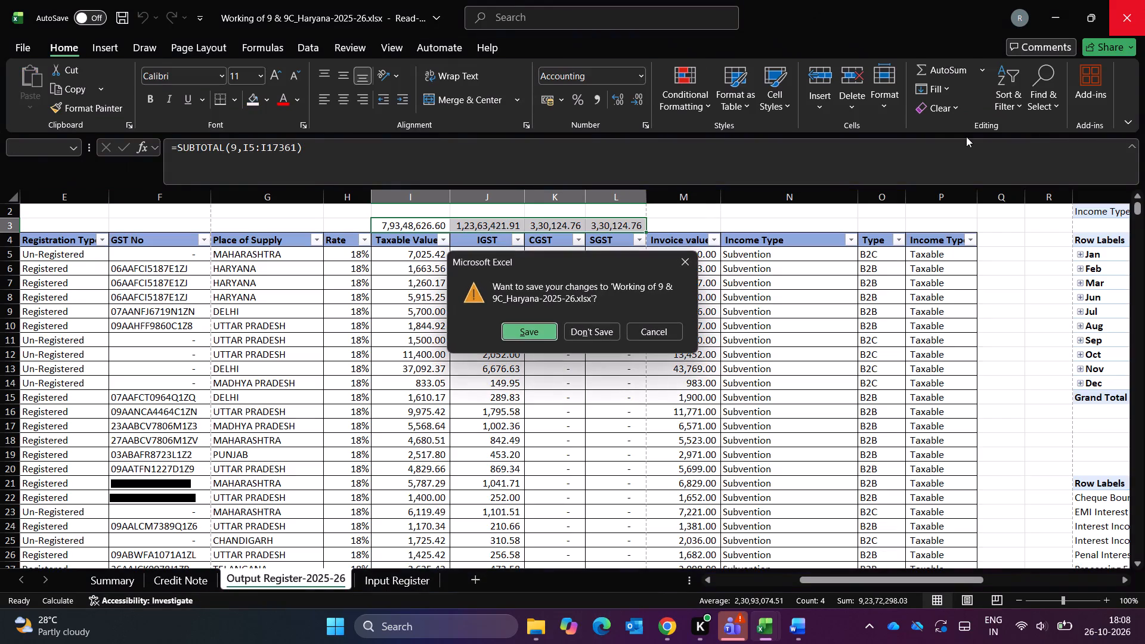
click(593, 336)
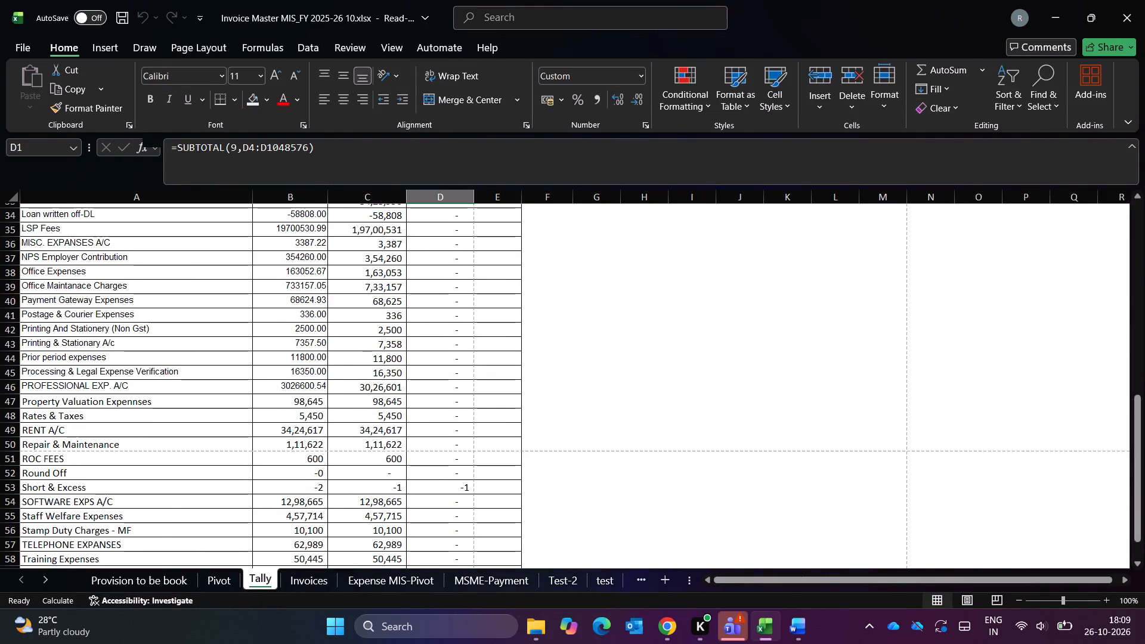
Look over the Tally, Invoices and Expense MIS-Pivot sheets of the Invoice Master MIS workbook, and close it without saving.
scroll(648, 466, up, 1)
scroll(648, 466, right, 1)
scroll(648, 466, up, 5)
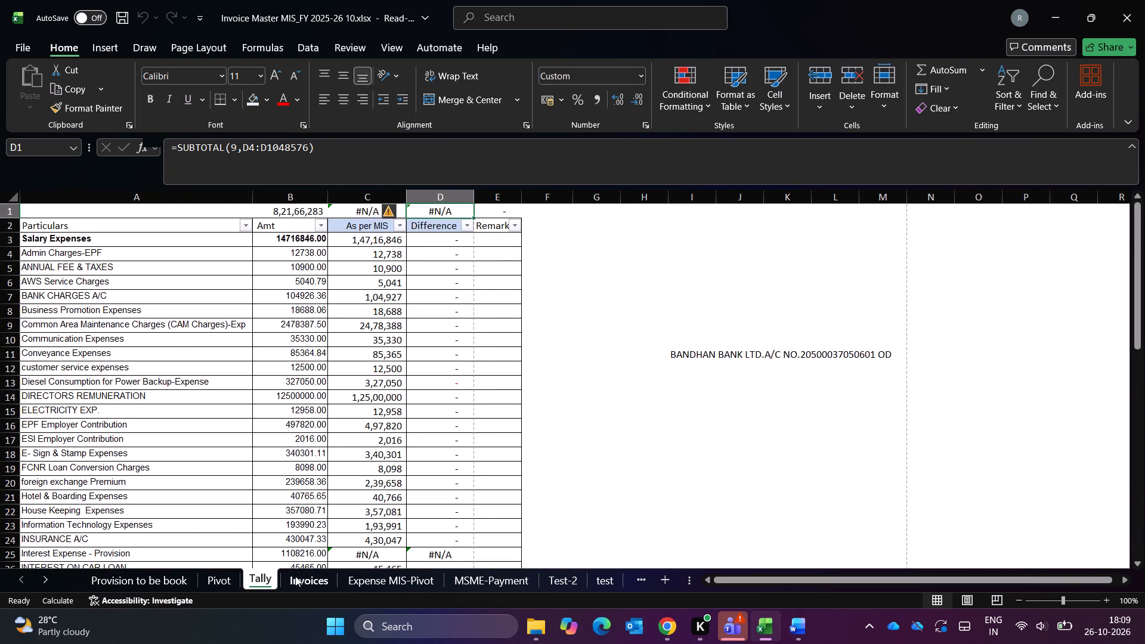
click(295, 578)
click(437, 586)
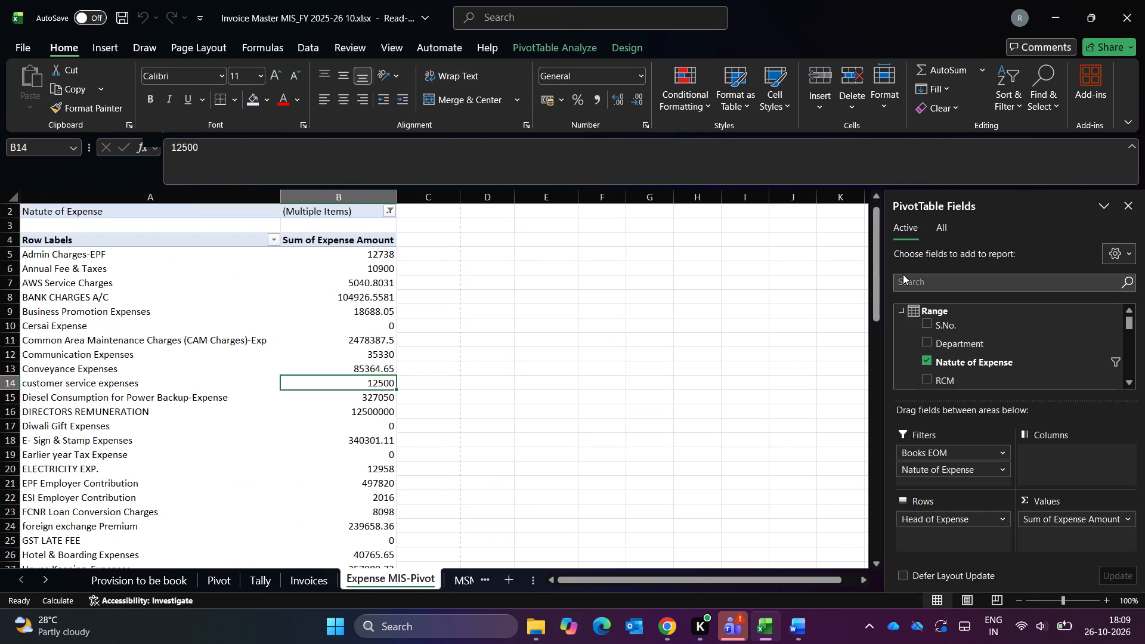
click(1144, 0)
click(613, 332)
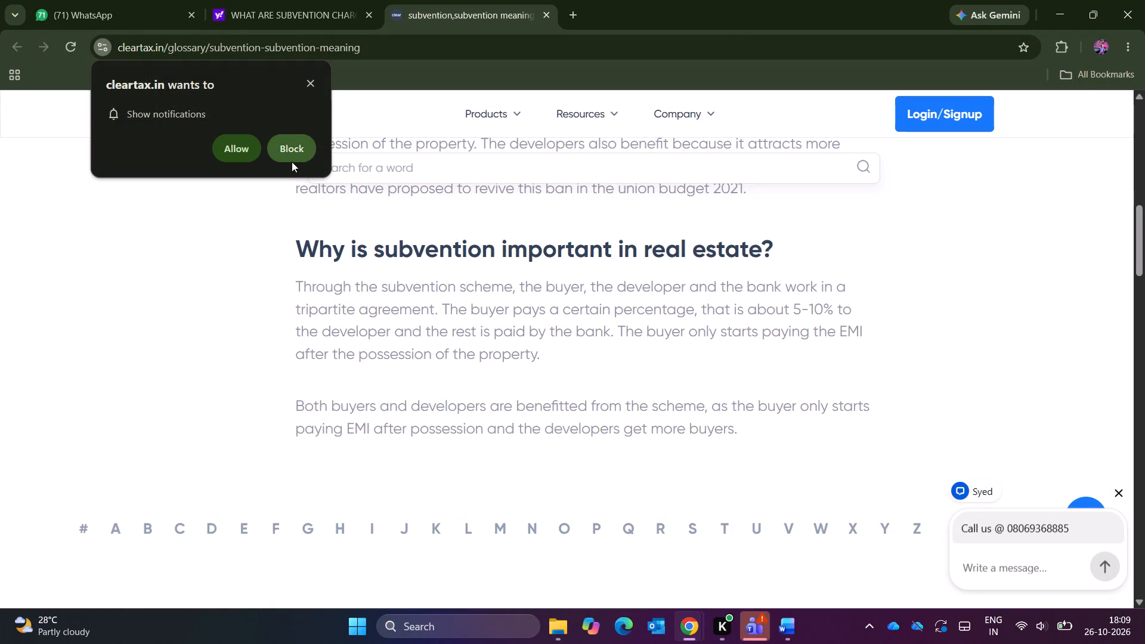
Block notifications from cleartax.in in Google Chrome.
click(292, 155)
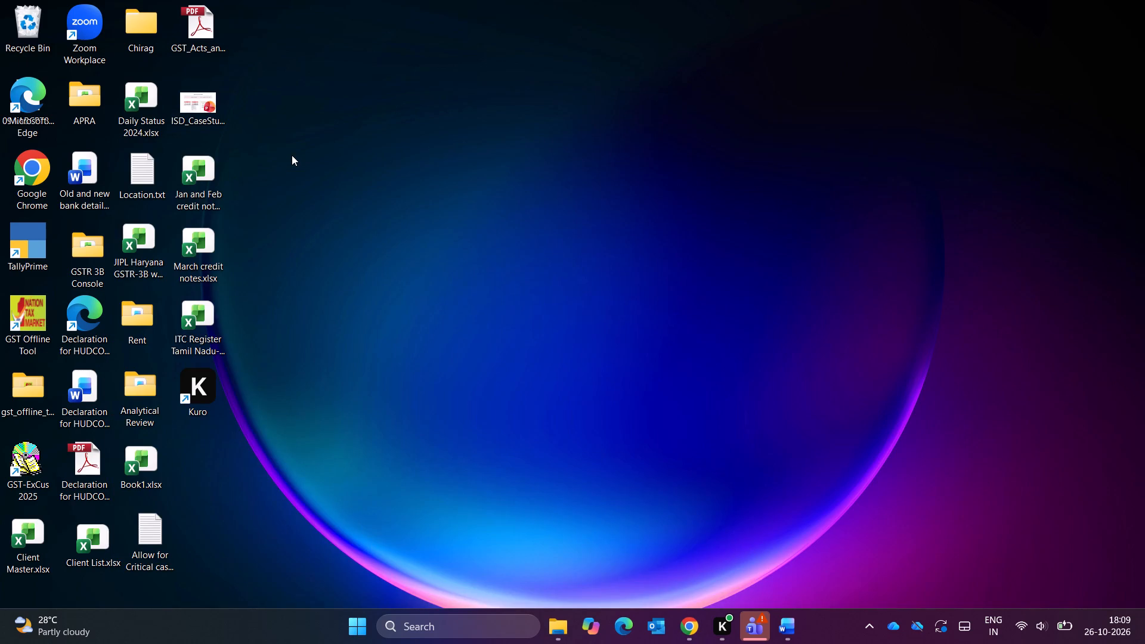